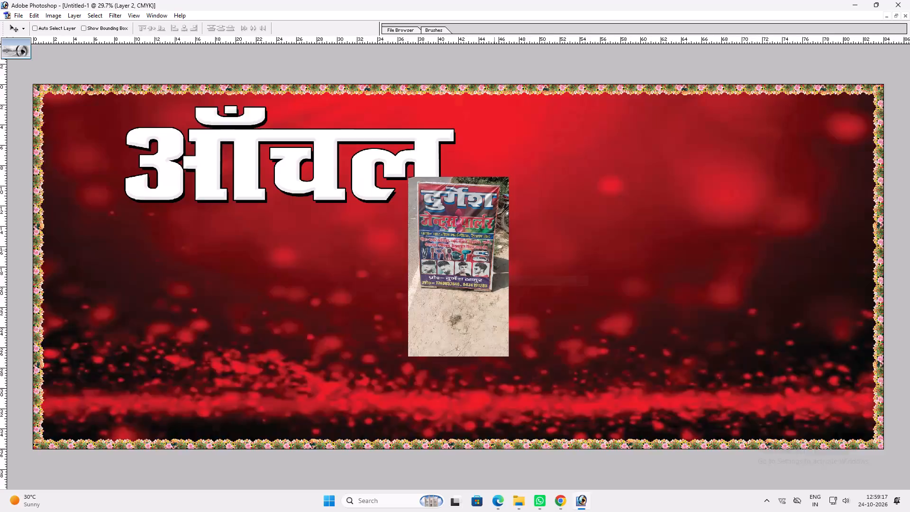
Replace the ऑंचल heading text with दुर्गेस.
{"action": "key", "text": "ctrl+plus"}
{"action": "key", "text": "space"}
{"action": "key", "text": "t"}
{"action": "left_click", "coordinate": [307, 167]}
{"action": "left_click", "coordinate": [314, 183]}
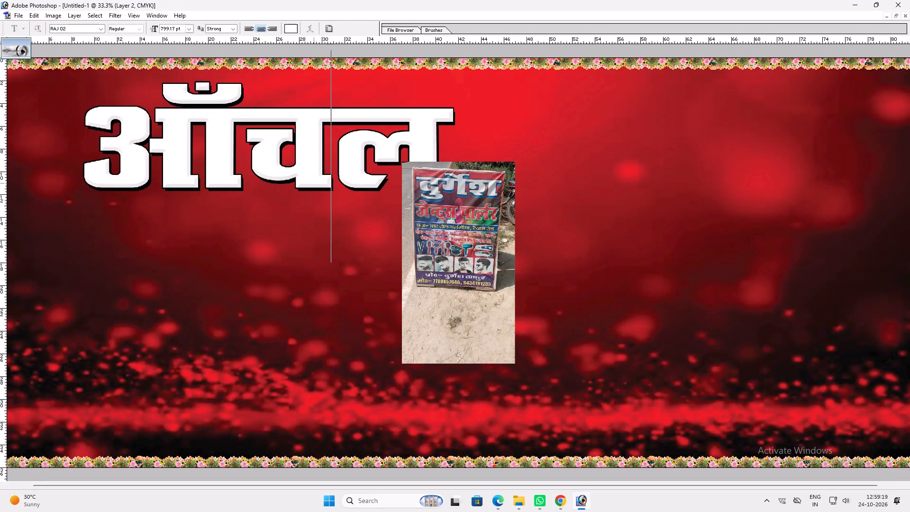
{"action": "key", "text": "ctrl+a"}
{"action": "type", "text": "naqxk"}
{"action": "key", "text": "BackSpace"}
{"action": "key", "text": "BackSpace"}
{"action": "key", "text": "BackSpace"}
{"action": "key", "text": "BackSpace"}
{"action": "key", "text": "q"}
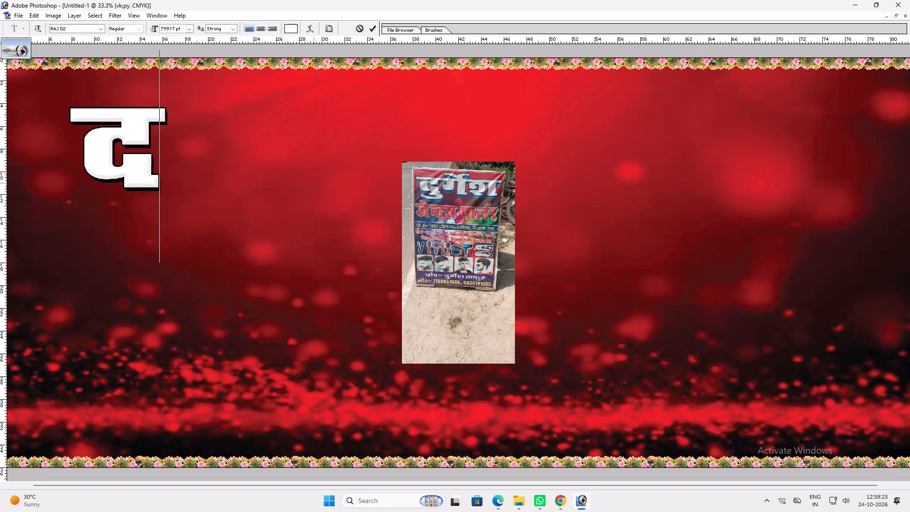
{"action": "type", "text": "xS"}
{"action": "key", "text": "BackSpace"}
{"action": "type", "text": "Zs"}
{"action": "type", "text": "l"}
{"action": "key", "text": "space"}
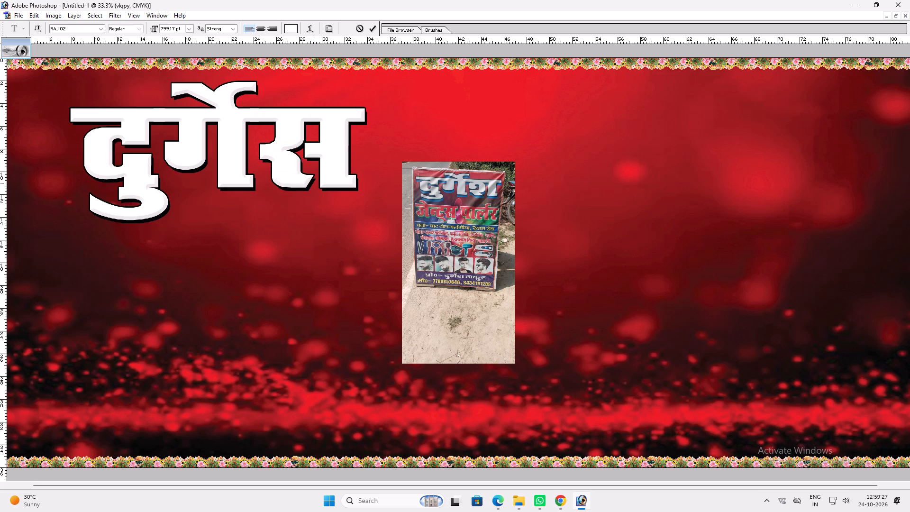
{"action": "key", "text": "Return"}
{"action": "type", "text": "v"}
{"action": "key", "text": "space"}
Nudge the दुर्गेस heading slightly and stretch it a little wider toward the right.
{"action": "right_click", "coordinate": [303, 169]}
{"action": "left_click", "coordinate": [315, 173]}
{"action": "right_click", "coordinate": [313, 164]}
{"action": "left_click_drag", "start_coordinate": [321, 165], "coordinate": [327, 168]}
{"action": "scroll", "coordinate": [327, 168], "scroll_direction": "up", "scroll_amount": 3}
{"action": "key", "text": "v"}
{"action": "key", "text": "ctrl+t"}
{"action": "left_click_drag", "start_coordinate": [395, 178], "coordinate": [411, 177], "text": "shift"}
{"action": "key", "text": "shift+Return"}
{"action": "key", "text": "v"}
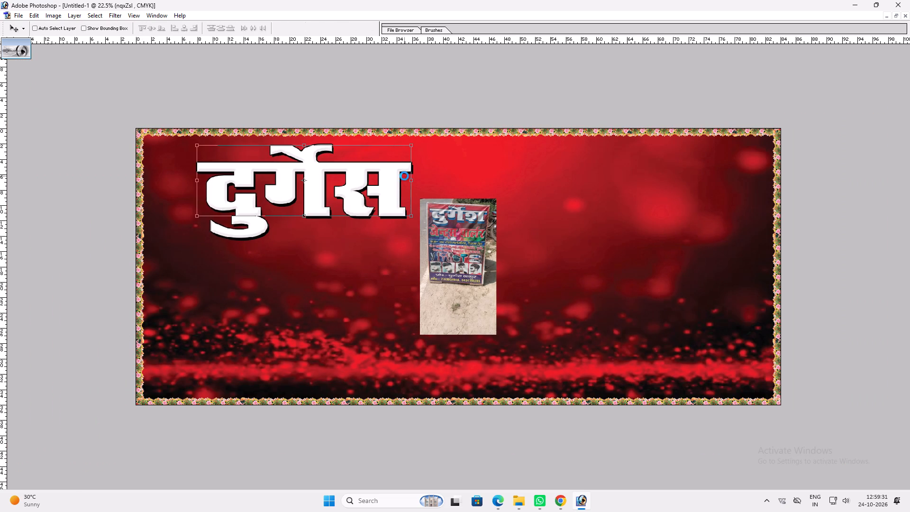
Correct the heading's last letter to श so the text reads दुर्गेश.
{"action": "key", "text": "t"}
{"action": "left_click_drag", "start_coordinate": [392, 188], "coordinate": [358, 195]}
{"action": "key", "text": "apostrophe"}
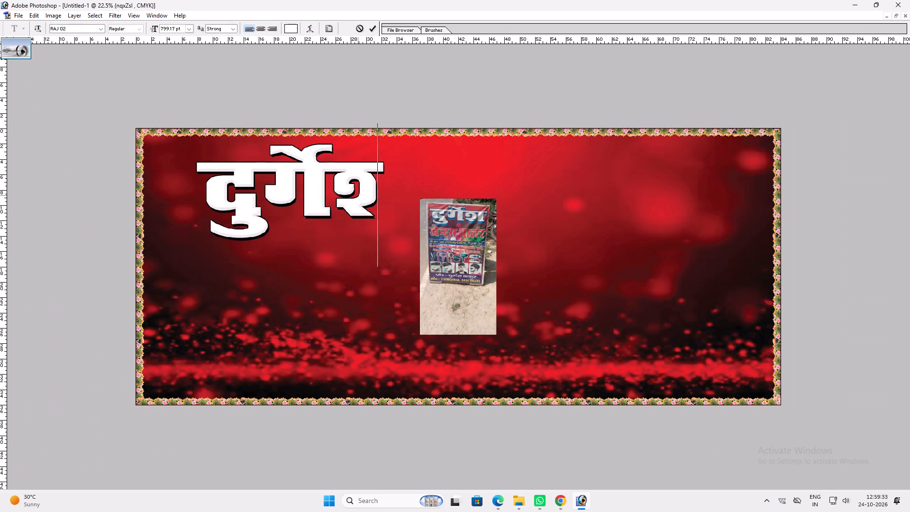
{"action": "key", "text": "k"}
{"action": "key", "text": "Return"}
{"action": "key", "text": "v"}
{"action": "key", "text": "v"}
Duplicate the दुर्गेश heading to its right and retype the copy as जेन्ट्स पसर्लश्र.
{"action": "left_click_drag", "start_coordinate": [382, 194], "coordinate": [409, 200], "text": "alt+shift"}
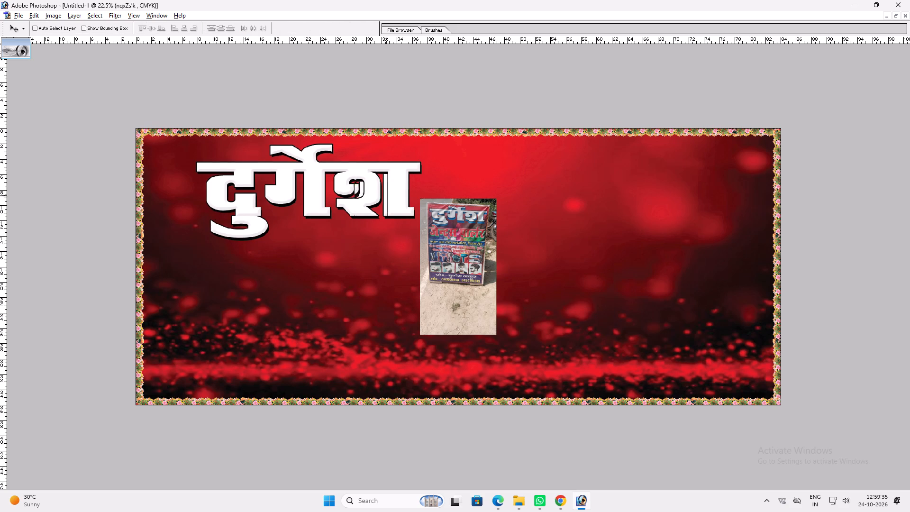
{"action": "left_click_drag", "start_coordinate": [409, 200], "coordinate": [547, 209], "text": "alt+shift"}
{"action": "key", "text": "t"}
{"action": "left_click", "coordinate": [513, 221]}
{"action": "key", "text": "ctrl+a"}
{"action": "type", "text": "ts"}
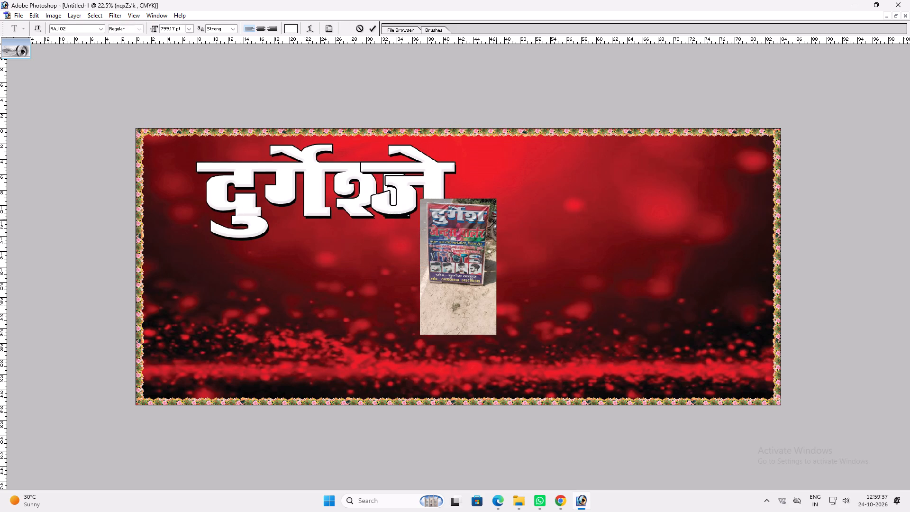
{"action": "left_click_drag", "start_coordinate": [520, 235], "coordinate": [578, 238], "text": "shift"}
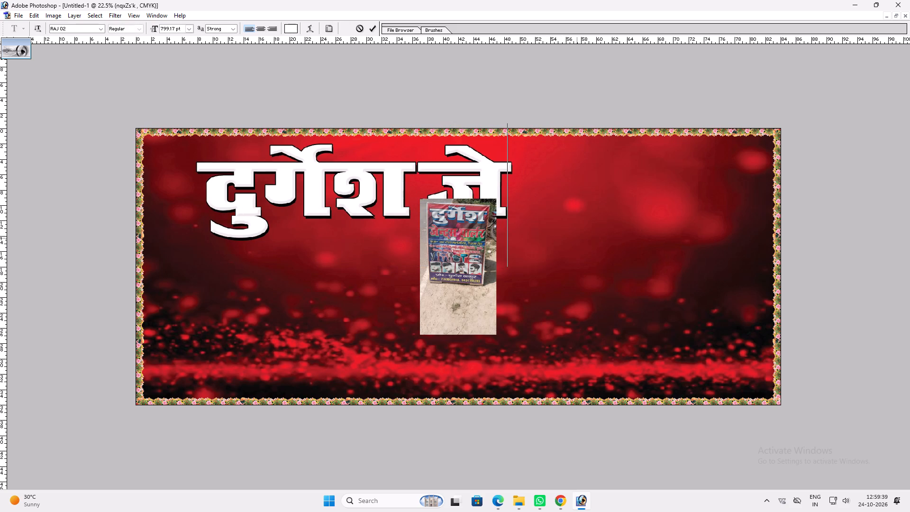
{"action": "left_click_drag", "start_coordinate": [578, 238], "coordinate": [580, 238], "text": "shift"}
{"action": "type", "text": "UV~l il"}
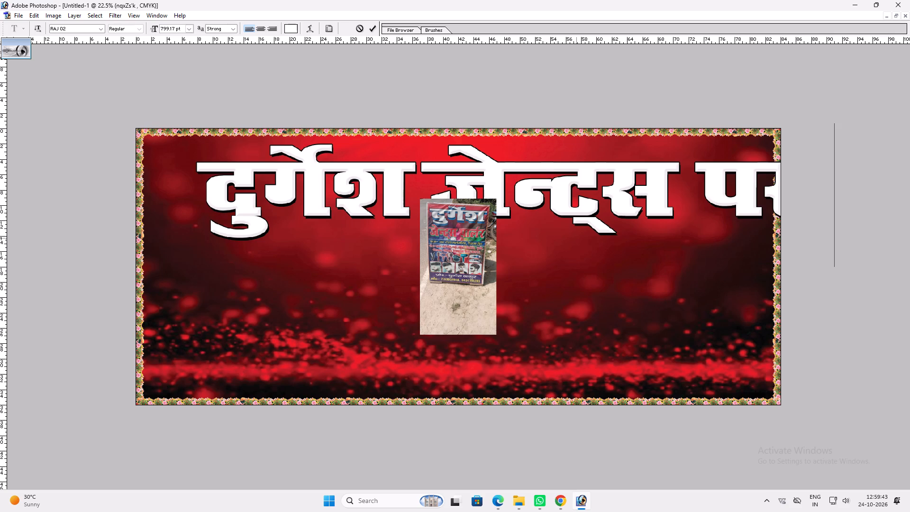
{"action": "type", "text": "yZJ"}
{"action": "key", "text": "Return"}
{"action": "key", "text": "v"}
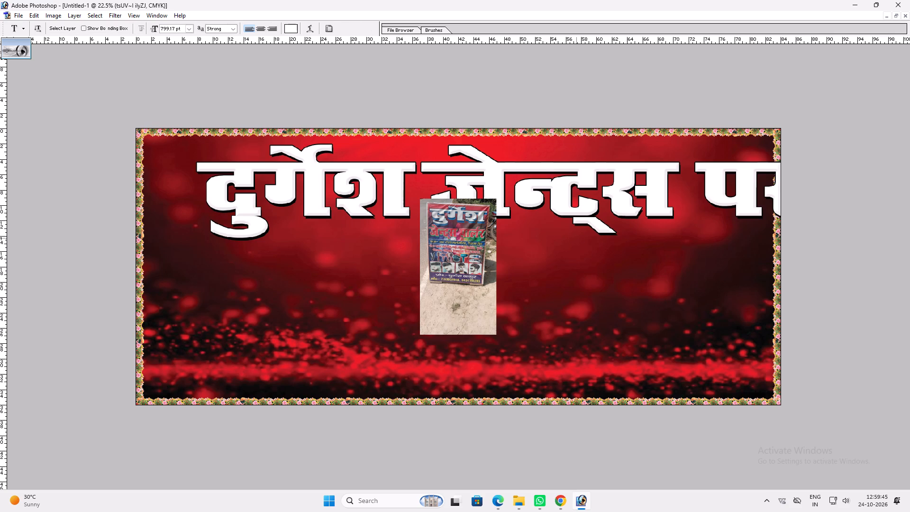
Compress the new जेन्ट्स heading horizontally until it ends just inside the banner's right border.
{"action": "left_click", "coordinate": [395, 173], "text": "ctrl+shift"}
{"action": "scroll", "coordinate": [500, 202], "scroll_direction": "up", "scroll_amount": 6, "text": "ctrl"}
{"action": "key", "text": "ctrl+t"}
{"action": "left_click_drag", "start_coordinate": [777, 217], "coordinate": [752, 221], "text": "shift"}
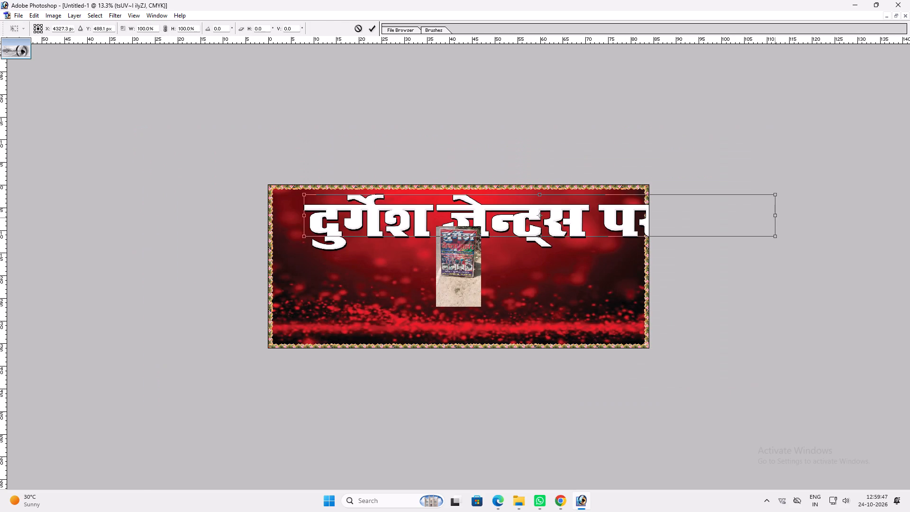
{"action": "left_click_drag", "start_coordinate": [752, 221], "coordinate": [632, 216], "text": "shift"}
{"action": "key", "text": "Return"}
Correct the second word of the new heading so it reads जेन्ट्स पार्लर.
{"action": "key", "text": "t"}
{"action": "left_click_drag", "start_coordinate": [624, 229], "coordinate": [608, 231]}
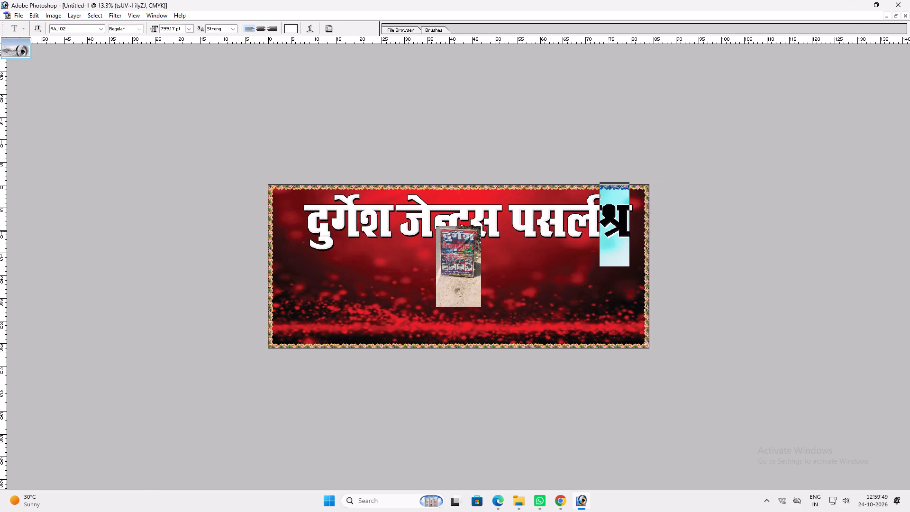
{"action": "key", "text": "j"}
{"action": "left_click", "coordinate": [569, 226]}
{"action": "key", "text": "BackSpace"}
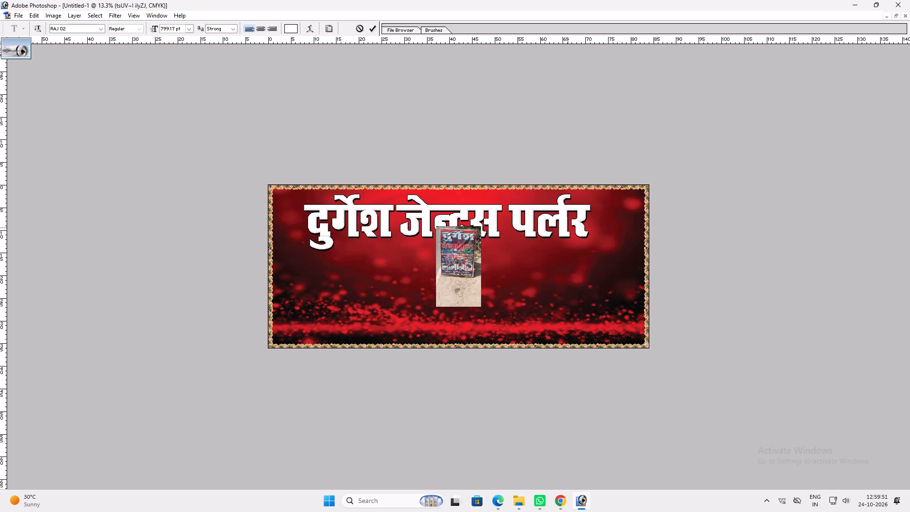
{"action": "key", "text": "k"}
{"action": "key", "text": "Return"}
Stretch the जेन्ट्स पार्लर heading slightly wider toward the banner's right border.
{"action": "key", "text": "ctrl+t"}
{"action": "left_click_drag", "start_coordinate": [605, 212], "coordinate": [625, 212], "text": "shift"}
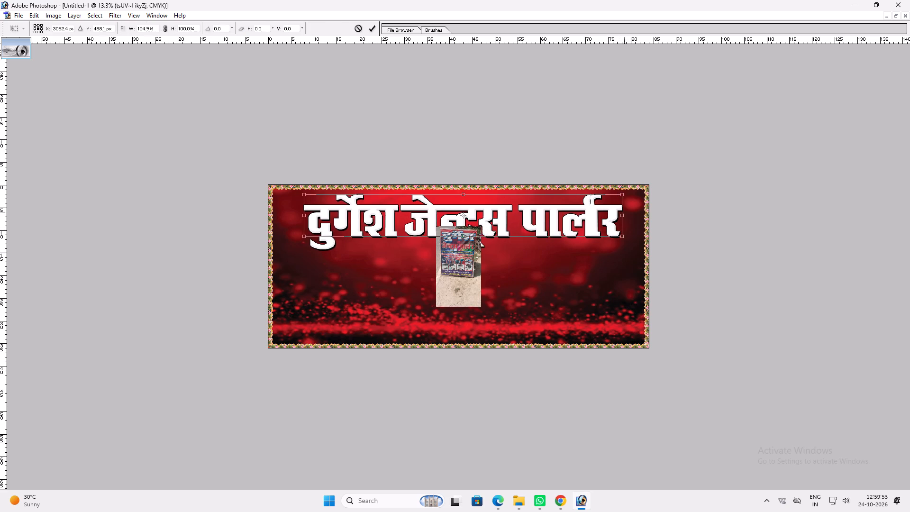
{"action": "left_click_drag", "start_coordinate": [625, 212], "coordinate": [629, 210], "text": "shift"}
{"action": "key", "text": "shift+Return"}
{"action": "key", "text": "v"}
{"action": "key", "text": "ctrl+0"}
{"action": "key", "text": "v"}
{"action": "key", "text": "v"}
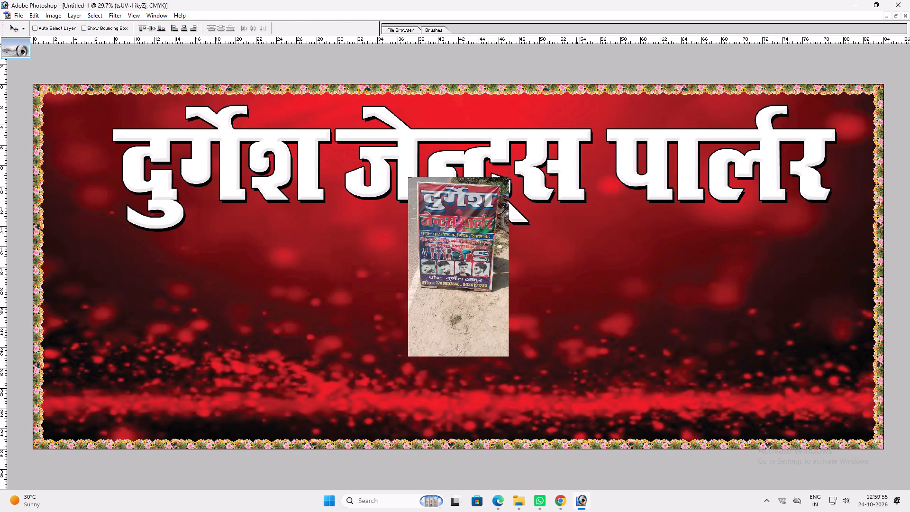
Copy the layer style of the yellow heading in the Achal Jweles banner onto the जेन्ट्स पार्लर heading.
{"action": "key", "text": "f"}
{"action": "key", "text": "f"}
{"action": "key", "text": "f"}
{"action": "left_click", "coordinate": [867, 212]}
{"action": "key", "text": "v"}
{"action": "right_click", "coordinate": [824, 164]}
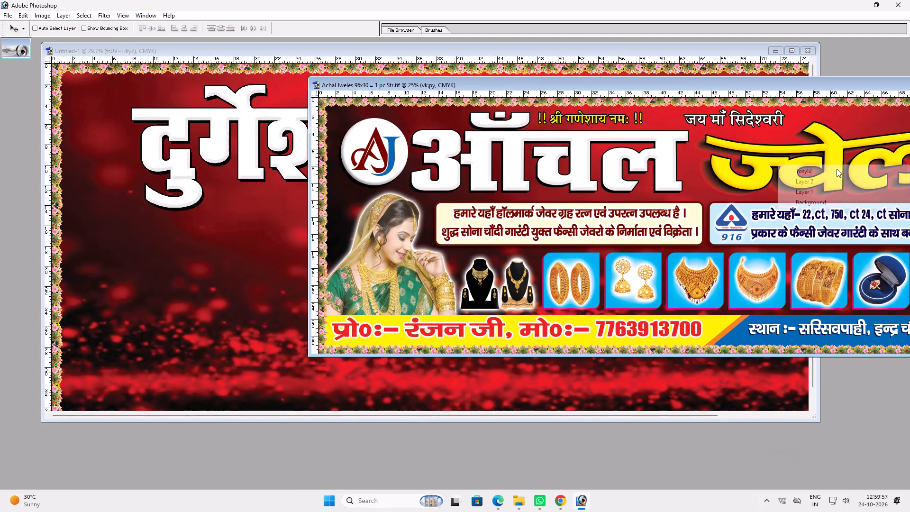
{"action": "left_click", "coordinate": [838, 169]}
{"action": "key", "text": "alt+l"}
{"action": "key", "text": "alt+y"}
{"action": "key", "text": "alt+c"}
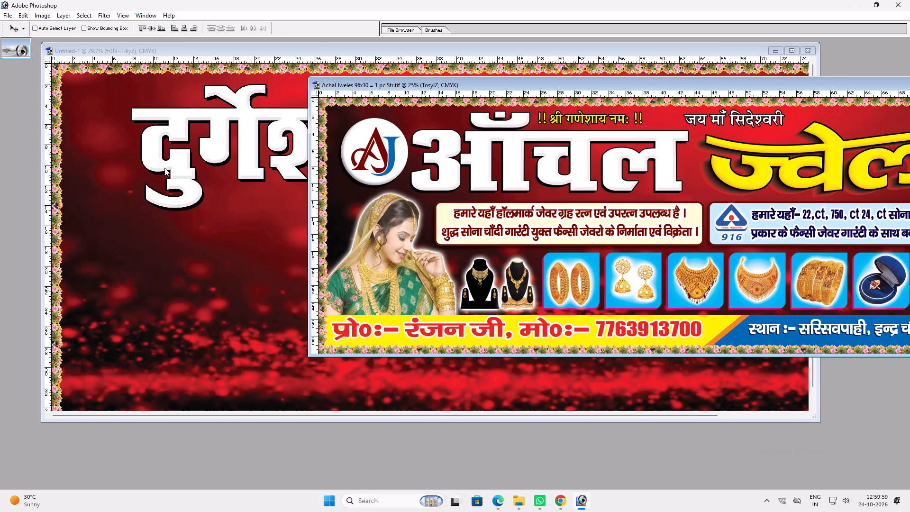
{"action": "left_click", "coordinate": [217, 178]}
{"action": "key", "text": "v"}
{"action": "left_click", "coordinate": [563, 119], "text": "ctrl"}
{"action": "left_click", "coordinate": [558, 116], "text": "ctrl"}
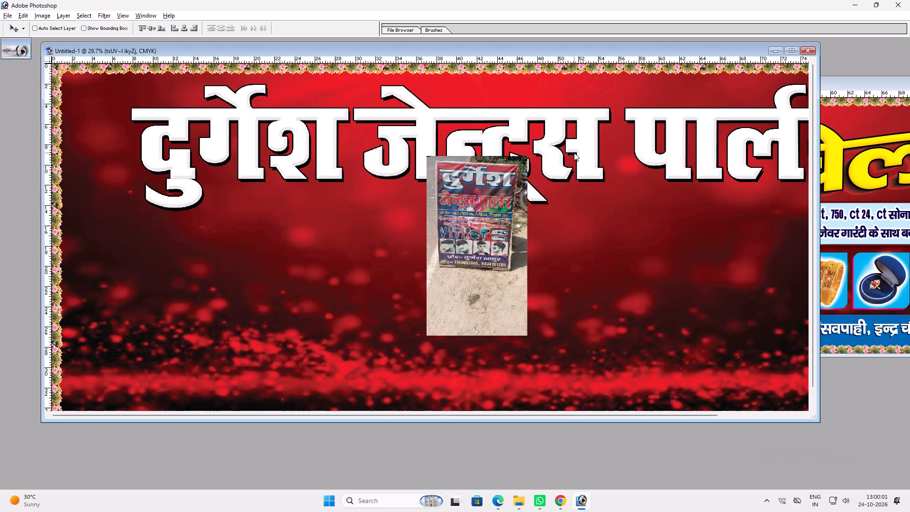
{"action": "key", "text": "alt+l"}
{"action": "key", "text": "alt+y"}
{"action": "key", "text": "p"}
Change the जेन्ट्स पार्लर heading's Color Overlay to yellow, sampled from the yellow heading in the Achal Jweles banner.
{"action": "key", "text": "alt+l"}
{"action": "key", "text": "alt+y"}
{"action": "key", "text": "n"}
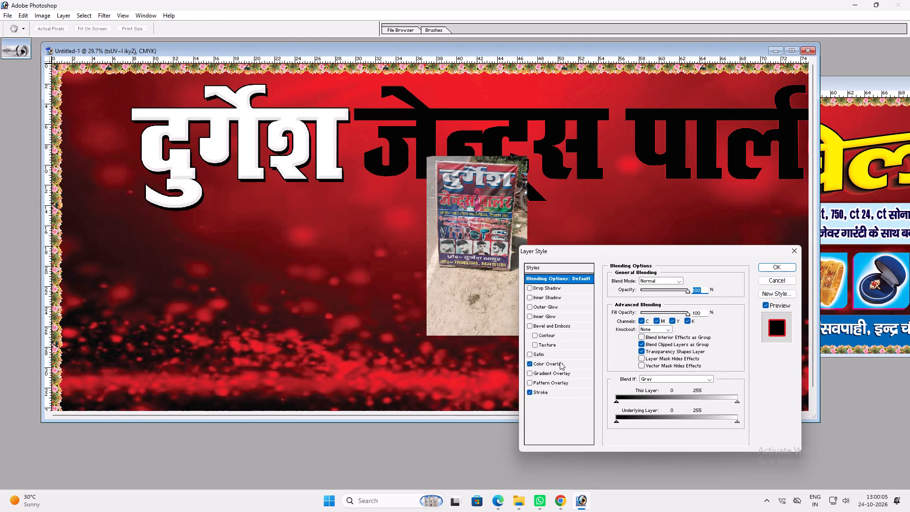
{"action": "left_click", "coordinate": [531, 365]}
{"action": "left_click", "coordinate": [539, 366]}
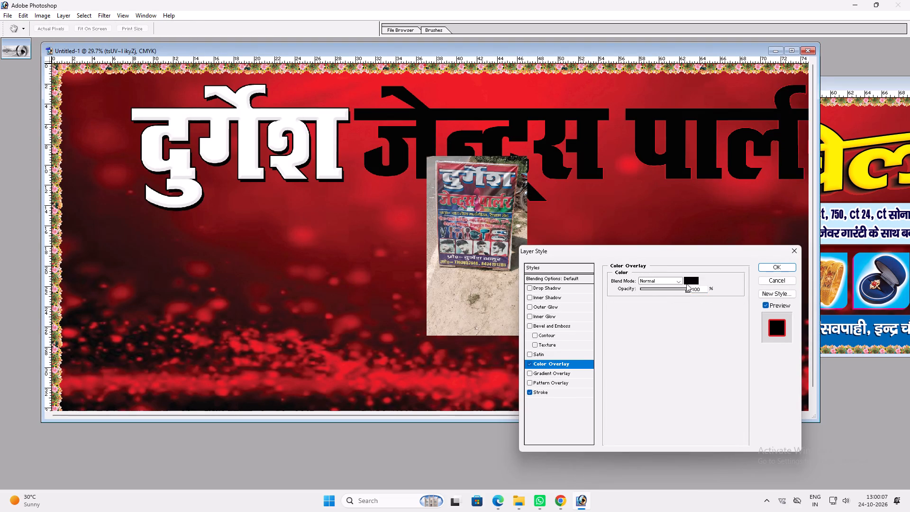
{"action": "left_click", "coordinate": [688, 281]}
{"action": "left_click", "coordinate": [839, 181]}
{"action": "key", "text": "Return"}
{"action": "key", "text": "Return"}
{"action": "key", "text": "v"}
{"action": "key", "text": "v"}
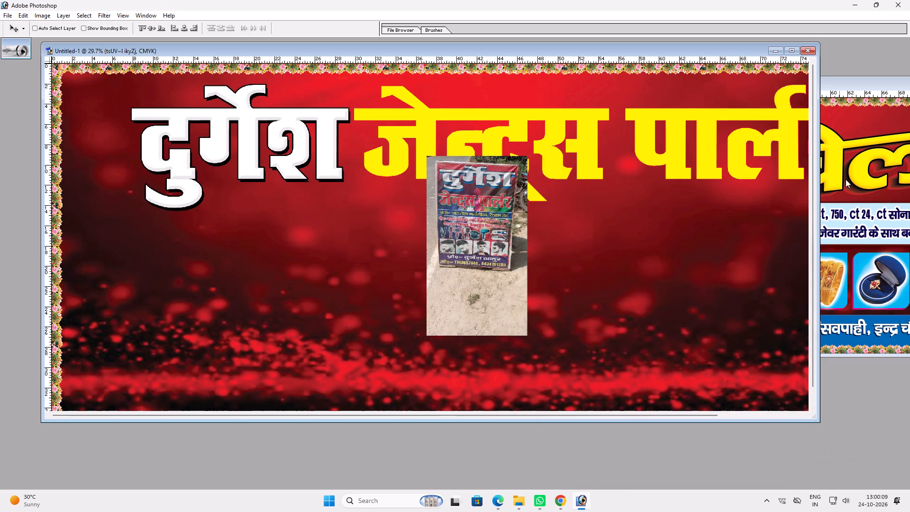
Copy the layer style of the TosyIZ copy layer in the Achal Jweles banner onto the जेन्ट्स पार्लर heading.
{"action": "left_click", "coordinate": [851, 169]}
{"action": "key", "text": "v"}
{"action": "right_click", "coordinate": [830, 157]}
{"action": "left_click", "coordinate": [843, 164]}
{"action": "left_click_drag", "start_coordinate": [835, 159], "coordinate": [863, 171]}
{"action": "key", "text": "ctrl+z"}
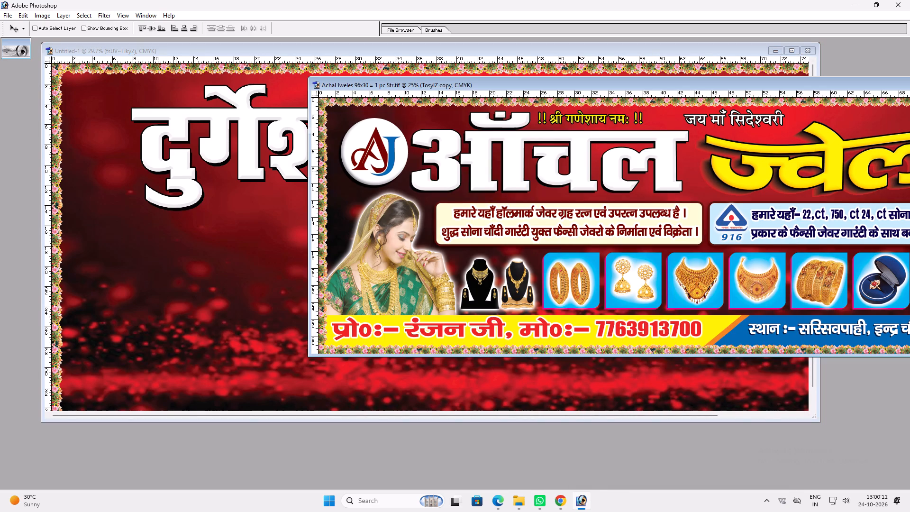
{"action": "key", "text": "alt+l"}
{"action": "key", "text": "alt+y"}
{"action": "key", "text": "alt+c"}
{"action": "left_click", "coordinate": [283, 101]}
{"action": "key", "text": "v"}
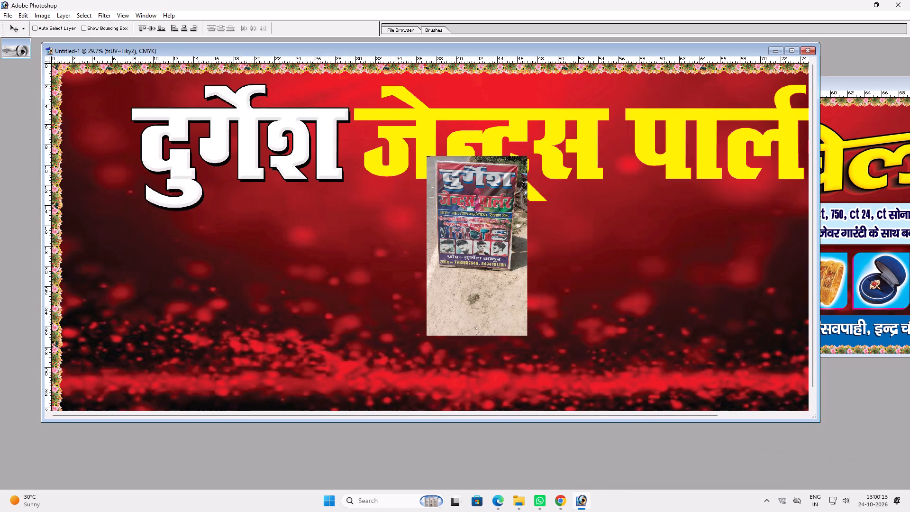
{"action": "left_click", "coordinate": [432, 116], "text": "ctrl"}
{"action": "key", "text": "alt+l"}
{"action": "key", "text": "alt+y"}
{"action": "type", "text": "pvv"}
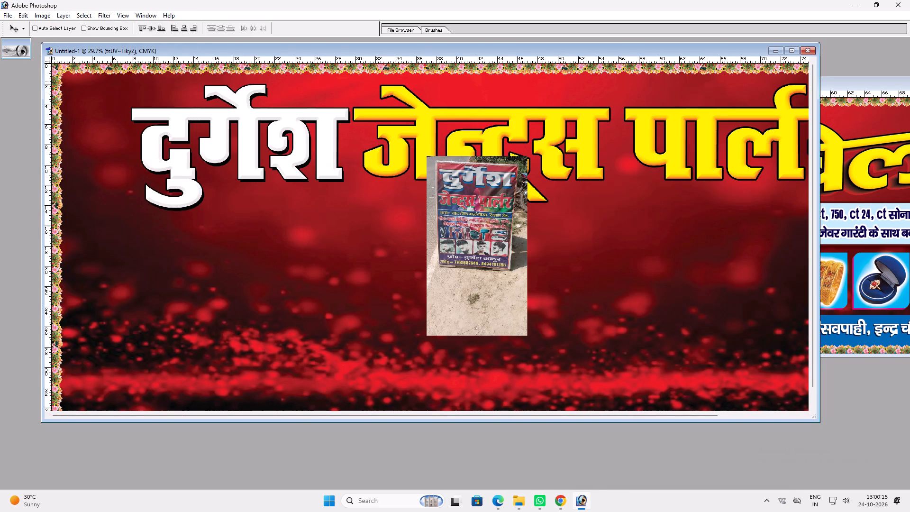
Maximize the new banner's window and reduce the जेन्ट्स पार्लर heading's Bevel and Emboss size to 13 px.
{"action": "double_click", "coordinate": [417, 46]}
{"action": "key", "text": "alt+l"}
{"action": "key", "text": "alt+y"}
{"action": "key", "text": "k"}
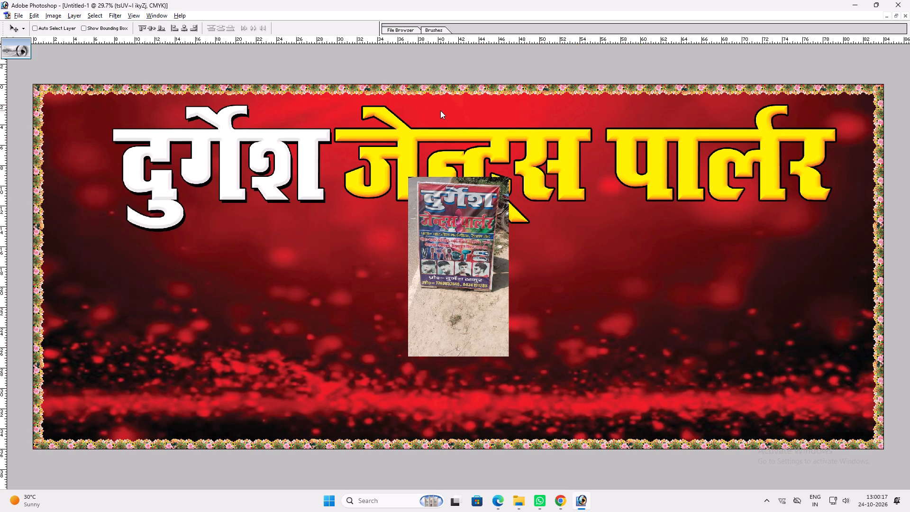
{"action": "scroll", "coordinate": [663, 367], "scroll_direction": "down", "scroll_amount": 3}
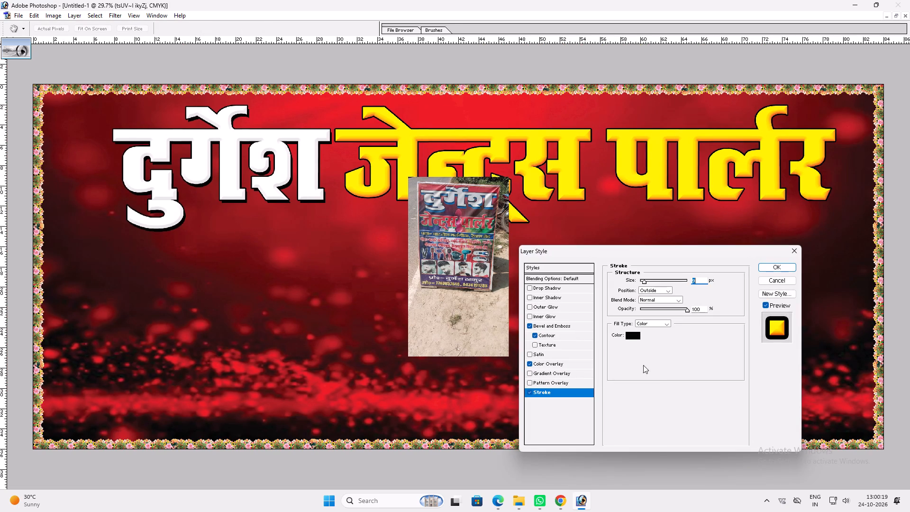
{"action": "left_click", "coordinate": [564, 322]}
{"action": "left_click", "coordinate": [573, 327]}
{"action": "left_click", "coordinate": [653, 321]}
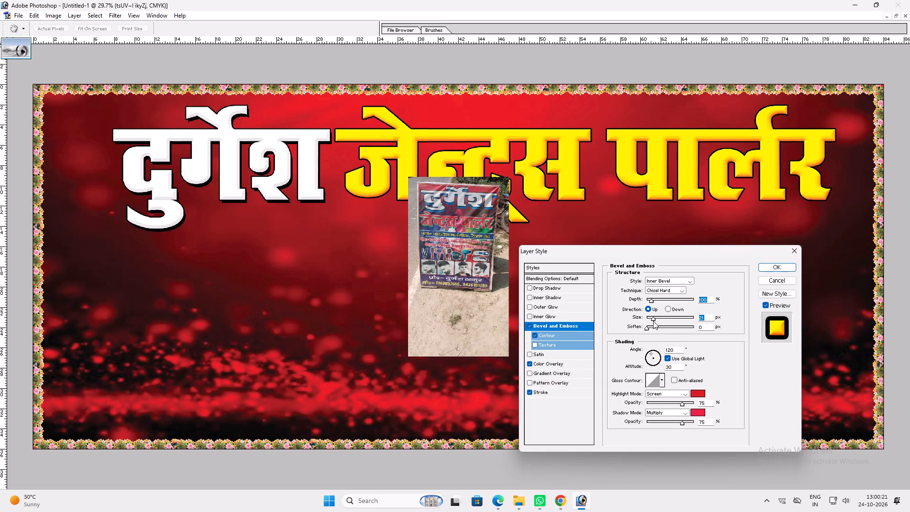
{"action": "key", "text": "Return"}
{"action": "key", "text": "v"}
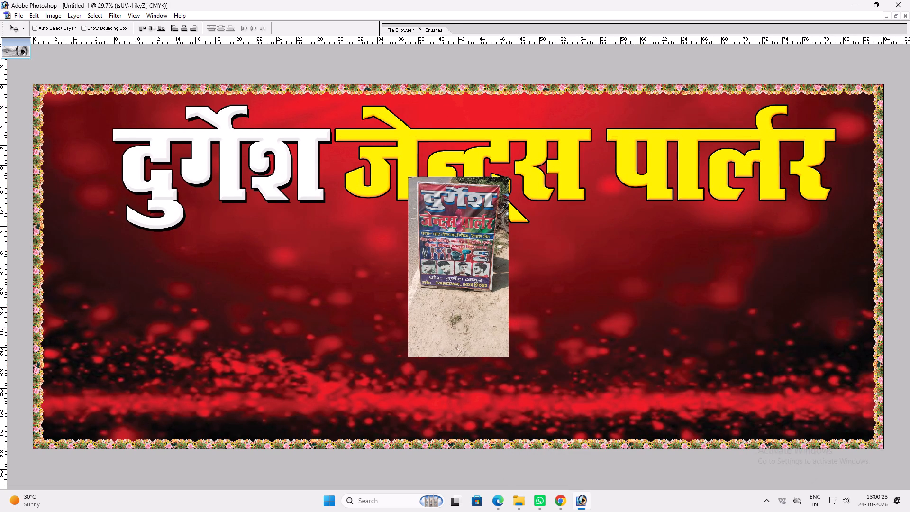
Move the जेन्ट्स पार्लर heading slightly to the right, away from दुर्गेश.
{"action": "right_click", "coordinate": [657, 180]}
{"action": "left_click", "coordinate": [662, 182]}
{"action": "right_click", "coordinate": [654, 177], "text": "ctrl+shift"}
{"action": "left_click", "coordinate": [664, 181], "text": "ctrl+shift"}
{"action": "left_click_drag", "start_coordinate": [658, 181], "coordinate": [666, 181], "text": "shift"}
Increase the जेन्ट्स पार्लर heading's bevel size slightly and lower its bevel shadow opacity.
{"action": "key", "text": "alt+l"}
{"action": "key", "text": "alt+y"}
{"action": "key", "text": "n"}
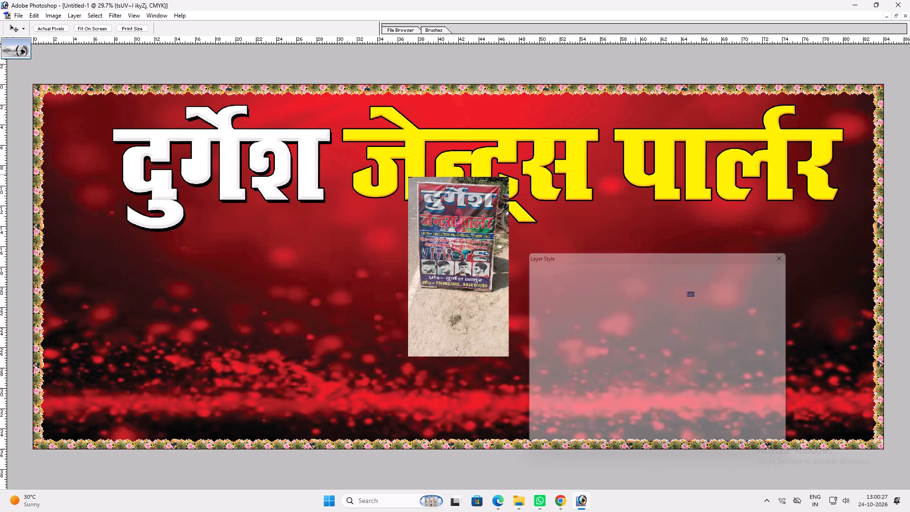
{"action": "left_click", "coordinate": [550, 324]}
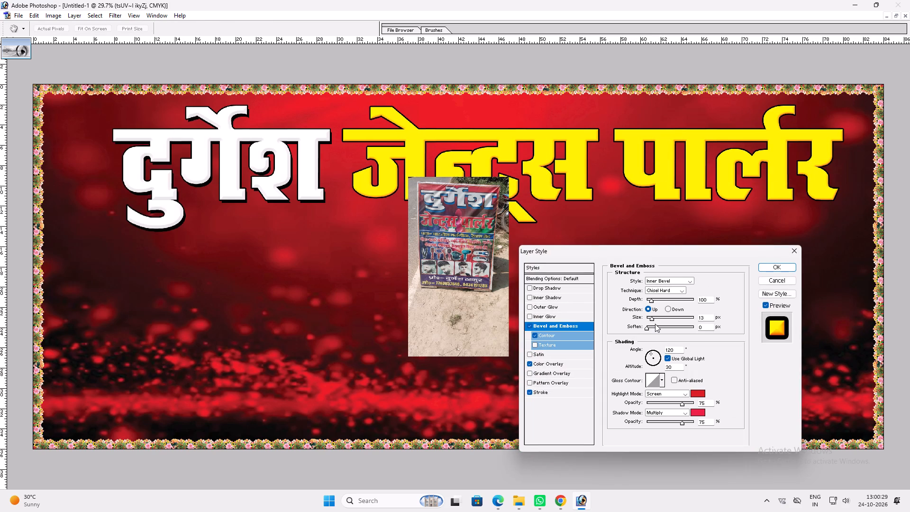
{"action": "left_click", "coordinate": [655, 324]}
{"action": "left_click", "coordinate": [654, 320]}
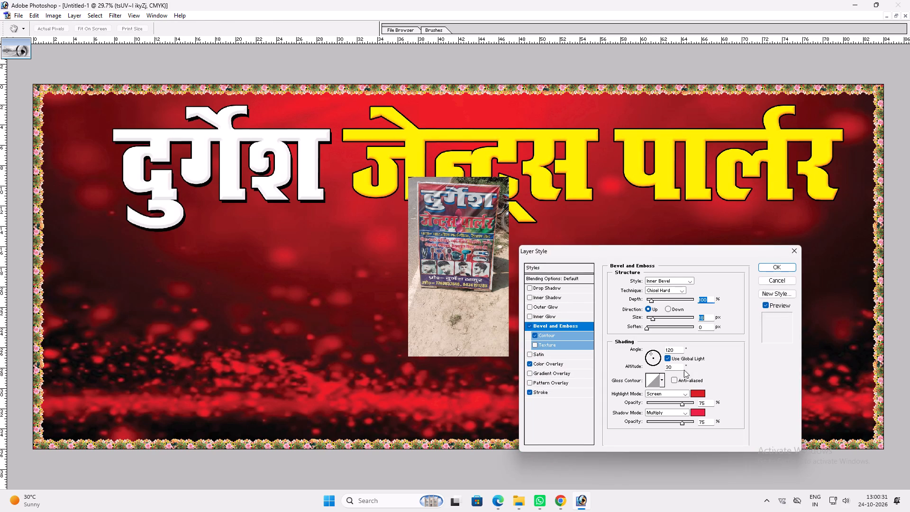
{"action": "left_click_drag", "start_coordinate": [682, 424], "coordinate": [673, 425]}
{"action": "key", "text": "Return"}
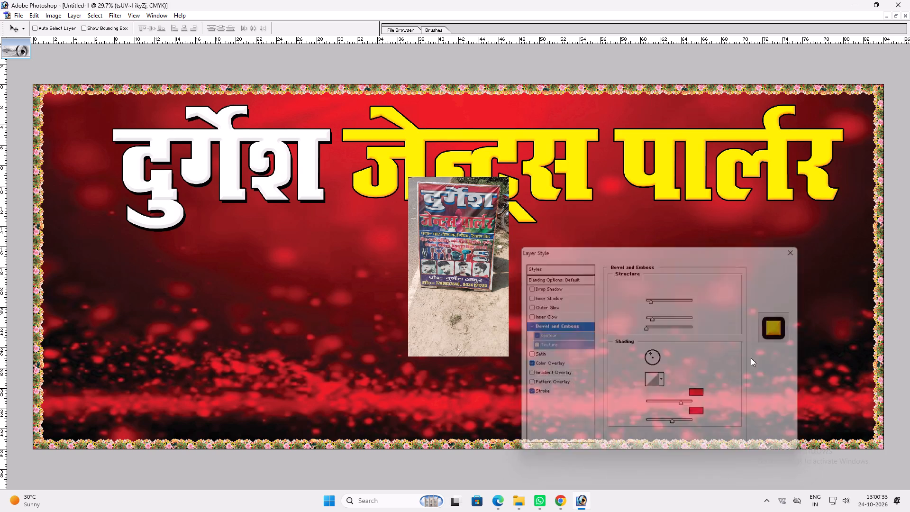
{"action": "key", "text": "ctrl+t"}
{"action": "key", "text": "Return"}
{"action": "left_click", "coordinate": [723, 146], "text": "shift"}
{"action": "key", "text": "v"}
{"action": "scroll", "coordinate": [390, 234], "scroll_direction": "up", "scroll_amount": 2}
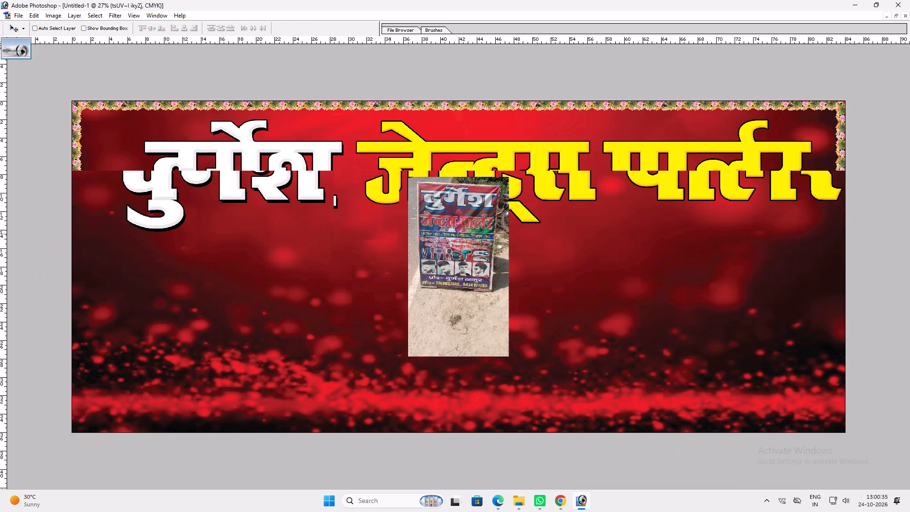
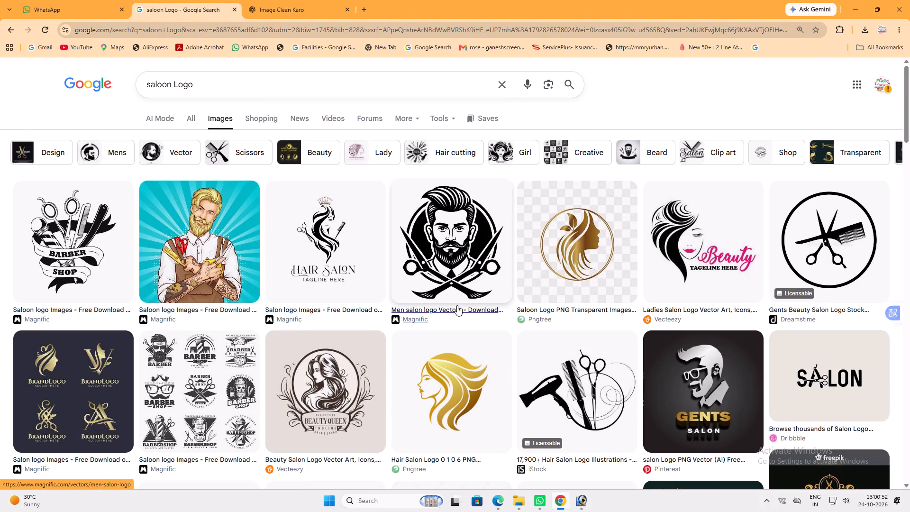
Copy the bearded-man salon logo with crossed razors from the image results and paste it into the banner as the top layer.
{"action": "left_click", "coordinate": [449, 257]}
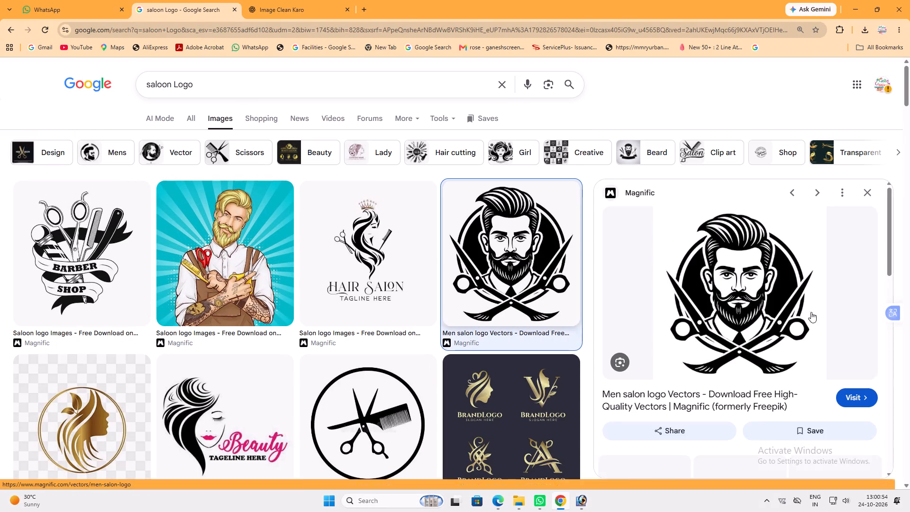
{"action": "right_click", "coordinate": [742, 261]}
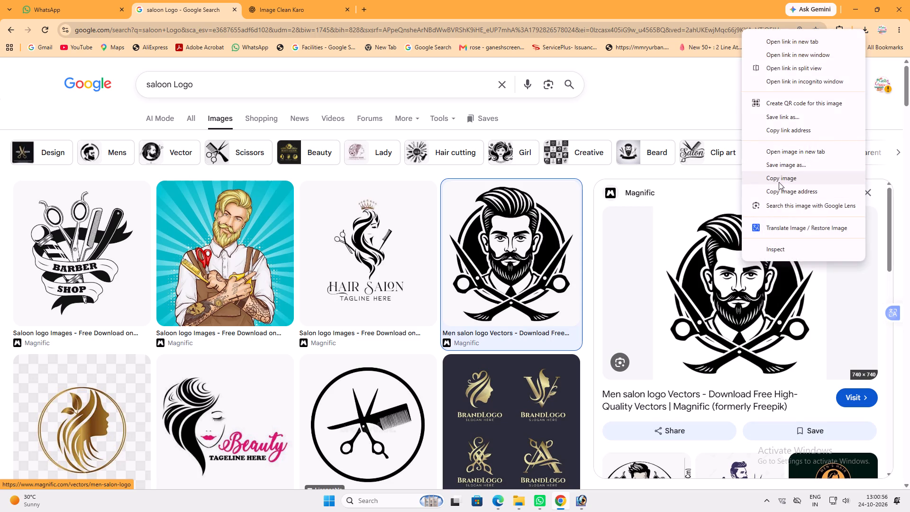
{"action": "left_click", "coordinate": [779, 182]}
{"action": "scroll", "coordinate": [706, 326], "scroll_direction": "down", "scroll_amount": 5}
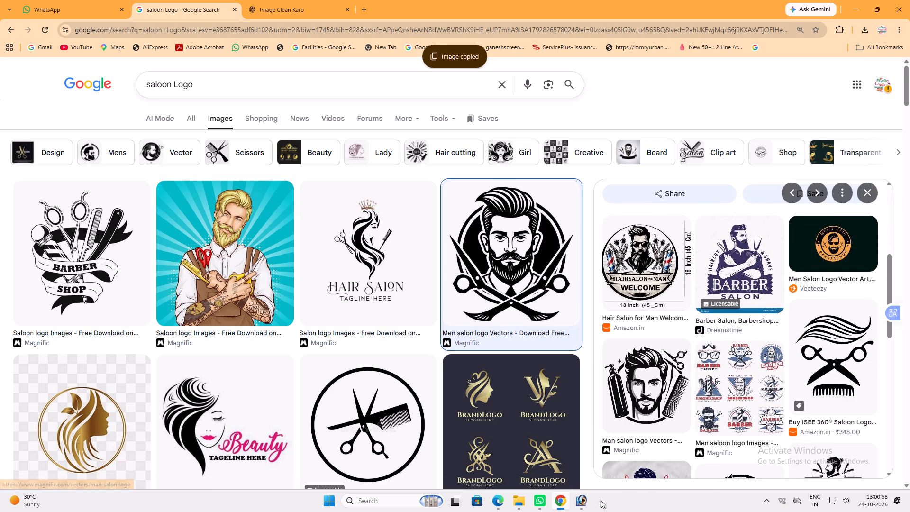
{"action": "left_click", "coordinate": [584, 500]}
{"action": "key", "text": "ctrl+v"}
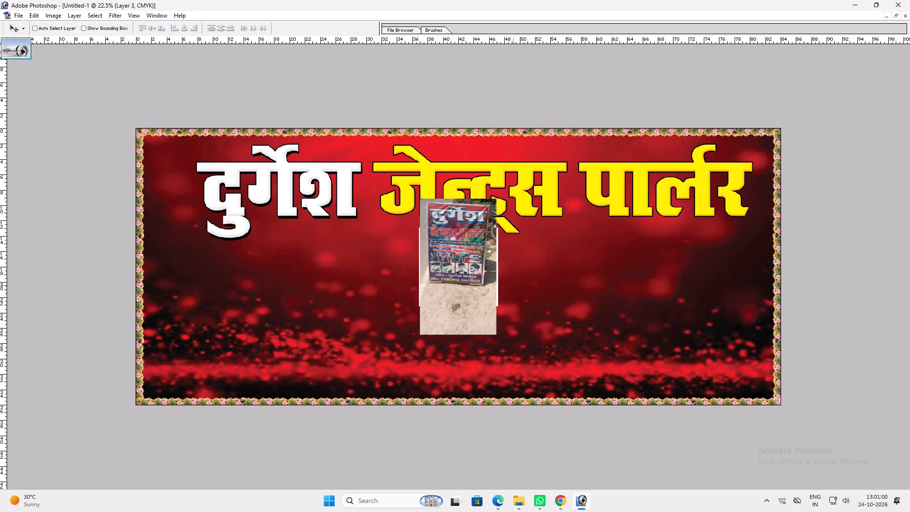
{"action": "key", "text": "ctrl+shift+bracketright"}
{"action": "type", "text": "vv"}
Copy the white logo circle from the Achal Jweles banner into the new banner and place it at the left end, before दुर्गेश.
{"action": "key", "text": "ctrl+plus"}
{"action": "key", "text": "space"}
{"action": "type", "text": "ff"}
{"action": "key", "text": "f"}
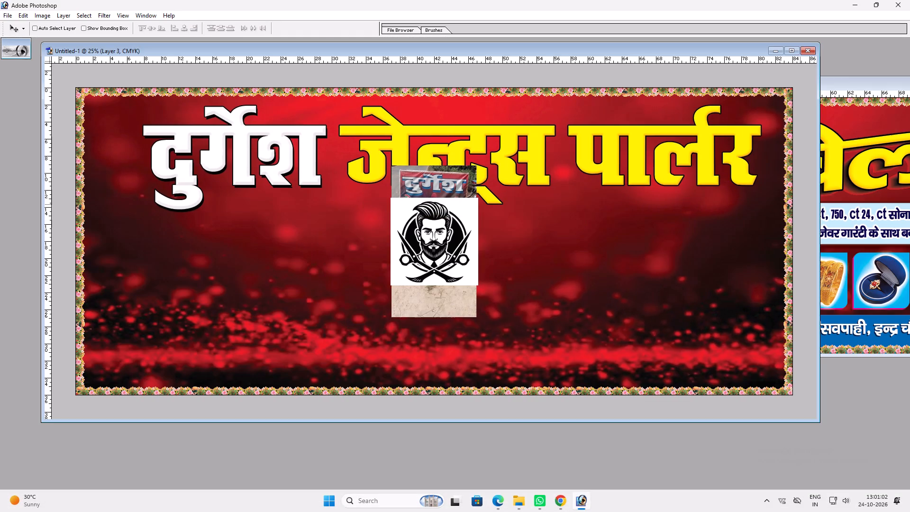
{"action": "left_click", "coordinate": [802, 199]}
{"action": "left_click", "coordinate": [871, 178]}
{"action": "key", "text": "v"}
{"action": "key", "text": "v"}
{"action": "left_click", "coordinate": [375, 162], "text": "ctrl"}
{"action": "left_click", "coordinate": [371, 163], "text": "ctrl"}
{"action": "left_click_drag", "start_coordinate": [371, 163], "coordinate": [378, 171], "text": "ctrl"}
{"action": "key", "text": "ctrl+z"}
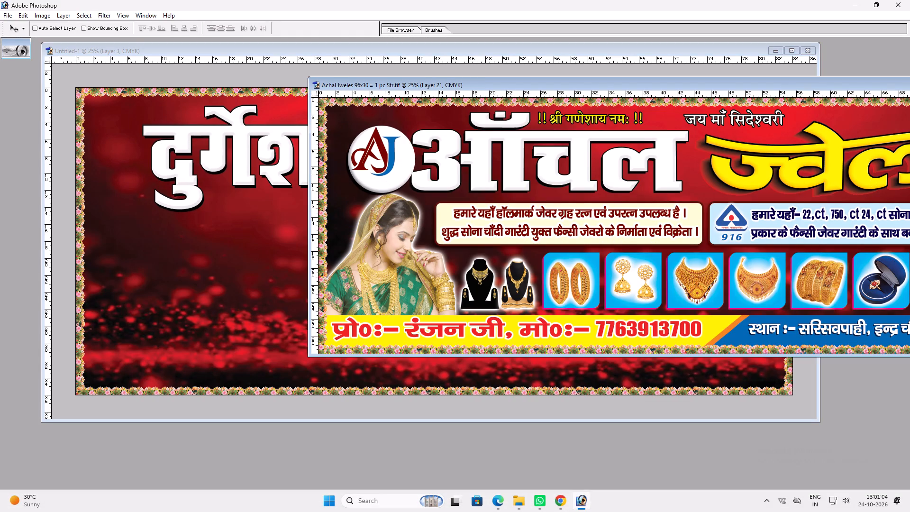
{"action": "left_click_drag", "start_coordinate": [400, 174], "coordinate": [175, 186]}
{"action": "key", "text": "v"}
{"action": "double_click", "coordinate": [183, 52]}
{"action": "key", "text": "v"}
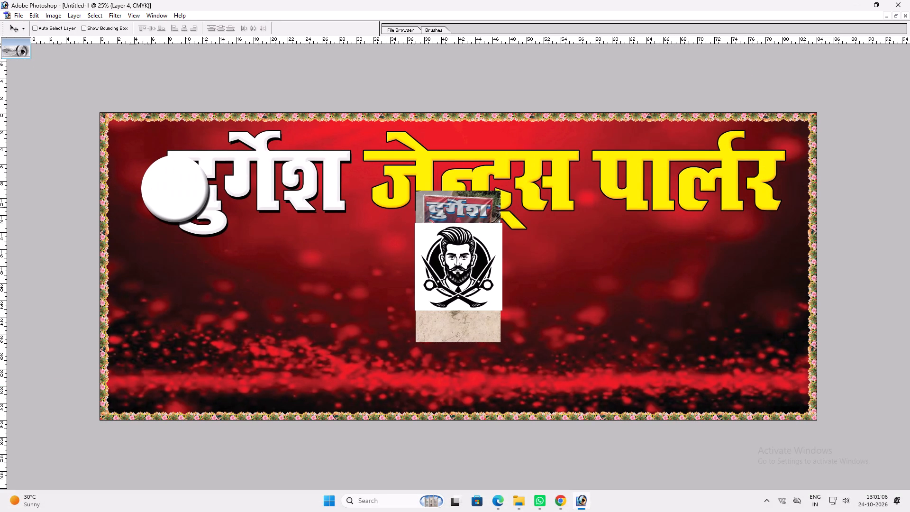
{"action": "left_click_drag", "start_coordinate": [196, 207], "coordinate": [177, 200]}
Resize the दुर्गेश and जेन्ट्स पार्लर headings together to span from beside the white circle to just inside the banner's right border.
{"action": "left_click", "coordinate": [209, 192], "text": "ctrl"}
{"action": "key", "text": "ctrl+t"}
{"action": "key", "text": "Return"}
{"action": "key", "text": "v"}
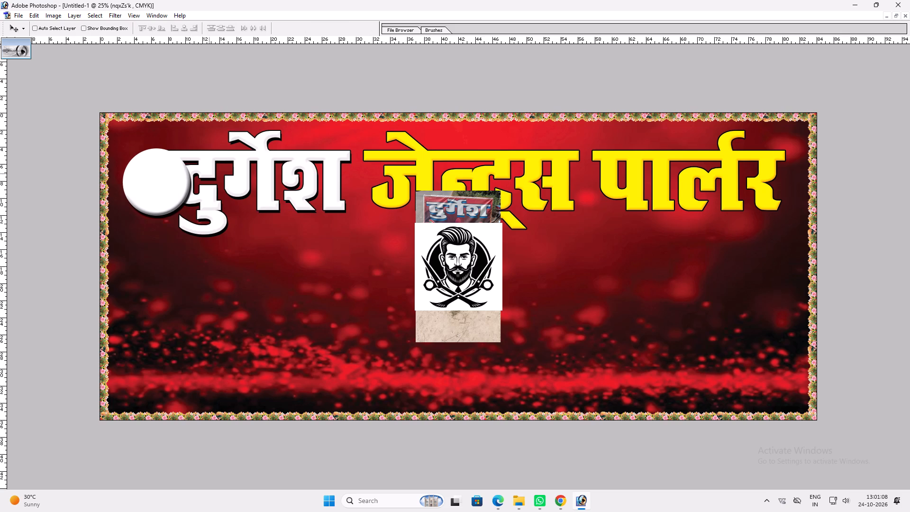
{"action": "left_click", "coordinate": [422, 169], "text": "ctrl+shift"}
{"action": "key", "text": "ctrl+t"}
{"action": "left_click_drag", "start_coordinate": [166, 162], "coordinate": [200, 164], "text": "shift"}
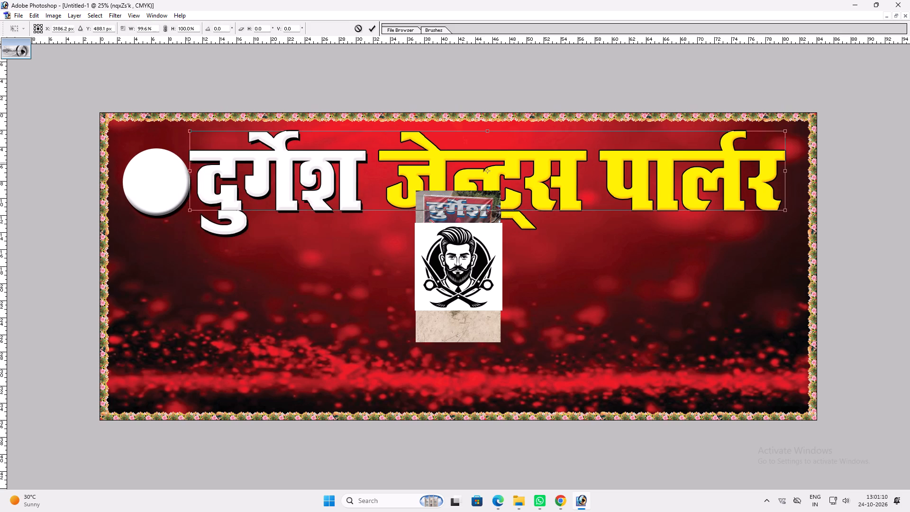
{"action": "left_click_drag", "start_coordinate": [200, 164], "coordinate": [201, 164], "text": "shift"}
{"action": "key", "text": "shift+Return"}
{"action": "key", "text": "v"}
{"action": "key", "text": "ctrl+t"}
{"action": "left_click_drag", "start_coordinate": [791, 155], "coordinate": [799, 152], "text": "shift"}
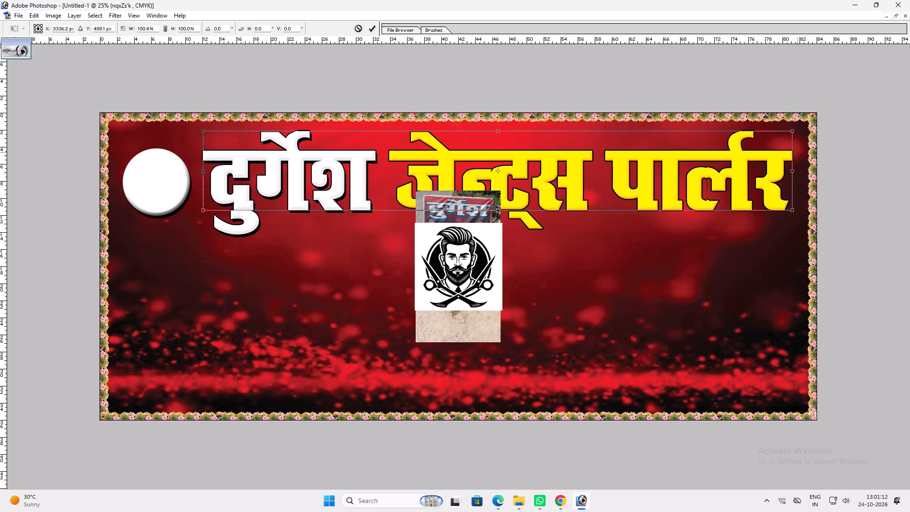
{"action": "left_click_drag", "start_coordinate": [799, 152], "coordinate": [801, 151], "text": "shift"}
{"action": "key", "text": "shift+Return"}
{"action": "key", "text": "v"}
Select the white background around the salon logo with the Magic Wand, delete it and deselect.
{"action": "left_click", "coordinate": [501, 237], "text": "ctrl"}
{"action": "double_click", "coordinate": [497, 236], "text": "ctrl"}
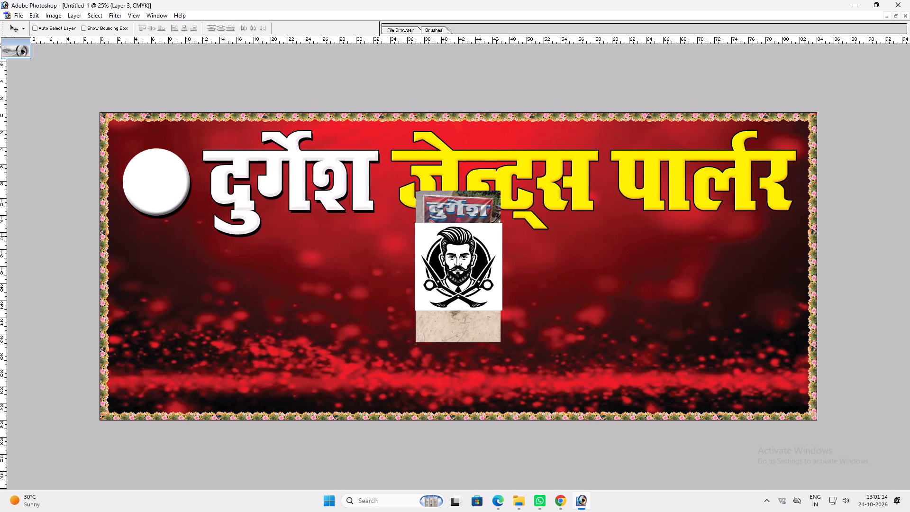
{"action": "key", "text": "w"}
{"action": "left_click", "coordinate": [496, 236]}
{"action": "key", "text": "Delete"}
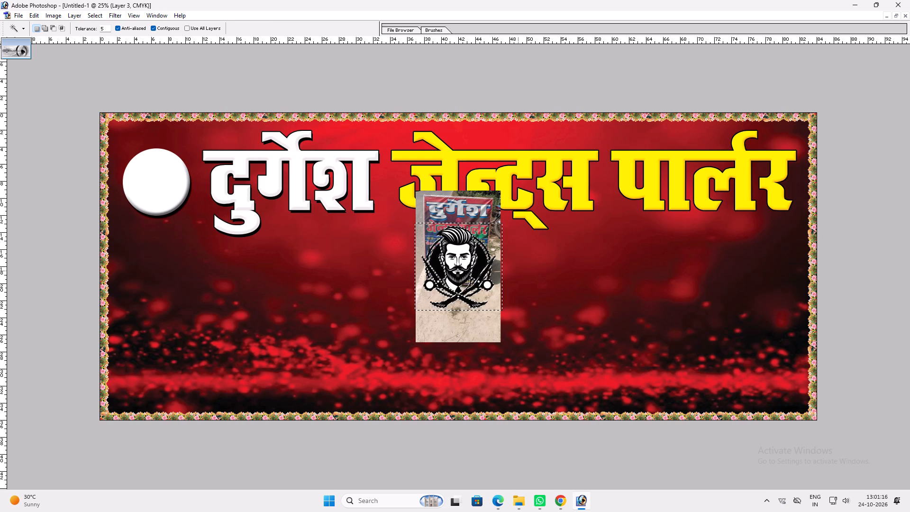
{"action": "key", "text": "ctrl+d"}
Move the salon logo onto the white circle, bring it to the front, scale it down and centre it inside the circle.
{"action": "key", "text": "v"}
{"action": "key", "text": "v"}
{"action": "left_click_drag", "start_coordinate": [482, 297], "coordinate": [173, 211]}
{"action": "key", "text": "ctrl+shift+bracketright"}
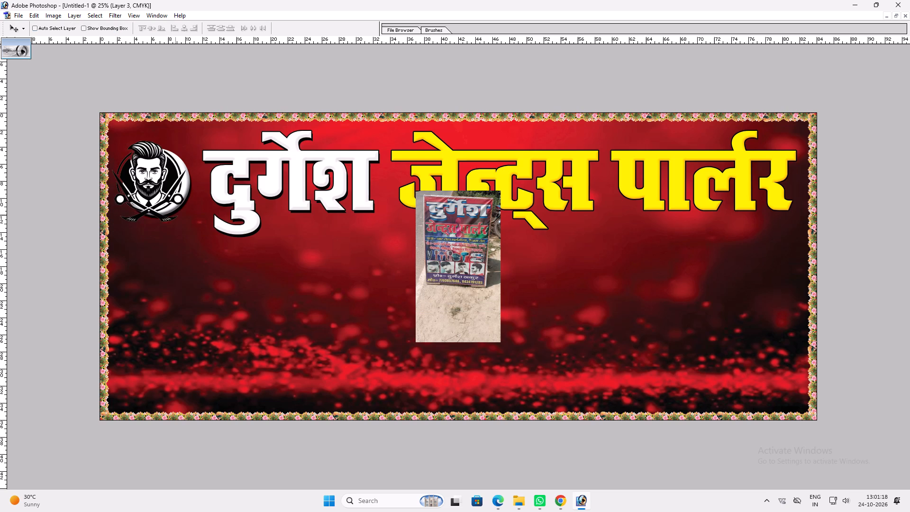
{"action": "key", "text": "ctrl+t"}
{"action": "left_click_drag", "start_coordinate": [184, 219], "coordinate": [174, 202], "text": "alt+shift"}
{"action": "key", "text": "Return"}
{"action": "type", "text": "vv"}
{"action": "left_click_drag", "start_coordinate": [171, 201], "coordinate": [178, 200]}
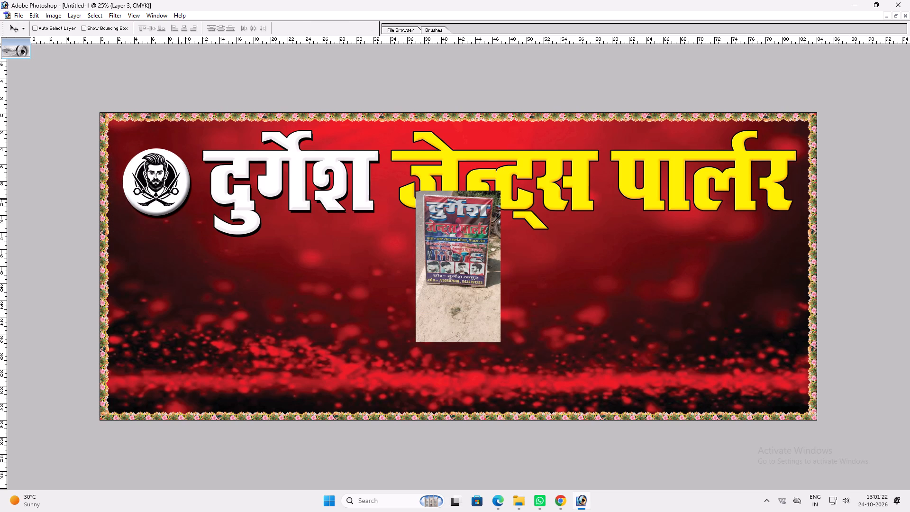
{"action": "double_click", "coordinate": [180, 184], "text": "ctrl+shift"}
Stretch the दुर्गेश and जेन्ट्स पार्लर headings toward the logo circle and make them slightly taller.
{"action": "left_click", "coordinate": [215, 188], "text": "ctrl"}
{"action": "key", "text": "ctrl+t"}
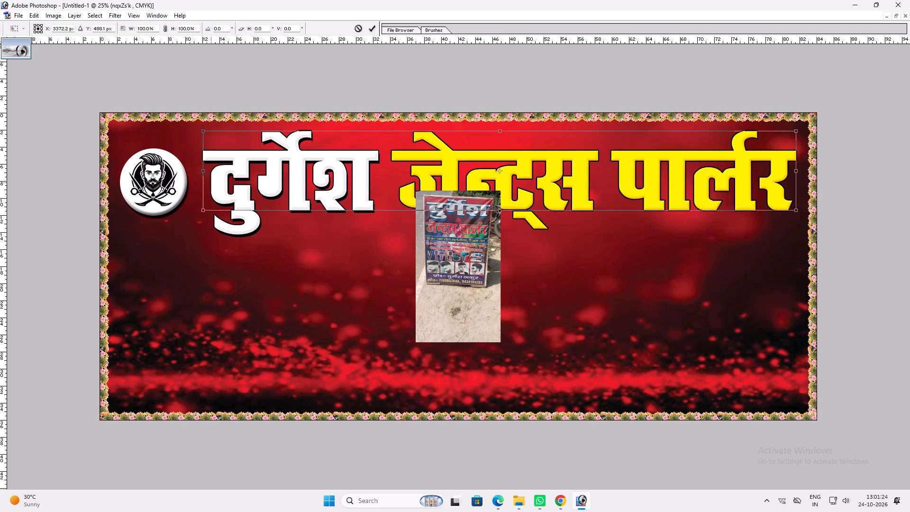
{"action": "left_click_drag", "start_coordinate": [205, 176], "coordinate": [193, 175], "text": "shift"}
{"action": "key", "text": "shift+Return"}
{"action": "key", "text": "v"}
{"action": "key", "text": "ctrl+t"}
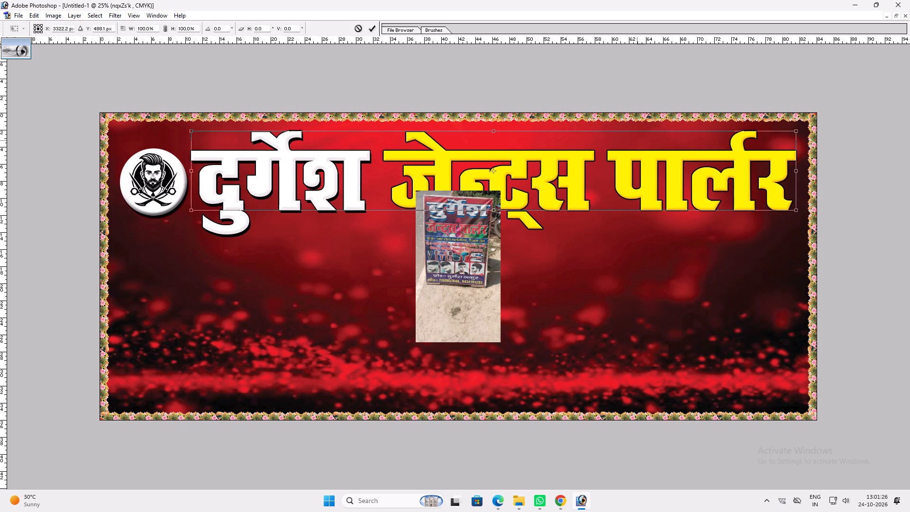
{"action": "left_click_drag", "start_coordinate": [635, 133], "coordinate": [640, 129], "text": "shift"}
{"action": "key", "text": "shift+Return"}
{"action": "key", "text": "v"}
{"action": "key", "text": "ctrl+t"}
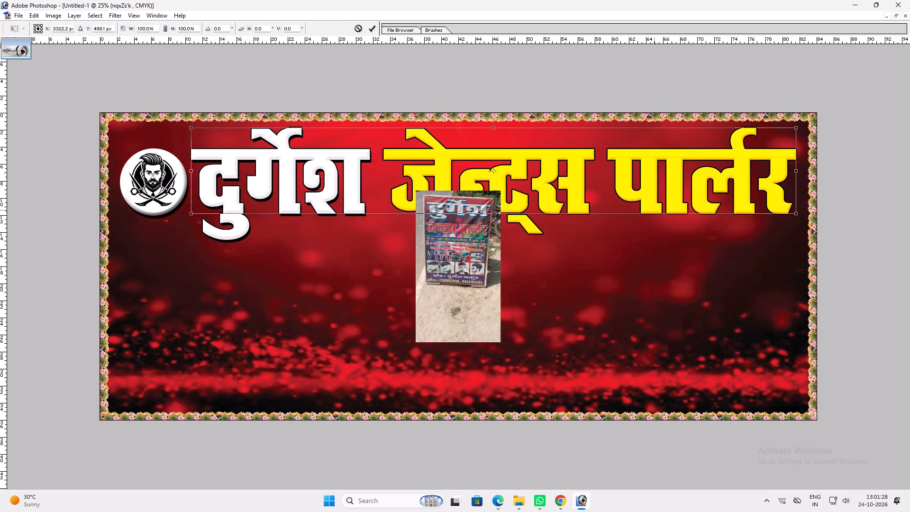
{"action": "left_click", "coordinate": [653, 212], "text": "shift"}
{"action": "key", "text": "shift+Return"}
{"action": "key", "text": "v"}
Copy the layer style of the TosyIZ layer in the Achal Jweles banner and return to the new banner, maximized.
{"action": "key", "text": "f"}
{"action": "key", "text": "f"}
{"action": "key", "text": "f"}
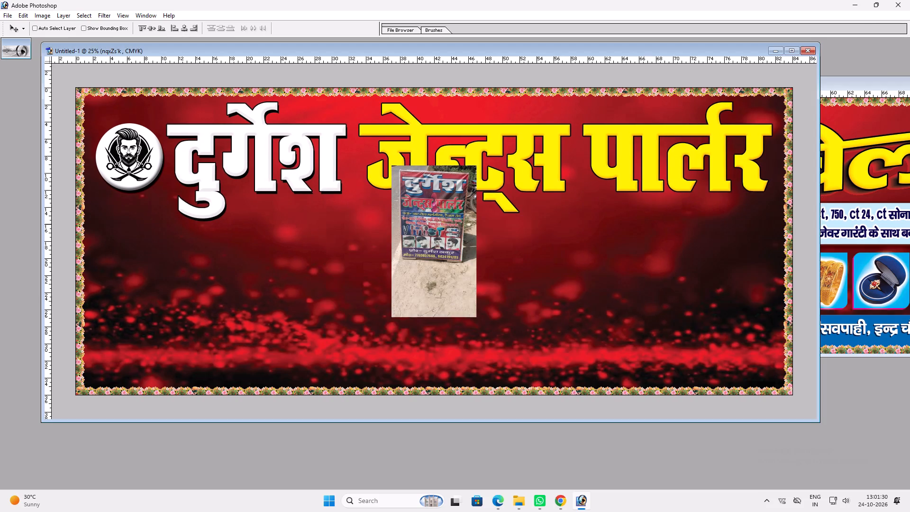
{"action": "left_click", "coordinate": [877, 169]}
{"action": "key", "text": "v"}
{"action": "right_click", "coordinate": [835, 171]}
{"action": "left_click", "coordinate": [858, 187]}
{"action": "key", "text": "alt+l"}
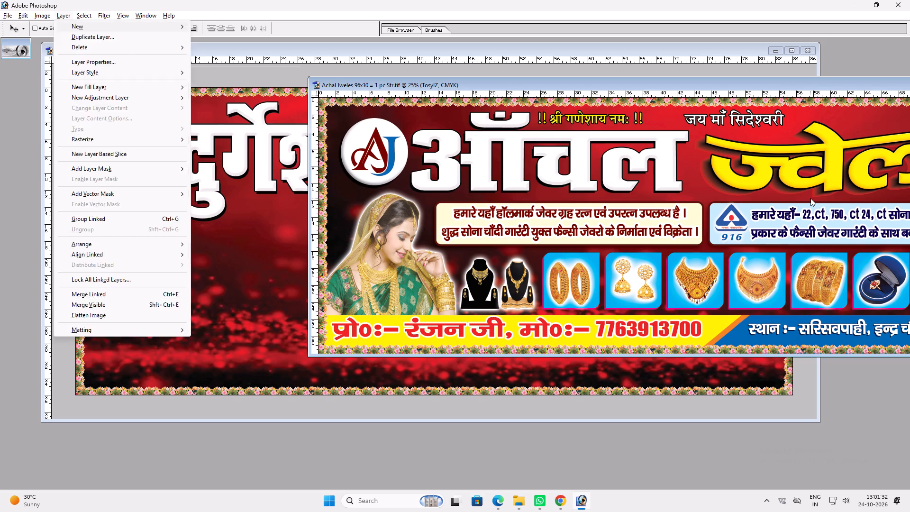
{"action": "key", "text": "alt+y"}
{"action": "key", "text": "alt+c"}
{"action": "left_click", "coordinate": [224, 207]}
{"action": "key", "text": "v"}
{"action": "key", "text": "v"}
{"action": "double_click", "coordinate": [373, 55]}
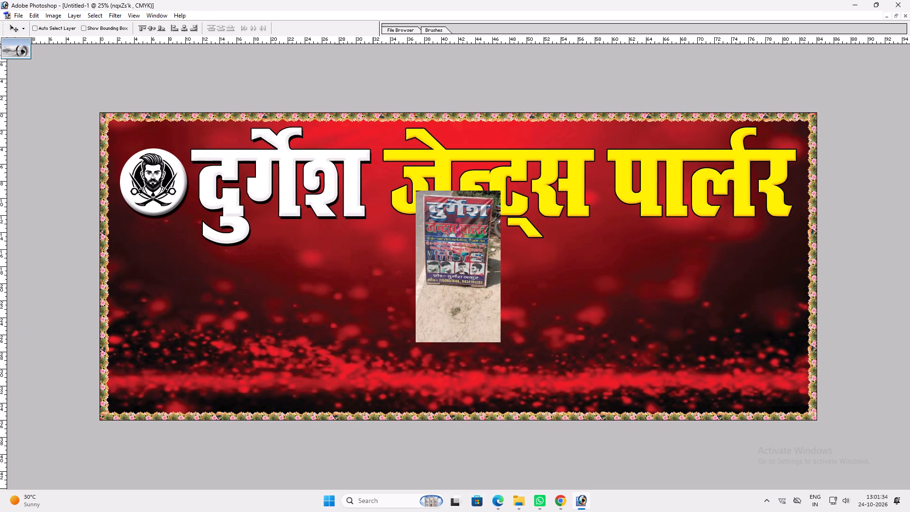
Duplicate the जेन्ट्स पार्लर heading, apply Motion Blur at -51° and 65 pixels to the copy, and send it behind the original.
{"action": "key", "text": "v"}
{"action": "left_click", "coordinate": [494, 178], "text": "ctrl"}
{"action": "key", "text": "ctrl+j"}
{"action": "key", "text": "alt+r"}
{"action": "key", "text": "alt+t"}
{"action": "key", "text": "b"}
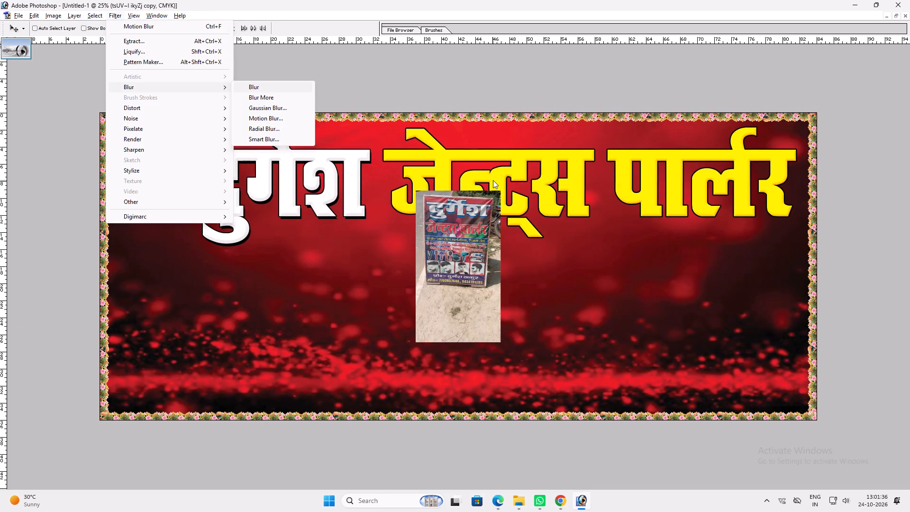
{"action": "key", "text": "m"}
{"action": "key", "text": "Return"}
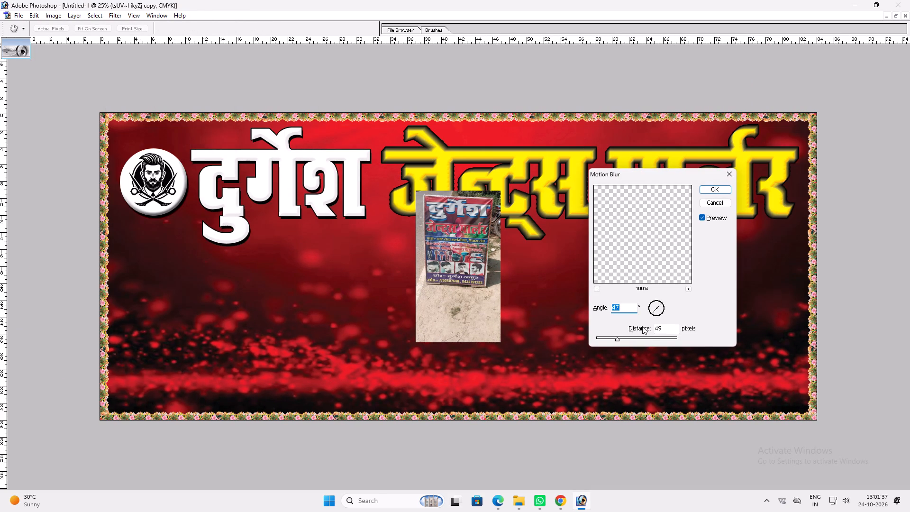
{"action": "left_click_drag", "start_coordinate": [654, 315], "coordinate": [664, 318]}
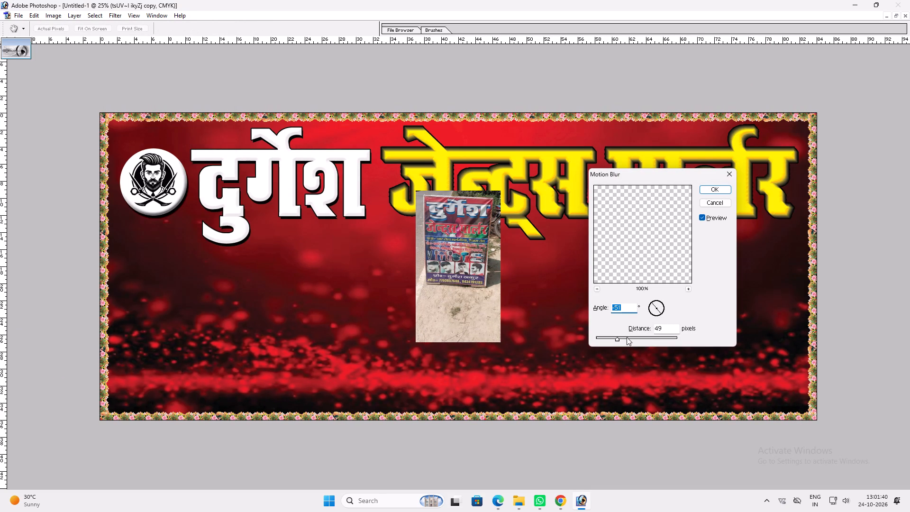
{"action": "left_click", "coordinate": [625, 339]}
{"action": "left_click", "coordinate": [623, 339]}
{"action": "key", "text": "Return"}
{"action": "key", "text": "ctrl+bracketleft"}
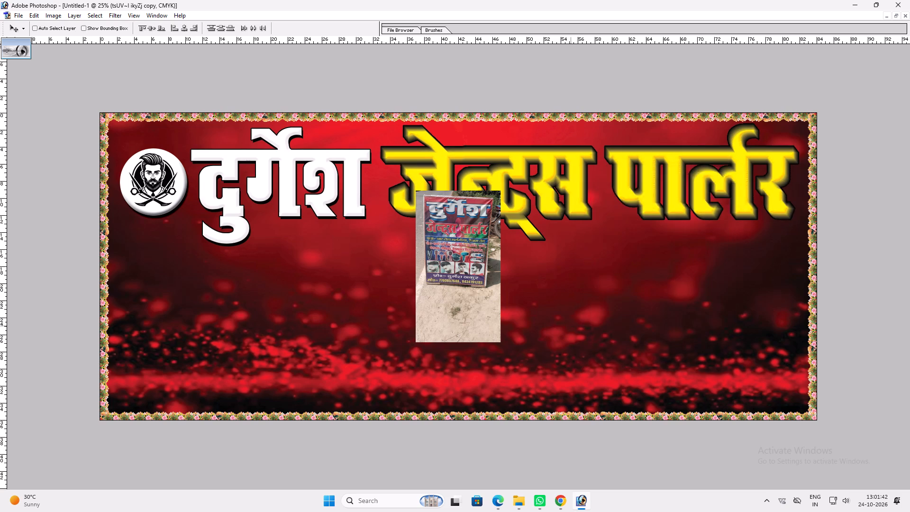
Paste the copied layer style onto the blurred जेन्ट्स पार्लर copy and offset it slightly down and right behind the heading.
{"action": "key", "text": "alt+l"}
{"action": "key", "text": "alt+y"}
{"action": "key", "text": "p"}
{"action": "key", "text": "v"}
{"action": "left_click_drag", "start_coordinate": [574, 288], "coordinate": [583, 292]}
{"action": "key", "text": "ctrl+z"}
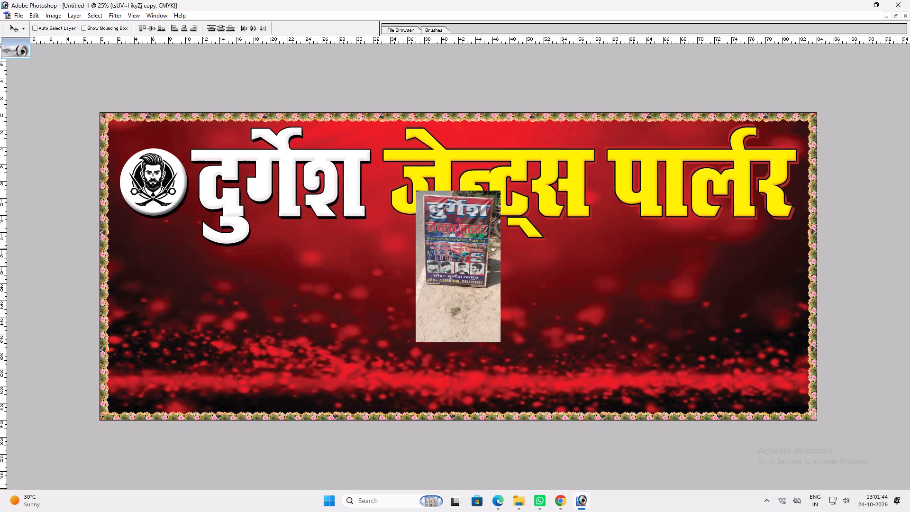
{"action": "right_click", "coordinate": [554, 206], "text": "ctrl+shift"}
{"action": "double_click", "coordinate": [577, 221], "text": "ctrl+shift"}
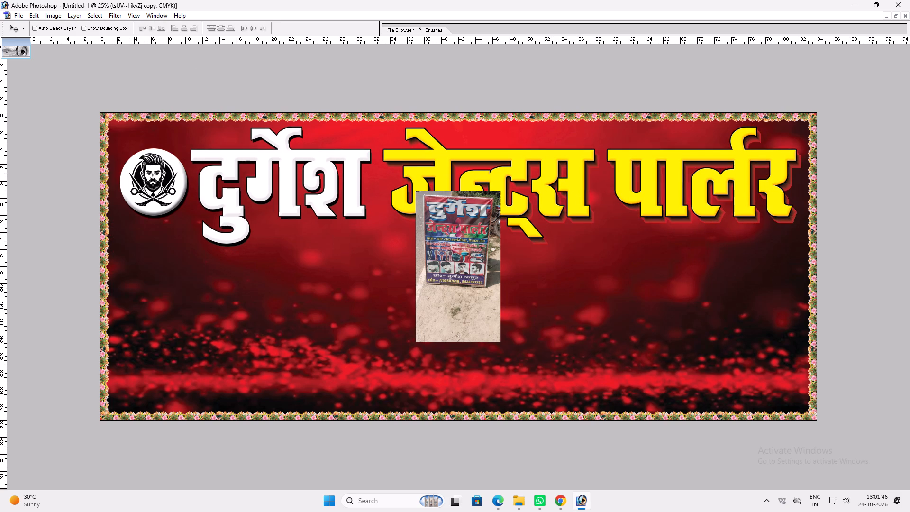
{"action": "key", "text": "v"}
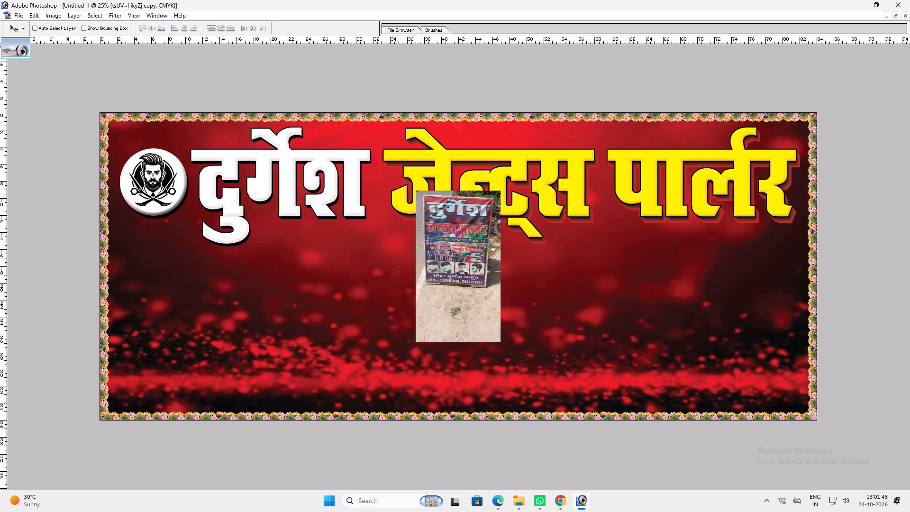
Narrow the जेन्ट्स पार्लर heading and its blurred copy to 99.5% width, pulling them in from the right border.
{"action": "right_click", "coordinate": [573, 205], "text": "ctrl+shift"}
{"action": "left_click", "coordinate": [592, 211], "text": "ctrl+shift"}
{"action": "key", "text": "ctrl+t"}
{"action": "left_click", "coordinate": [804, 174], "text": "shift"}
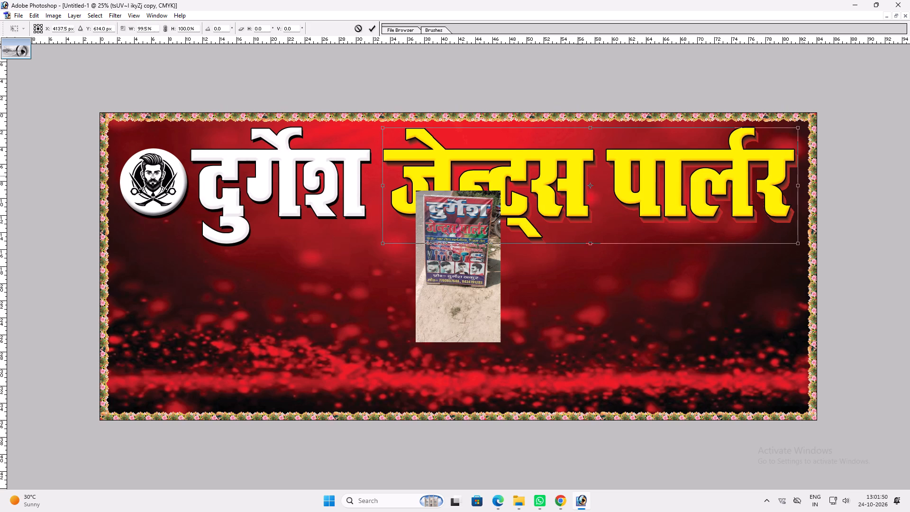
{"action": "key", "text": "shift+Return"}
{"action": "key", "text": "v"}
{"action": "key", "text": "v"}
Widen the दुर्गेश heading rightward until it reaches the start of जेन्ट्स पार्लर.
{"action": "right_click", "coordinate": [356, 161]}
{"action": "left_click", "coordinate": [367, 166]}
{"action": "right_click", "coordinate": [359, 160], "text": "ctrl+shift"}
{"action": "left_click_drag", "start_coordinate": [363, 161], "coordinate": [368, 164], "text": "ctrl+shift"}
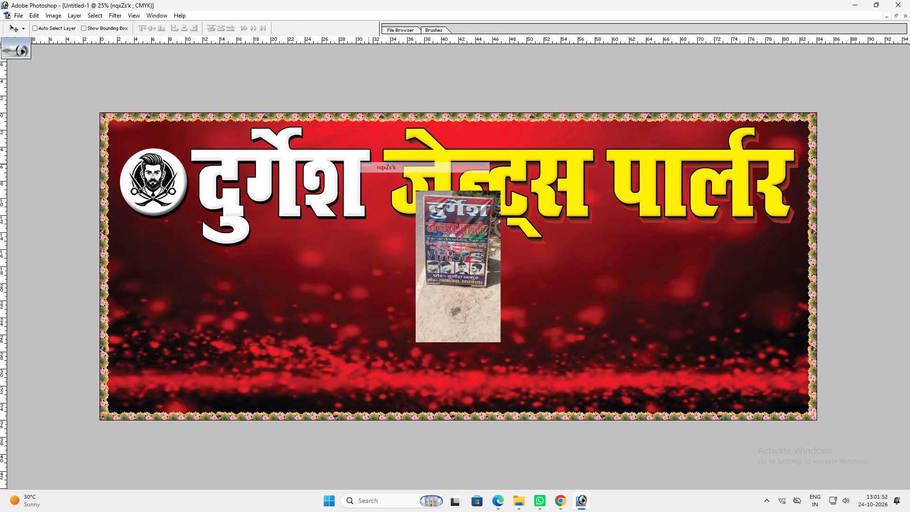
{"action": "key", "text": "ctrl+t"}
{"action": "left_click_drag", "start_coordinate": [373, 161], "coordinate": [399, 156], "text": "shift"}
{"action": "key", "text": "Return"}
{"action": "key", "text": "v"}
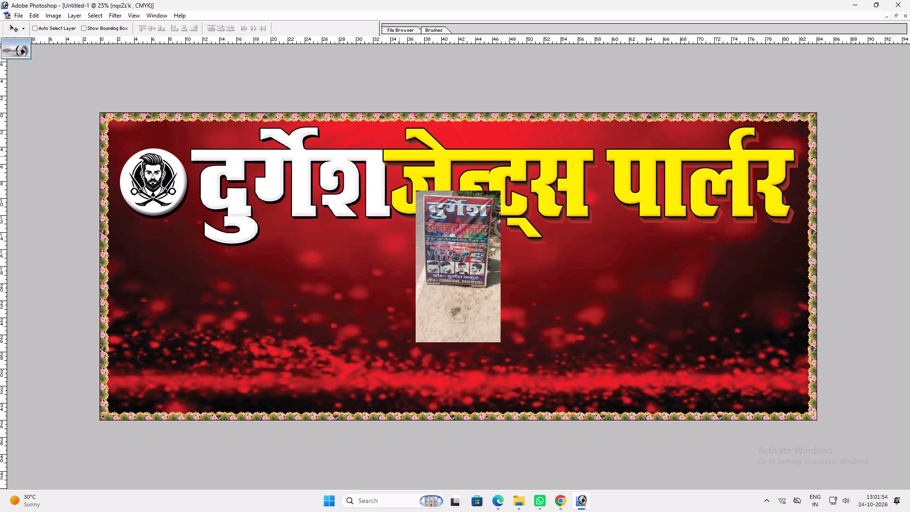
Narrow the जेन्ट्स पार्लर heading with its blurred copy from its left edge, leaving a gap after दुर्गेश.
{"action": "right_click", "coordinate": [407, 154]}
{"action": "left_click", "coordinate": [415, 157]}
{"action": "left_click_drag", "start_coordinate": [413, 155], "coordinate": [418, 157]}
{"action": "key", "text": "ctrl+z"}
{"action": "key", "text": "ctrl+t"}
{"action": "left_click_drag", "start_coordinate": [386, 159], "coordinate": [398, 160], "text": "shift"}
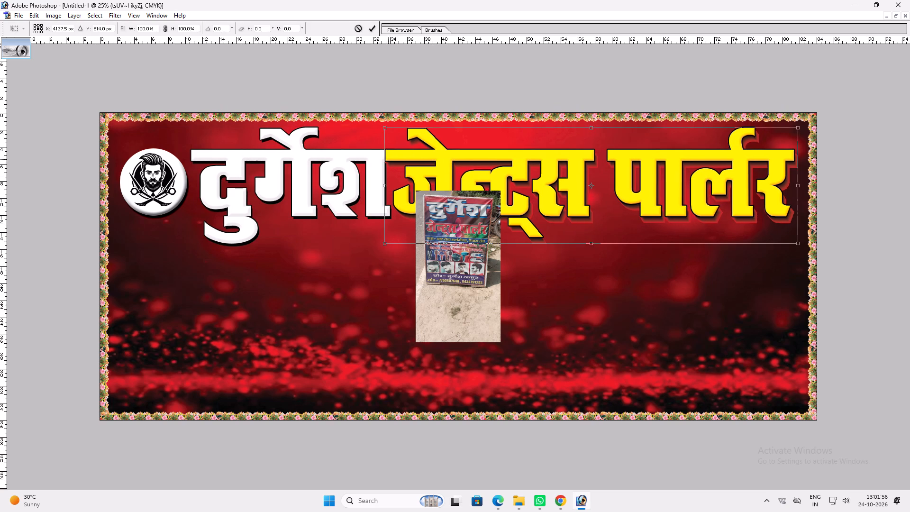
{"action": "left_click_drag", "start_coordinate": [398, 160], "coordinate": [407, 159], "text": "shift"}
{"action": "key", "text": "shift+Return"}
{"action": "key", "text": "v"}
Duplicate दुर्गेश, rasterize the copy, apply Motion Blur at -51° and 65 pixels, and offset it down and right behind the original.
{"action": "left_click", "coordinate": [379, 162], "text": "ctrl"}
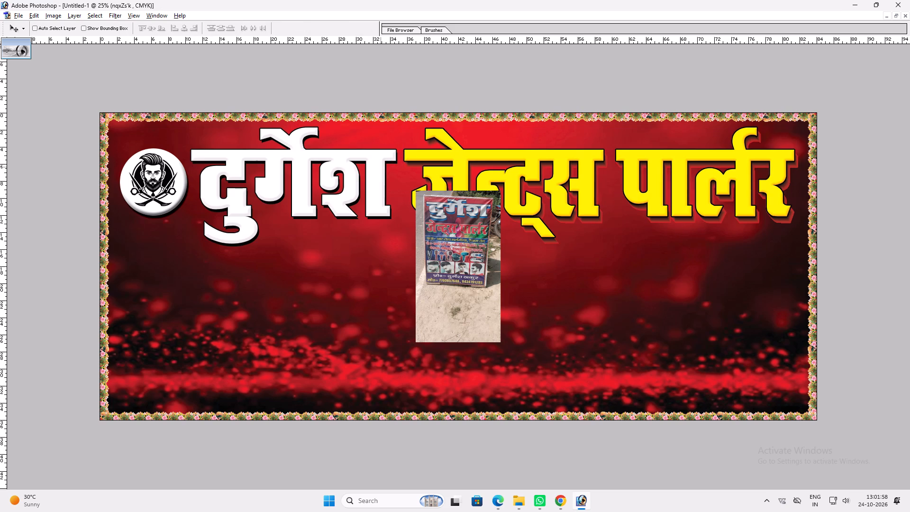
{"action": "key", "text": "alt+l"}
{"action": "key", "text": "alt+y"}
{"action": "key", "text": "alt+d"}
{"action": "key", "text": "ctrl+j"}
{"action": "key", "text": "alt+t"}
{"action": "type", "text": "bm"}
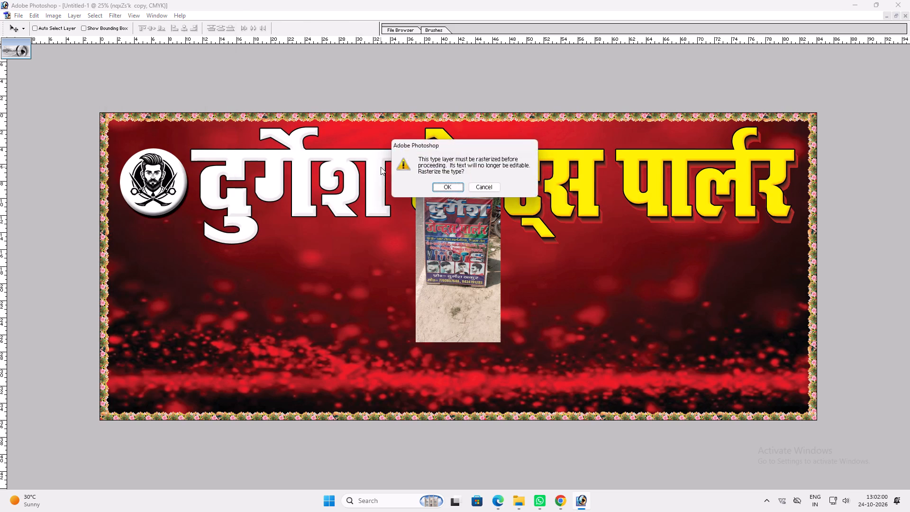
{"action": "key", "text": "Return"}
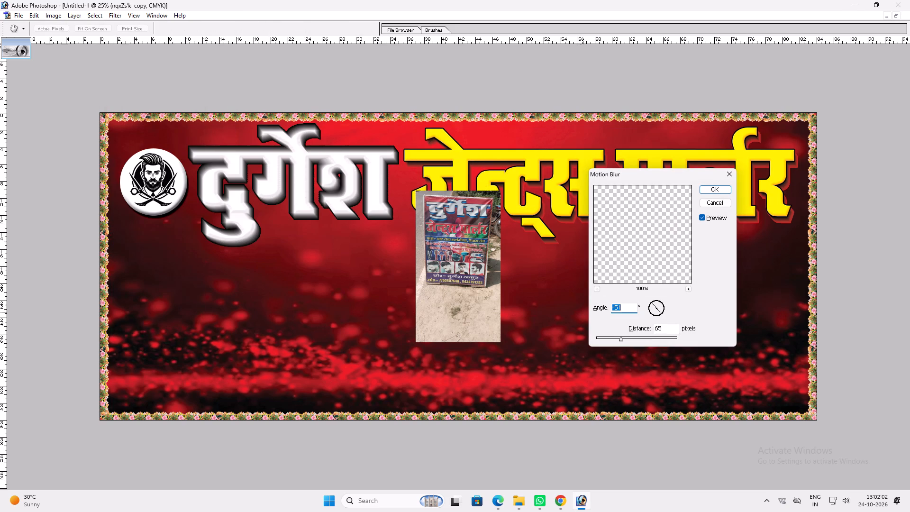
{"action": "key", "text": "Return"}
{"action": "key", "text": "ctrl+bracketleft"}
{"action": "key", "text": "v"}
{"action": "left_click", "coordinate": [357, 280]}
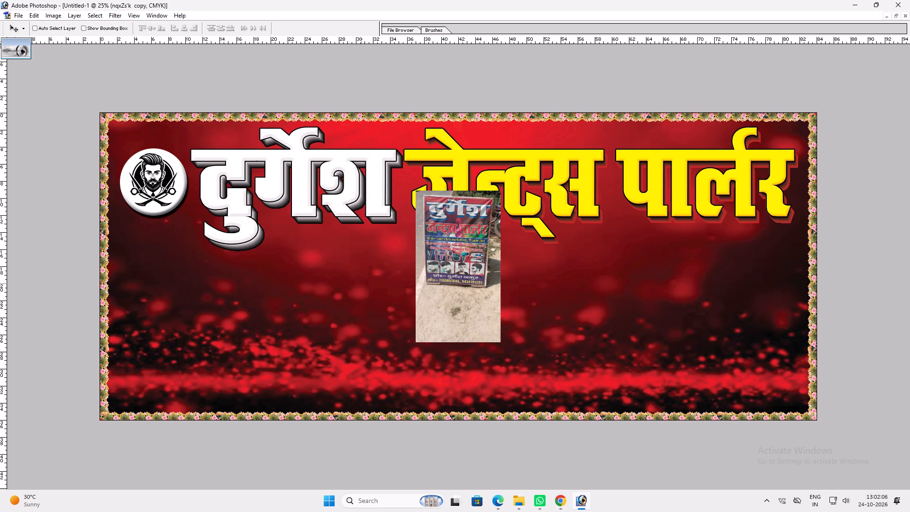
Paste the copied layer style onto the blurred दुर्गेश copy and change its Color Overlay to bright red.
{"action": "key", "text": "alt+l"}
{"action": "key", "text": "alt+y"}
{"action": "key", "text": "p"}
{"action": "key", "text": "alt+l"}
{"action": "type", "text": "yn"}
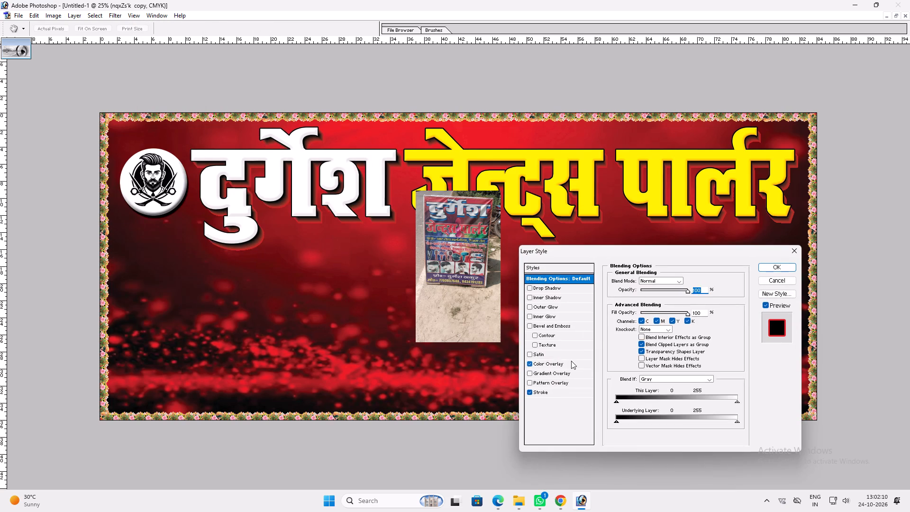
{"action": "left_click", "coordinate": [566, 362]}
{"action": "left_click", "coordinate": [688, 276]}
{"action": "left_click", "coordinate": [689, 280]}
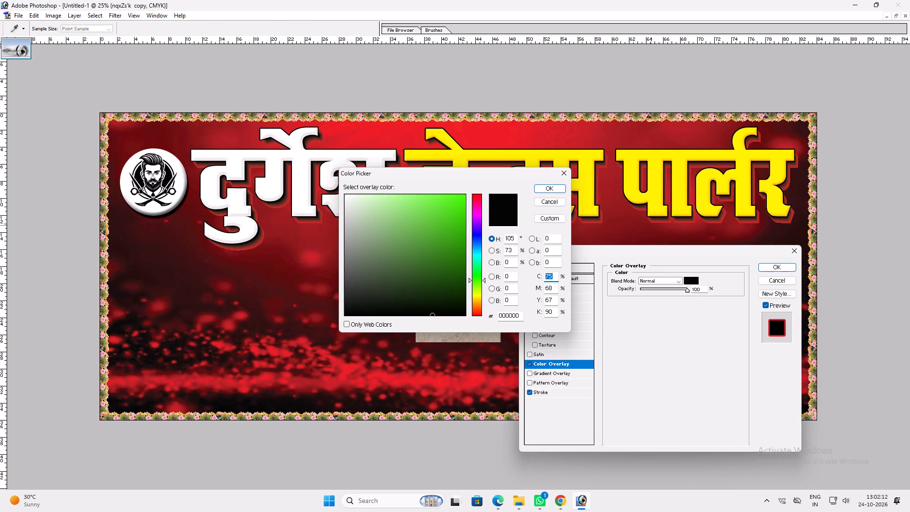
{"action": "left_click_drag", "start_coordinate": [476, 200], "coordinate": [473, 151]}
{"action": "left_click_drag", "start_coordinate": [458, 204], "coordinate": [468, 112]}
{"action": "key", "text": "Return"}
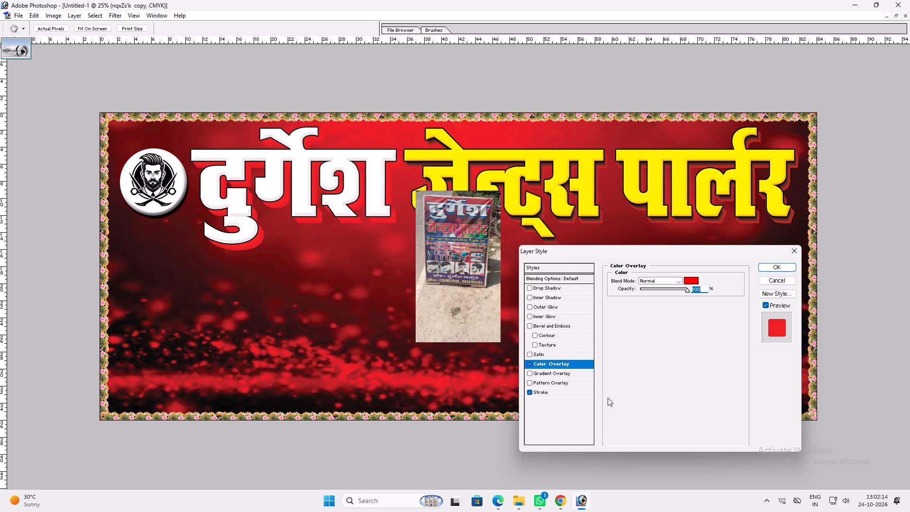
Change the stroke color of the blurred दुर्गेश copy to dark red.
{"action": "left_click", "coordinate": [554, 391]}
{"action": "left_click", "coordinate": [634, 334]}
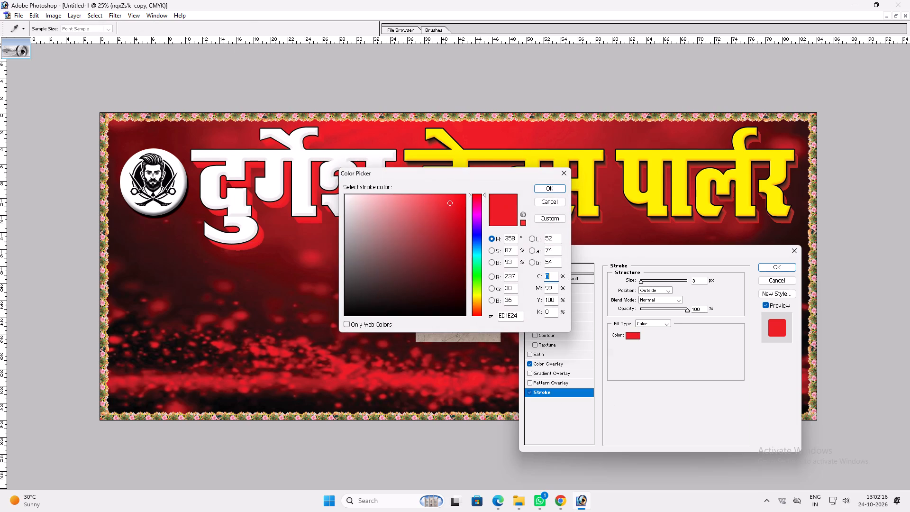
{"action": "left_click_drag", "start_coordinate": [447, 252], "coordinate": [473, 251]}
{"action": "key", "text": "Return"}
Add a drop shadow to the blurred दुर्गेश copy with 97% opacity, 27 px distance and a larger, softer size.
{"action": "left_click", "coordinate": [564, 287]}
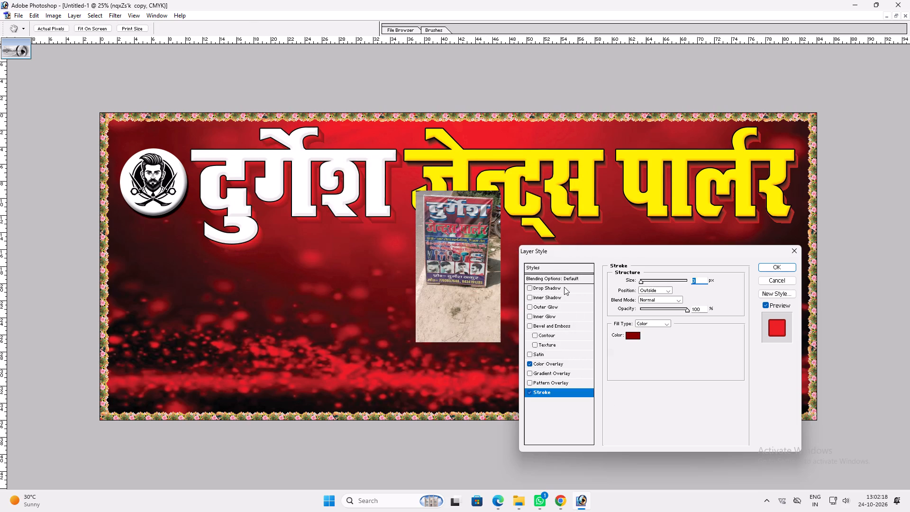
{"action": "left_click_drag", "start_coordinate": [679, 288], "coordinate": [710, 289]}
{"action": "left_click_drag", "start_coordinate": [647, 320], "coordinate": [653, 320]}
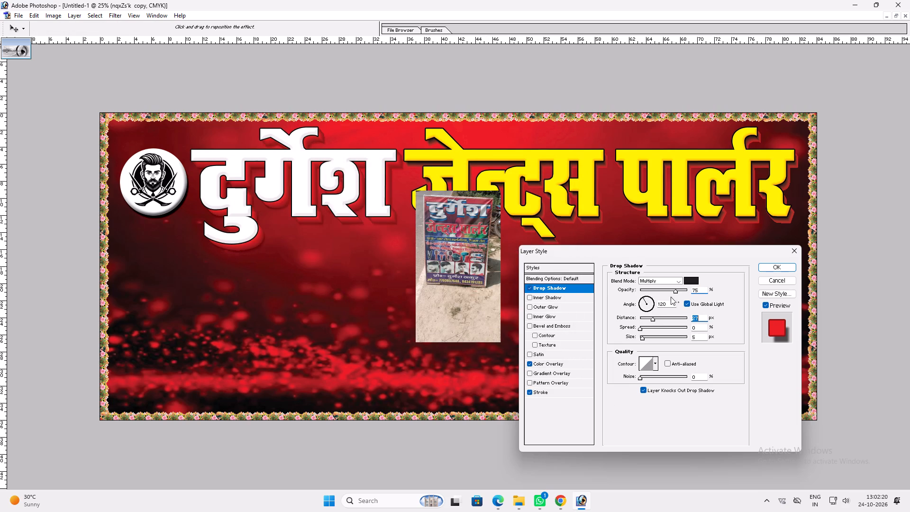
{"action": "double_click", "coordinate": [677, 294]}
{"action": "double_click", "coordinate": [681, 293]}
{"action": "triple_click", "coordinate": [684, 293]}
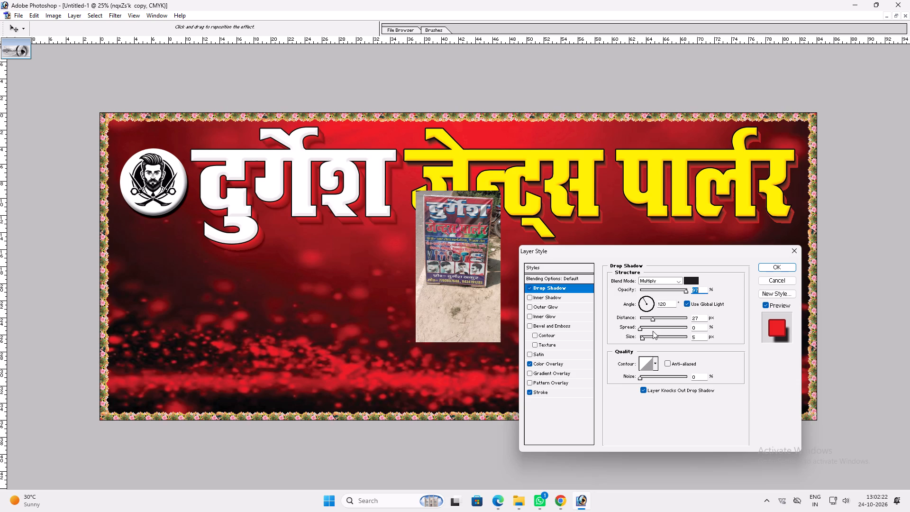
{"action": "triple_click", "coordinate": [646, 334]}
{"action": "triple_click", "coordinate": [647, 334]}
{"action": "triple_click", "coordinate": [648, 334]}
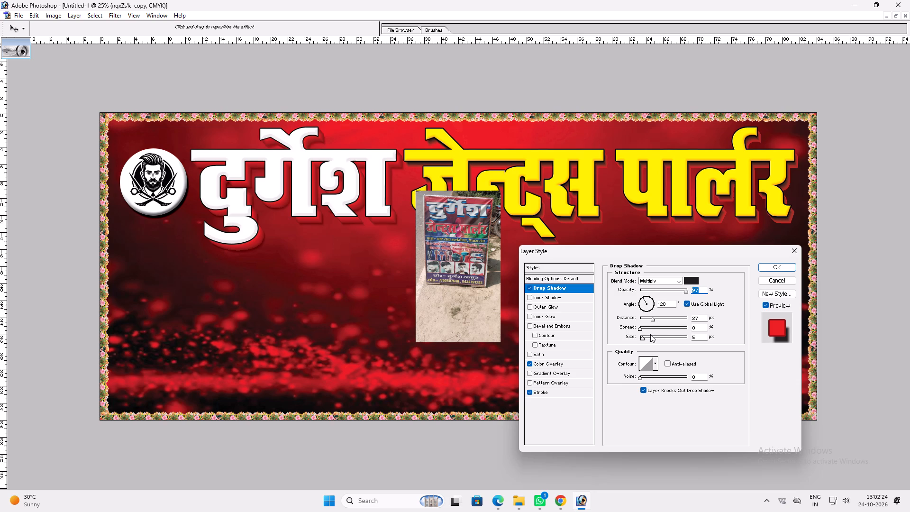
{"action": "triple_click", "coordinate": [650, 334]}
{"action": "left_click", "coordinate": [653, 335]}
{"action": "left_click", "coordinate": [654, 335]}
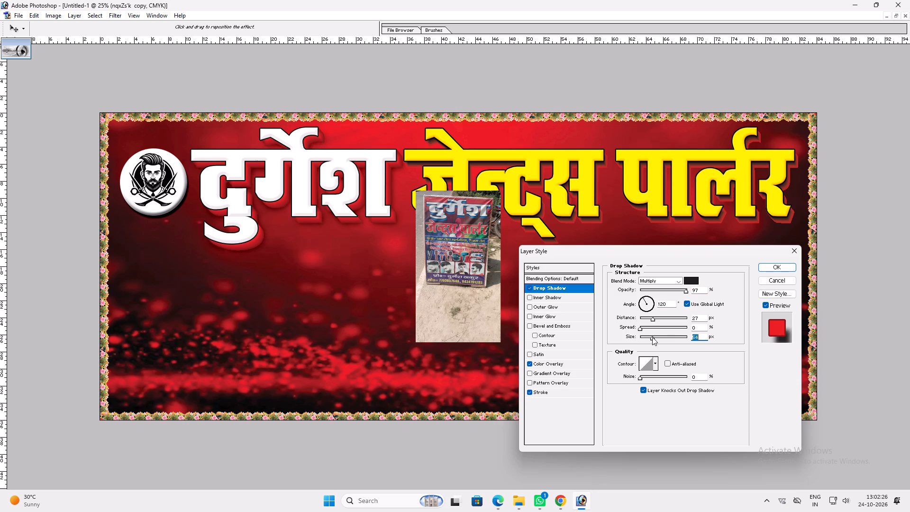
{"action": "key", "text": "Return"}
Select the reference sign photo and move it left, under the gap between दुर्गेश and जेन्ट्स पार्लर.
{"action": "key", "text": "v"}
{"action": "key", "text": "v"}
{"action": "right_click", "coordinate": [451, 236]}
{"action": "left_click_drag", "start_coordinate": [466, 241], "coordinate": [472, 243]}
{"action": "left_click_drag", "start_coordinate": [475, 243], "coordinate": [440, 246]}
{"action": "key", "text": "v"}
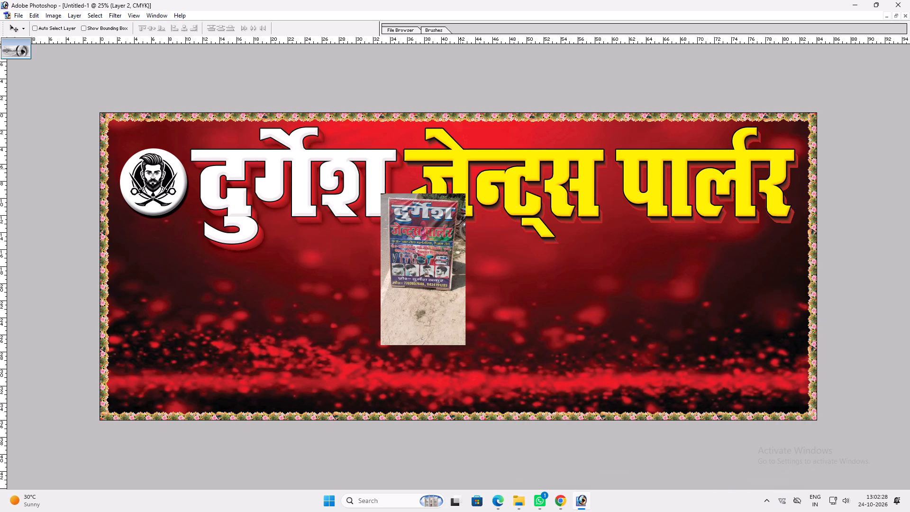
Narrow the जेन्ट्स पार्लर heading slightly from its left edge to widen the gap after दुर्गेश.
{"action": "right_click", "coordinate": [460, 169]}
{"action": "left_click_drag", "start_coordinate": [467, 171], "coordinate": [472, 173]}
{"action": "left_click_drag", "start_coordinate": [466, 170], "coordinate": [474, 173]}
{"action": "key", "text": "ctrl+z"}
{"action": "key", "text": "ctrl+t"}
{"action": "left_click_drag", "start_coordinate": [401, 169], "coordinate": [413, 168], "text": "shift"}
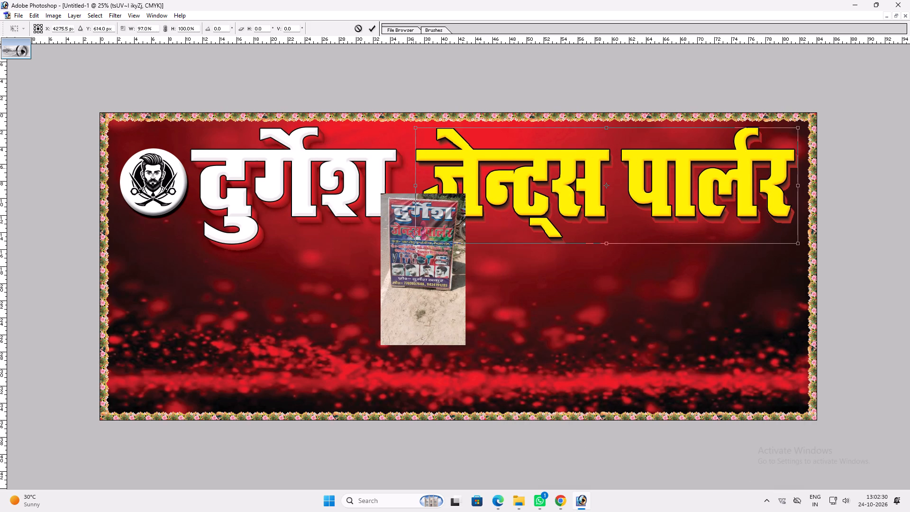
{"action": "left_click_drag", "start_coordinate": [413, 168], "coordinate": [409, 169], "text": "shift"}
{"action": "key", "text": "shift+Return"}
Examine the address, services and proprietor lines on the reference sign photo up close.
{"action": "key", "text": "v"}
{"action": "key", "text": "ctrl+0"}
{"action": "key", "text": "ctrl+plus"}
{"action": "key", "text": "space"}
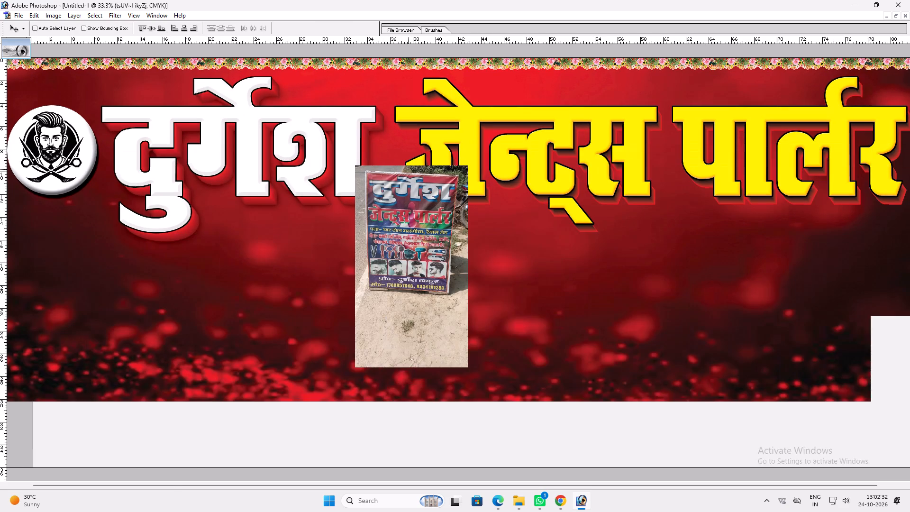
{"action": "key", "text": "ctrl+plus"}
{"action": "key", "text": "space"}
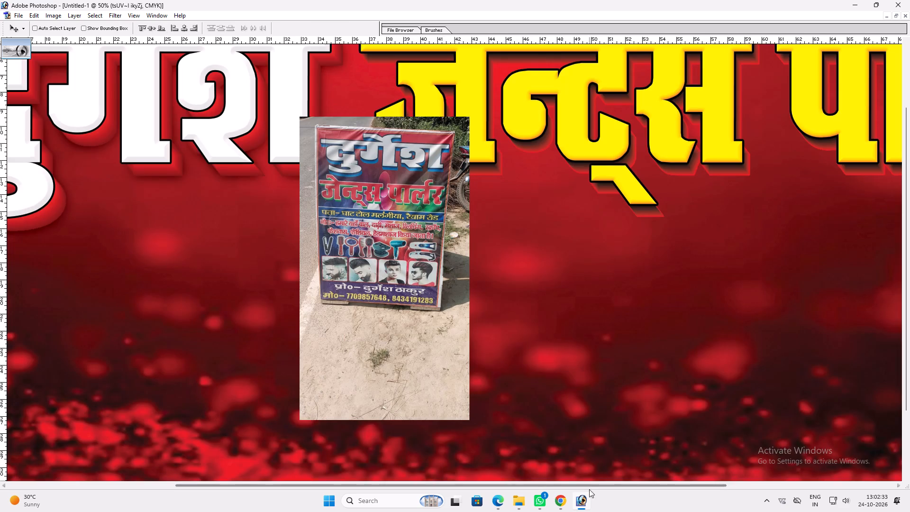
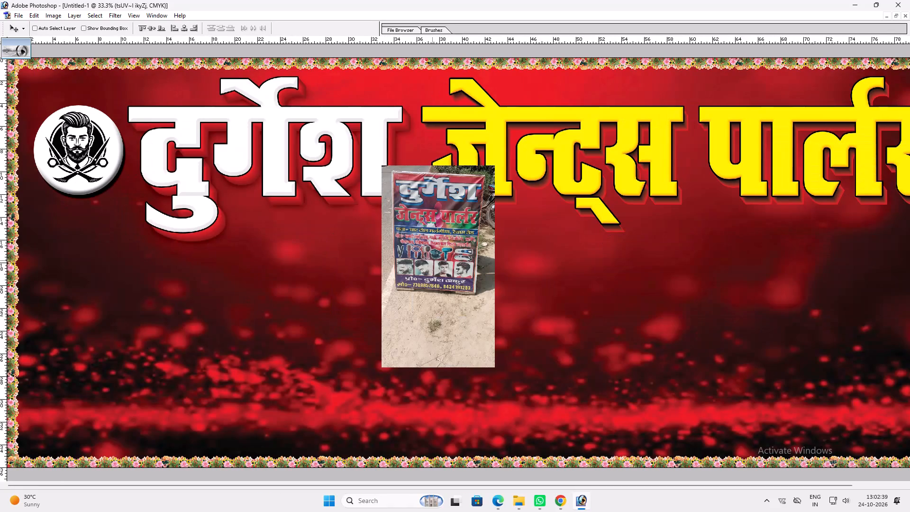
Copy the "!! श्री गणेशाय नमः !!" text layer from the Achal Jweles banner into Untitled-1, placing it below the दुर्गेश heading.
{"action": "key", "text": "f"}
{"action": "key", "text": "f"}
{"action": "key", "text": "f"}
{"action": "left_click", "coordinate": [907, 239]}
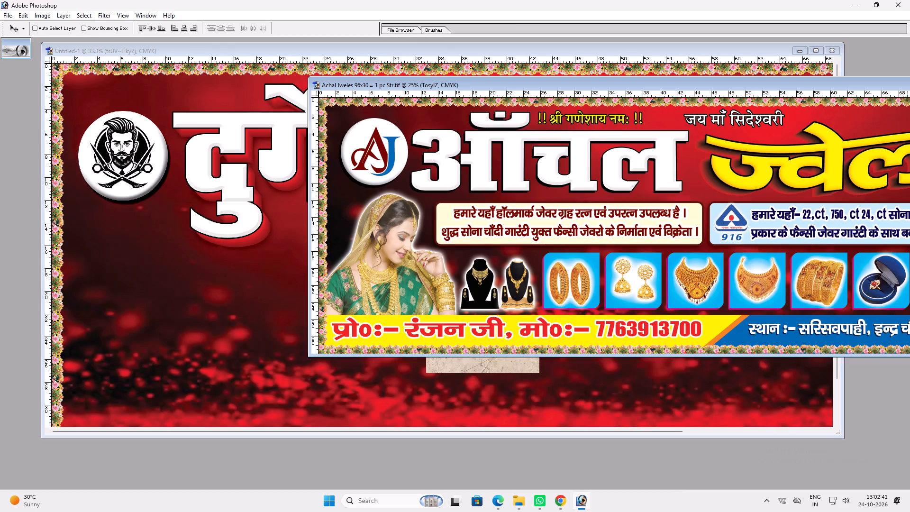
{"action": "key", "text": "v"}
{"action": "right_click", "coordinate": [560, 115]}
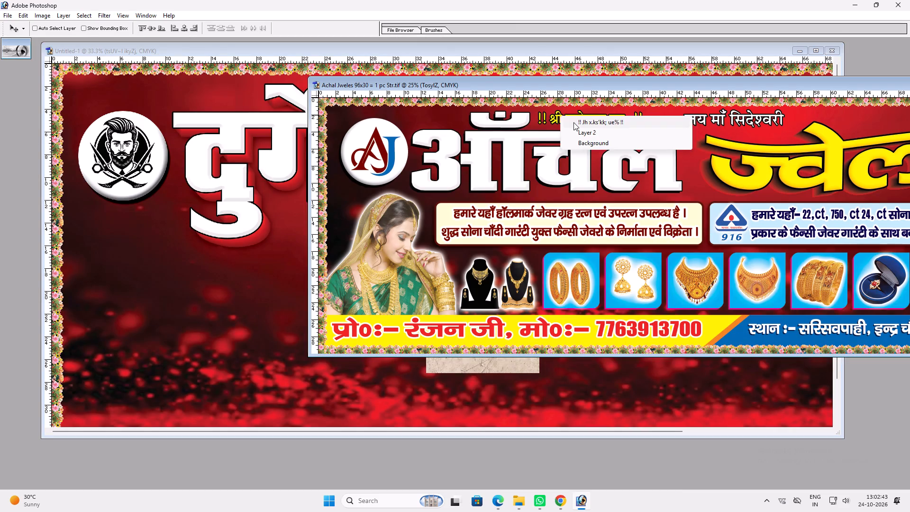
{"action": "left_click", "coordinate": [573, 122]}
{"action": "left_click_drag", "start_coordinate": [573, 123], "coordinate": [219, 153]}
{"action": "left_click_drag", "start_coordinate": [259, 156], "coordinate": [301, 320]}
Replace the copied line's text with पताः- followed by the first locality name from the sign's address line.
{"action": "key", "text": "ctrl+plus"}
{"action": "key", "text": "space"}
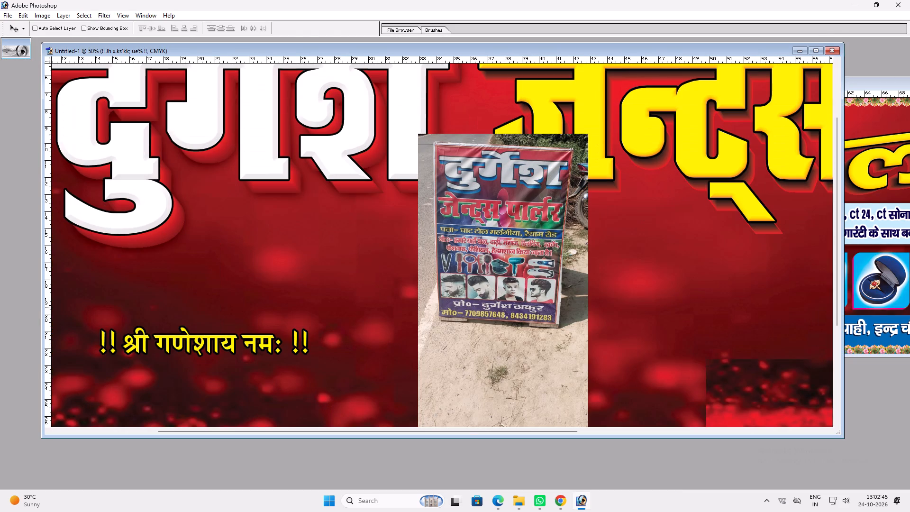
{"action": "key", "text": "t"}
{"action": "left_click", "coordinate": [248, 339]}
{"action": "key", "text": "ctrl+a"}
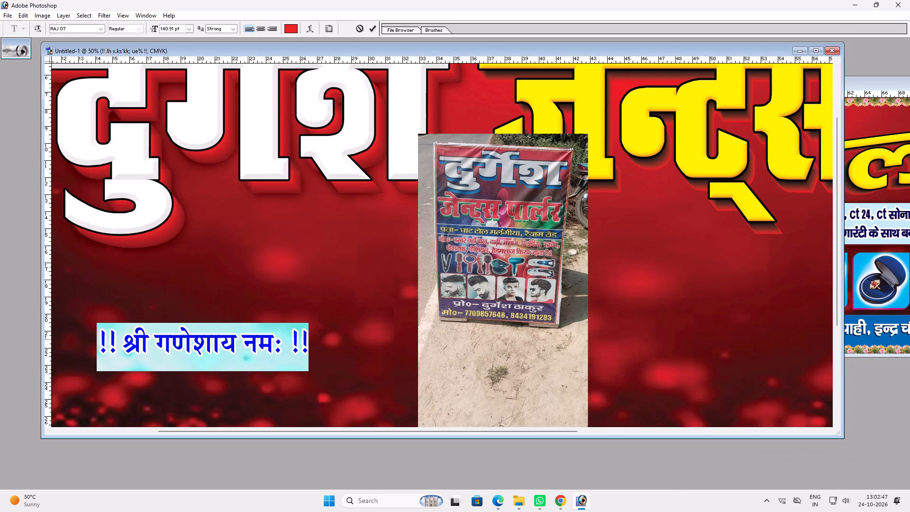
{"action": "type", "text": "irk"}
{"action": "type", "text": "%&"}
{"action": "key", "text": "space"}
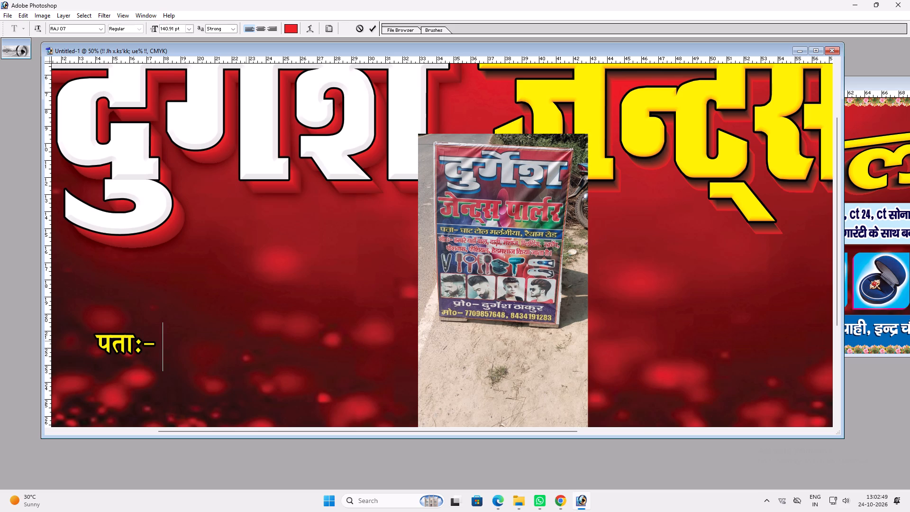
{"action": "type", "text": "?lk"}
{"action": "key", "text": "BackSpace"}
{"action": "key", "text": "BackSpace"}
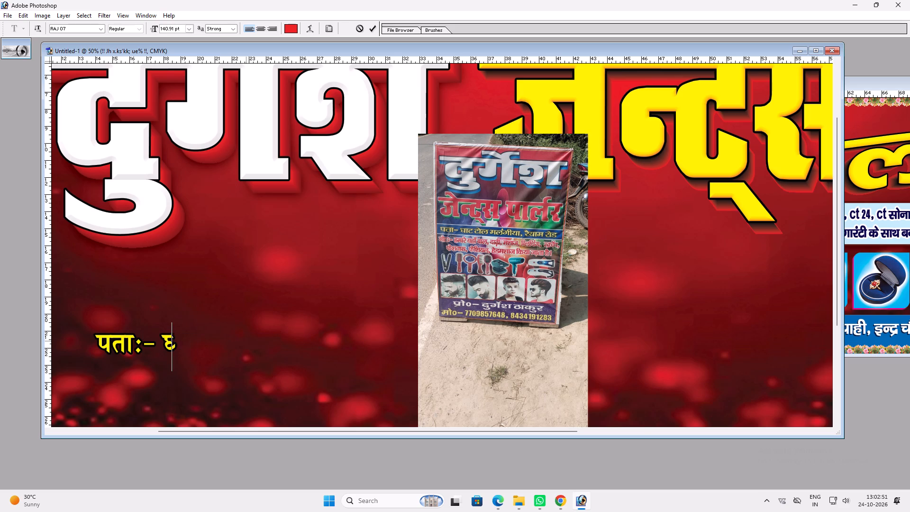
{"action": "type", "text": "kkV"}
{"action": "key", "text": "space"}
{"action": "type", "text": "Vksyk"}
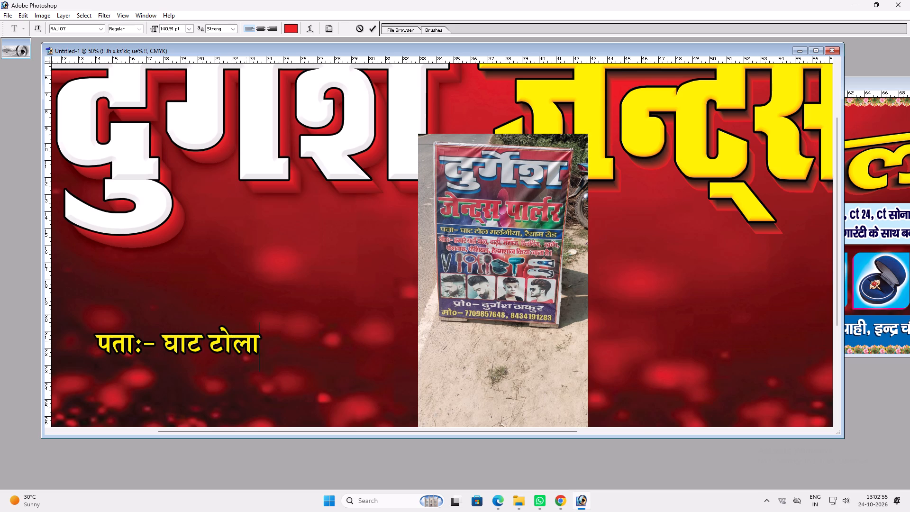
Delete the पताः- prefix and complete the address line with the village and road names from the sign.
{"action": "left_click_drag", "start_coordinate": [161, 347], "coordinate": [0, 320]}
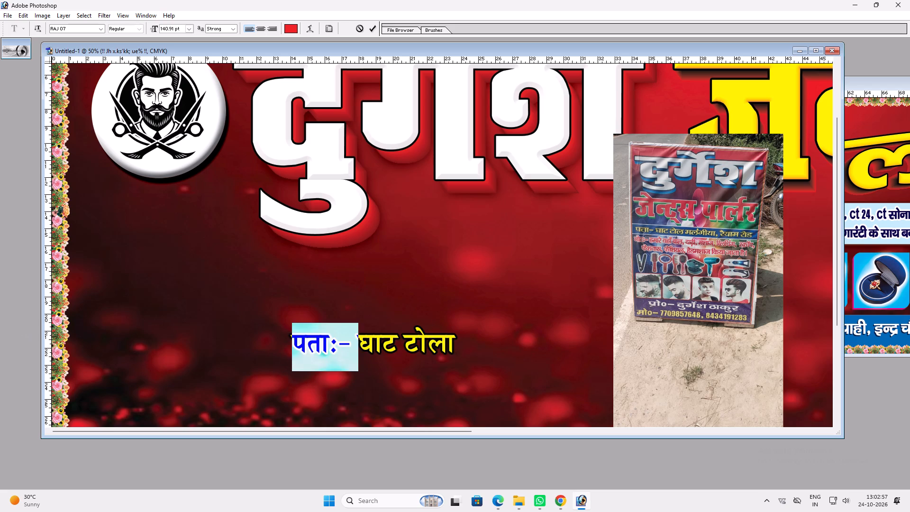
{"action": "key", "text": "BackSpace"}
{"action": "left_click", "coordinate": [394, 337]}
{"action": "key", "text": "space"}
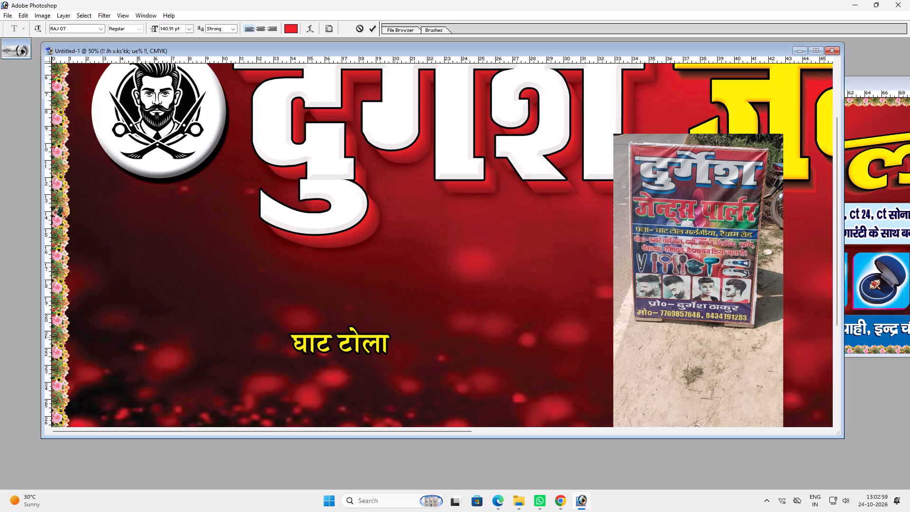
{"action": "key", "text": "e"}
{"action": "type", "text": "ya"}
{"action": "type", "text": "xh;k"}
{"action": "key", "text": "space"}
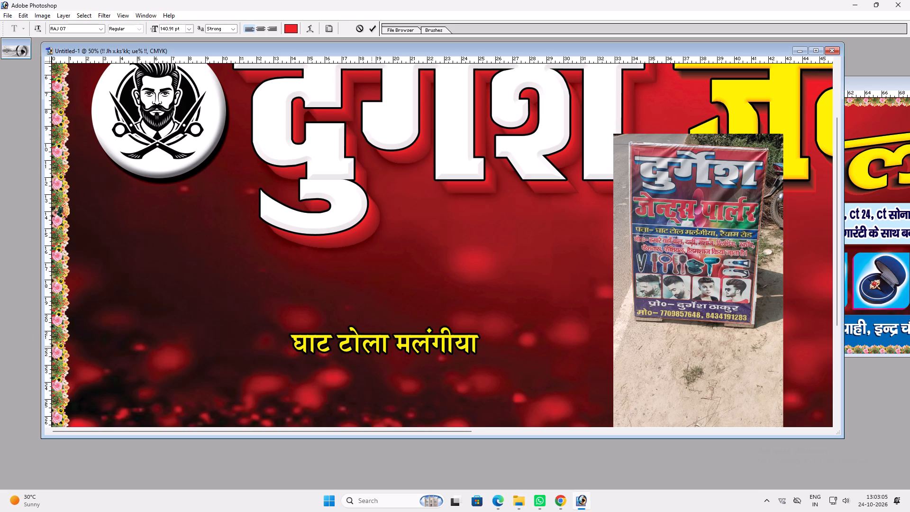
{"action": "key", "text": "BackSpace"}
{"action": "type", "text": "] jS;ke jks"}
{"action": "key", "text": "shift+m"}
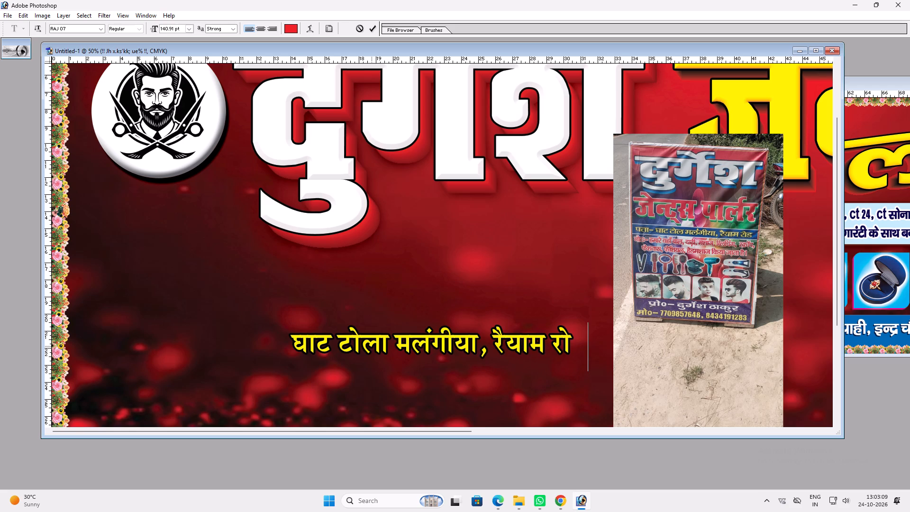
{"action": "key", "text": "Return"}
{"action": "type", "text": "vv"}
Correct the locality name at the start of the address line to घाटटोल, without the space and the final vowel sign.
{"action": "left_click_drag", "start_coordinate": [409, 355], "coordinate": [398, 324]}
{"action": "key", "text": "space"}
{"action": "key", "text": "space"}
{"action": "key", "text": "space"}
{"action": "right_click", "coordinate": [394, 318]}
{"action": "left_click_drag", "start_coordinate": [405, 322], "coordinate": [409, 324]}
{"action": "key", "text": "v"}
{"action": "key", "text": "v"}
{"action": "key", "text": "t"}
{"action": "left_click", "coordinate": [210, 275]}
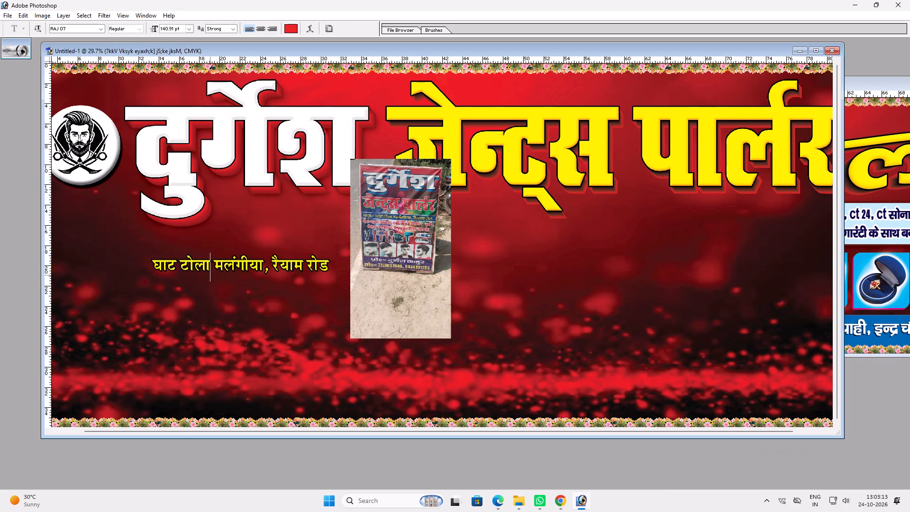
{"action": "key", "text": "equal"}
{"action": "key", "text": "Return"}
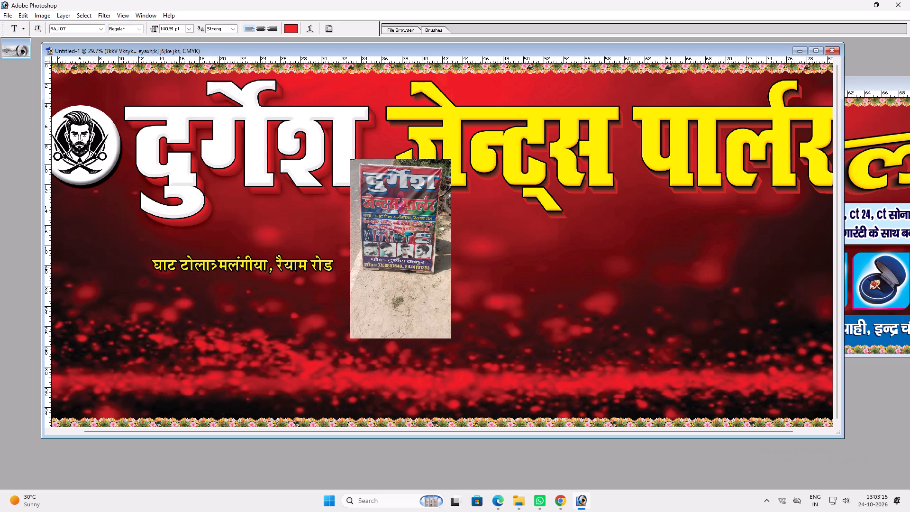
{"action": "left_click", "coordinate": [216, 268]}
{"action": "key", "text": "BackSpace"}
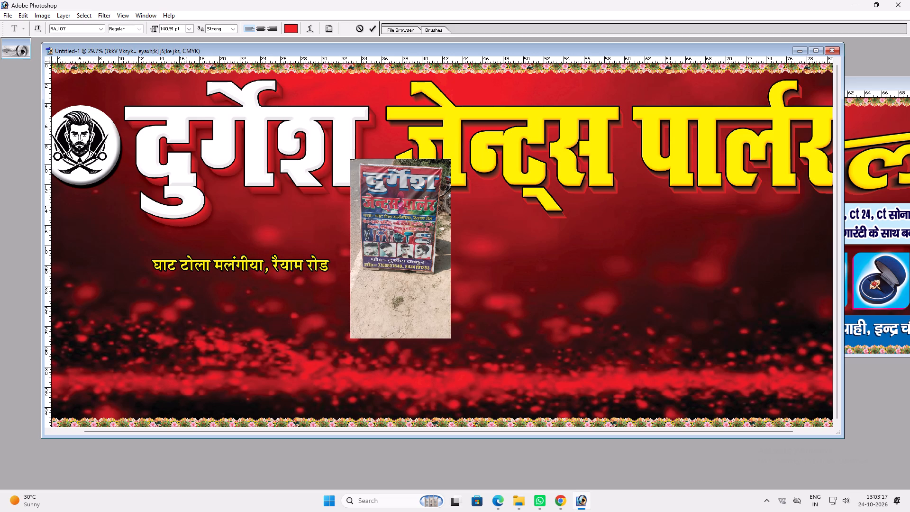
{"action": "key", "text": "BackSpace"}
{"action": "left_click", "coordinate": [183, 271]}
{"action": "key", "text": "BackSpace"}
{"action": "key", "text": "Return"}
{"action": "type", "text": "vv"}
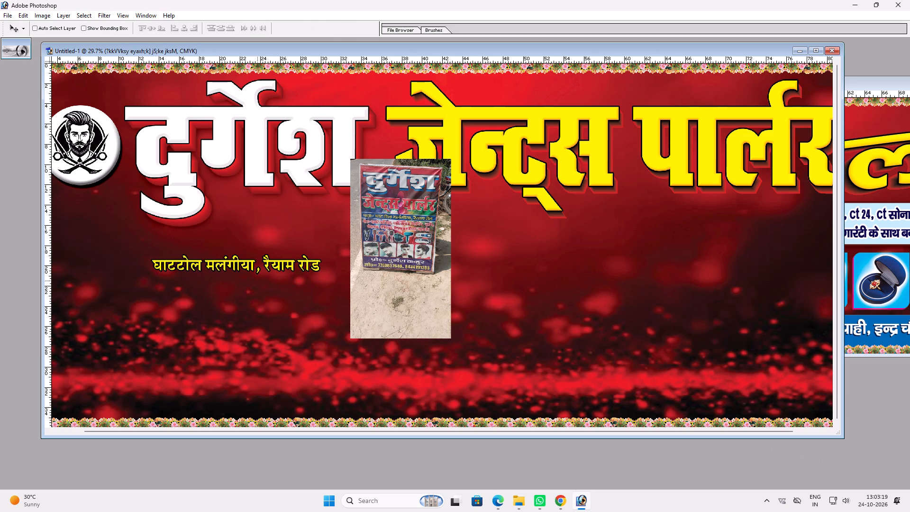
Check the address against the sign photo up close and correct the village spelling to मलंगिया.
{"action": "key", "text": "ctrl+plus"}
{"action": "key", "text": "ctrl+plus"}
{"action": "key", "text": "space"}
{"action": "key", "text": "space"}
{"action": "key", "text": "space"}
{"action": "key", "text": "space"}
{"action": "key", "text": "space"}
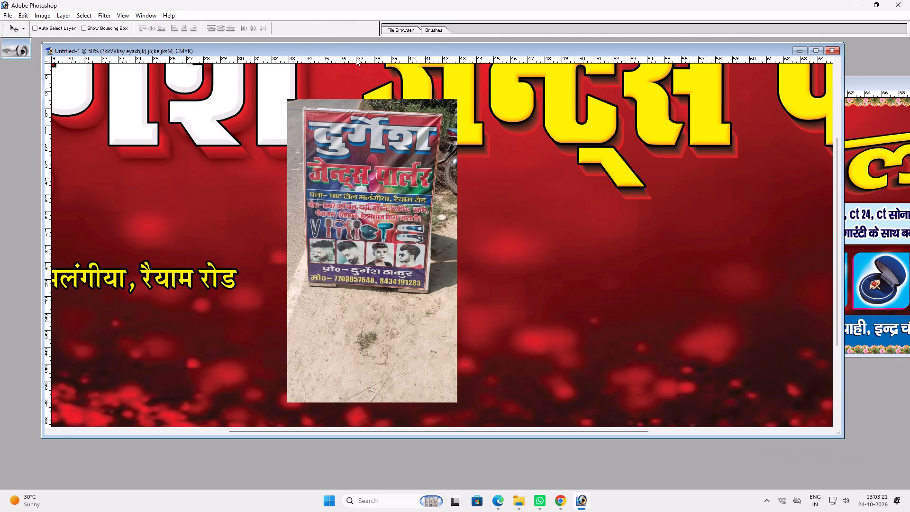
{"action": "double_click", "coordinate": [350, 52]}
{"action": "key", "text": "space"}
{"action": "left_click_drag", "start_coordinate": [323, 207], "coordinate": [354, 197]}
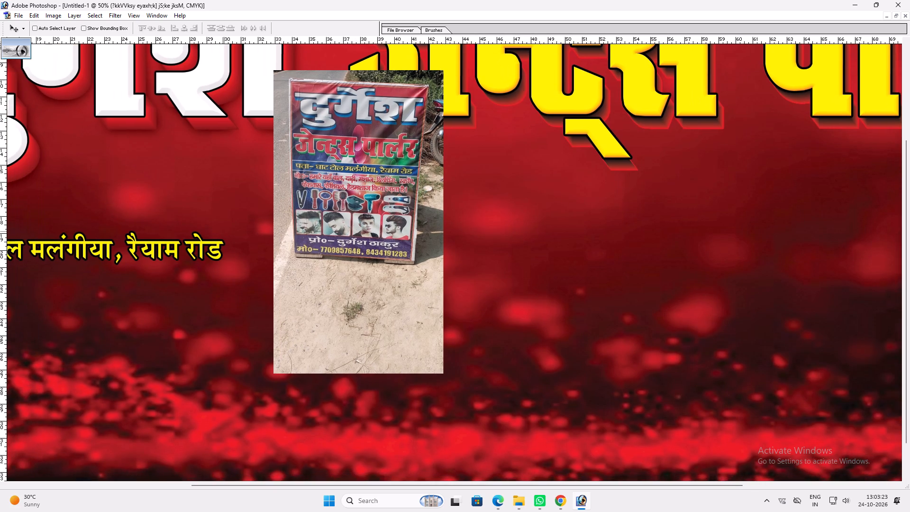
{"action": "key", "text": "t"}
{"action": "left_click", "coordinate": [89, 256]}
{"action": "key", "text": "BackSpace"}
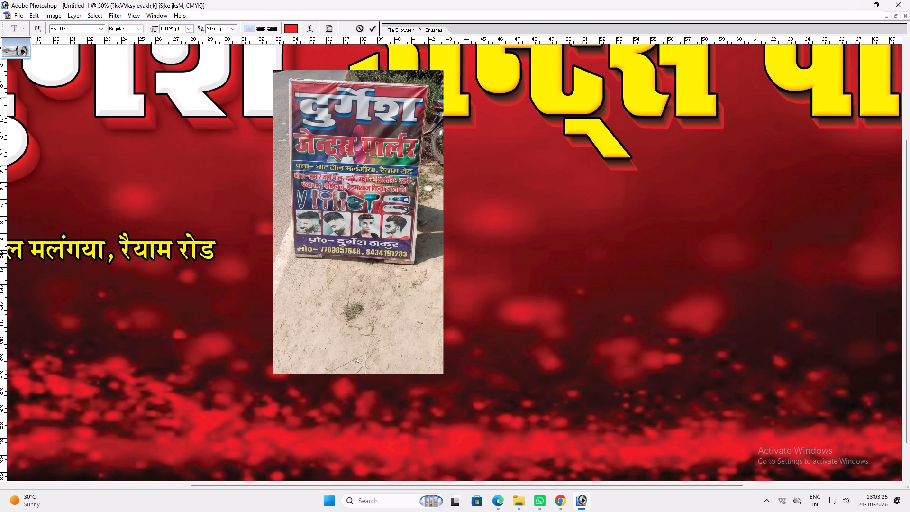
{"action": "left_click", "coordinate": [69, 249]}
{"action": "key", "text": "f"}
{"action": "key", "text": "Return"}
Move the address line right, below the जेन्ट्स heading, and place a duplicate of it just underneath.
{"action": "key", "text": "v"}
{"action": "left_click_drag", "start_coordinate": [164, 266], "coordinate": [517, 210]}
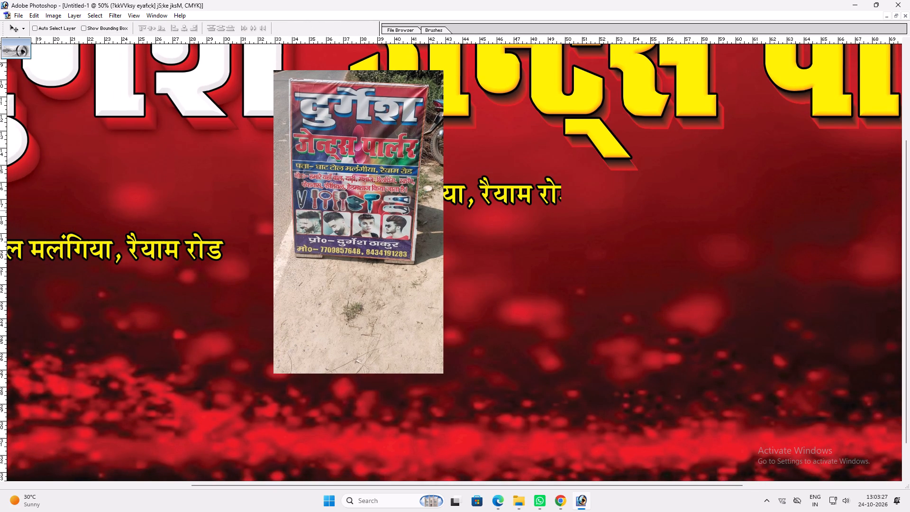
{"action": "left_click_drag", "start_coordinate": [517, 210], "coordinate": [522, 204]}
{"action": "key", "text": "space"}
{"action": "left_click_drag", "start_coordinate": [489, 192], "coordinate": [567, 267], "text": "alt"}
Replace the duplicated line's text with प्रो०ः- followed by the proprietor's name from the sign.
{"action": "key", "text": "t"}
{"action": "left_click", "coordinate": [556, 274]}
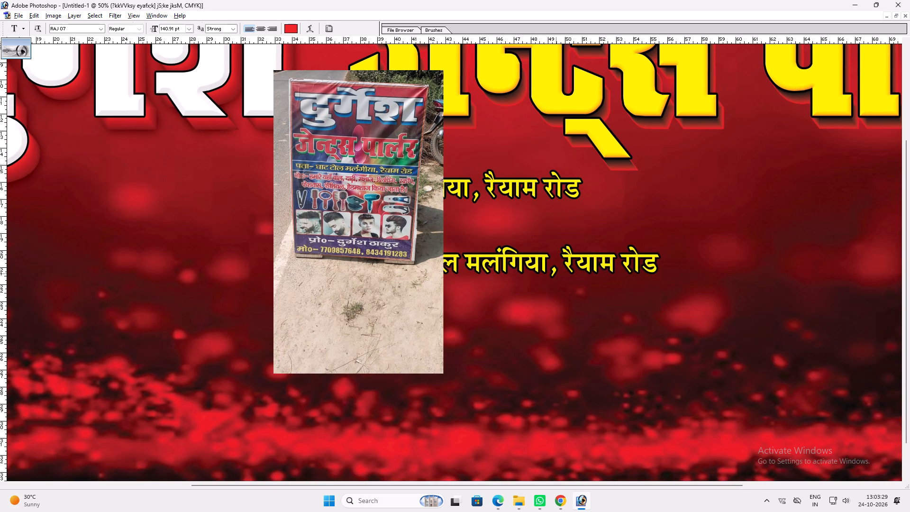
{"action": "key", "text": "ctrl+a"}
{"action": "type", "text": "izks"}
{"action": "left_click_drag", "start_coordinate": [503, 271], "coordinate": [595, 274]}
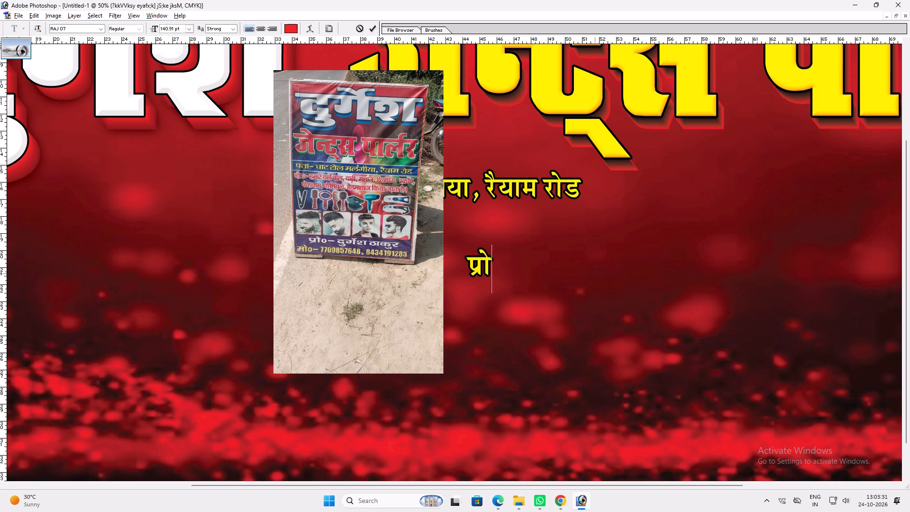
{"action": "left_click_drag", "start_coordinate": [595, 274], "coordinate": [605, 274]}
{"action": "key", "text": "alt+0"}
{"action": "key", "text": "alt+1"}
{"action": "key", "text": "alt+4"}
{"action": "key", "text": "alt+0"}
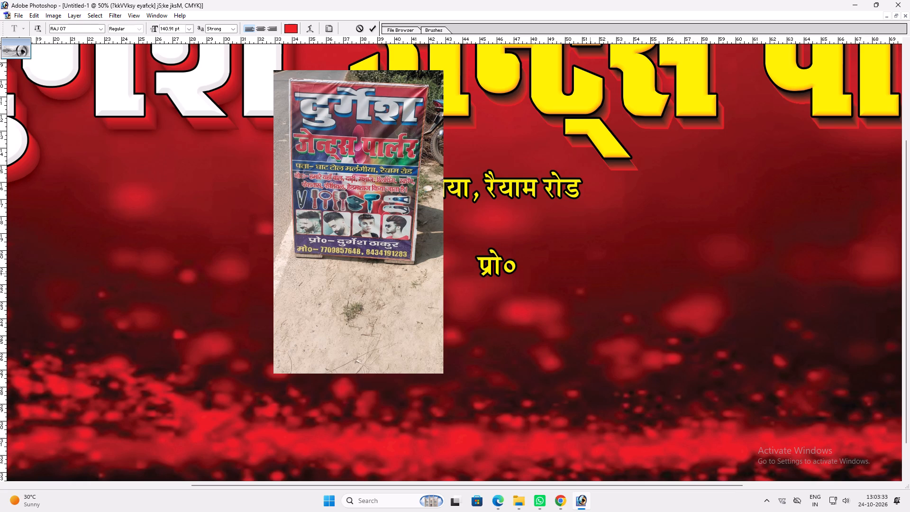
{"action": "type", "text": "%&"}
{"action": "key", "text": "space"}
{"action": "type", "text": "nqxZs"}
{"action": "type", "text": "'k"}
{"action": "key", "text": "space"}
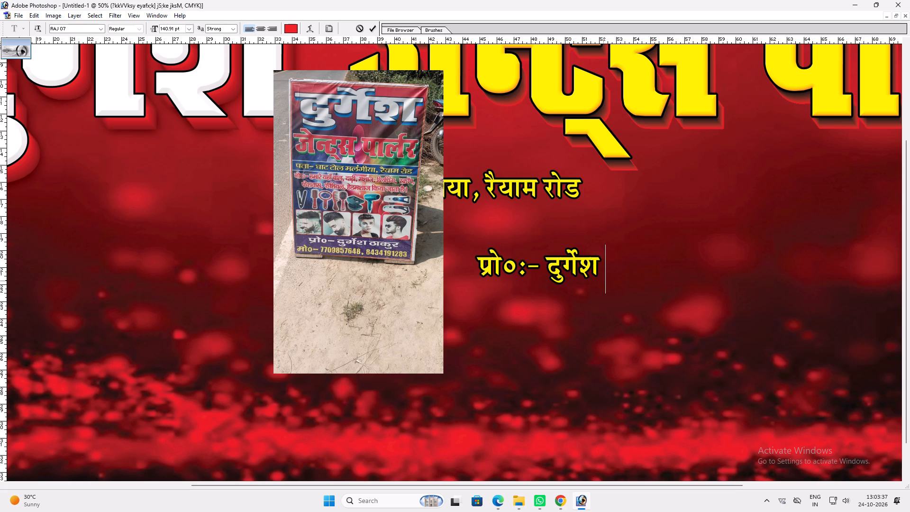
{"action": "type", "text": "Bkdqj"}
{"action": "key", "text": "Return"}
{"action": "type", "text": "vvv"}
Append a comma and the mobile label मो० after the proprietor's name.
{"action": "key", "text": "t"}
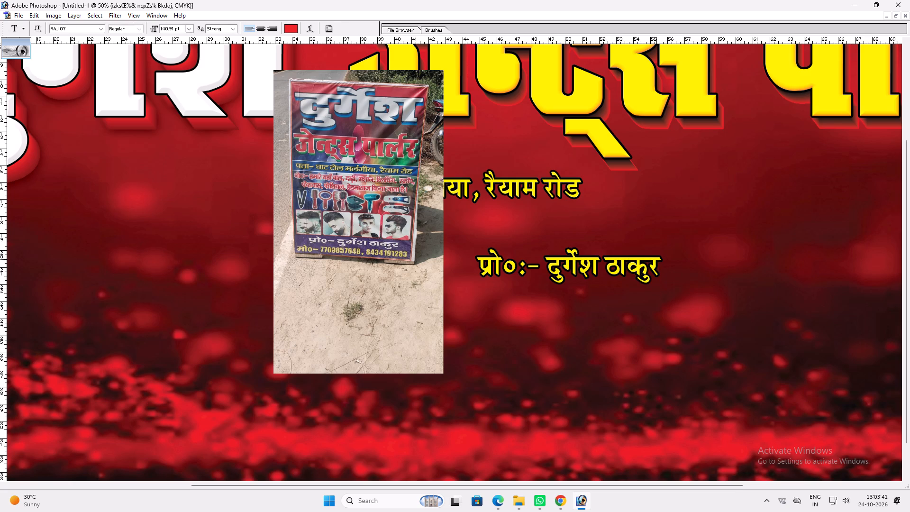
{"action": "left_click", "coordinate": [656, 259]}
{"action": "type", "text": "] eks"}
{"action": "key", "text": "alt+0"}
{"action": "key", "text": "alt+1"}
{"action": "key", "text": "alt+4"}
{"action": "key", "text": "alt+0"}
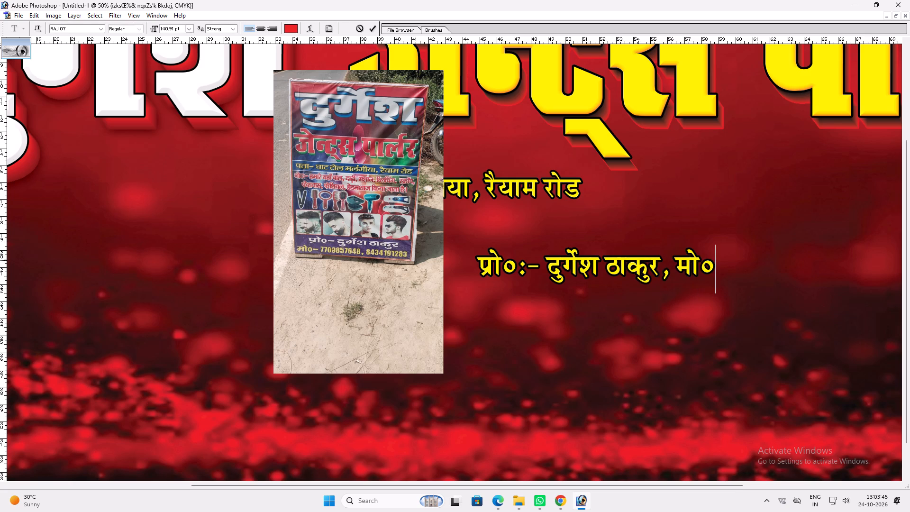
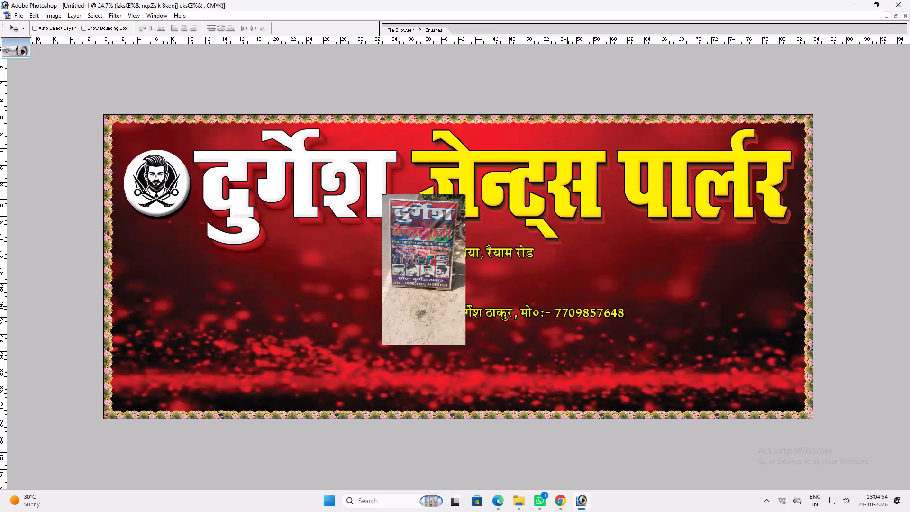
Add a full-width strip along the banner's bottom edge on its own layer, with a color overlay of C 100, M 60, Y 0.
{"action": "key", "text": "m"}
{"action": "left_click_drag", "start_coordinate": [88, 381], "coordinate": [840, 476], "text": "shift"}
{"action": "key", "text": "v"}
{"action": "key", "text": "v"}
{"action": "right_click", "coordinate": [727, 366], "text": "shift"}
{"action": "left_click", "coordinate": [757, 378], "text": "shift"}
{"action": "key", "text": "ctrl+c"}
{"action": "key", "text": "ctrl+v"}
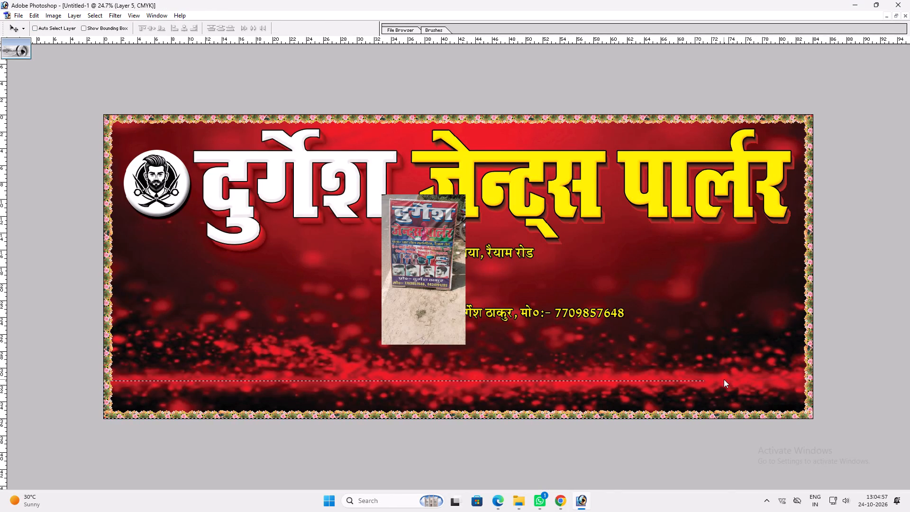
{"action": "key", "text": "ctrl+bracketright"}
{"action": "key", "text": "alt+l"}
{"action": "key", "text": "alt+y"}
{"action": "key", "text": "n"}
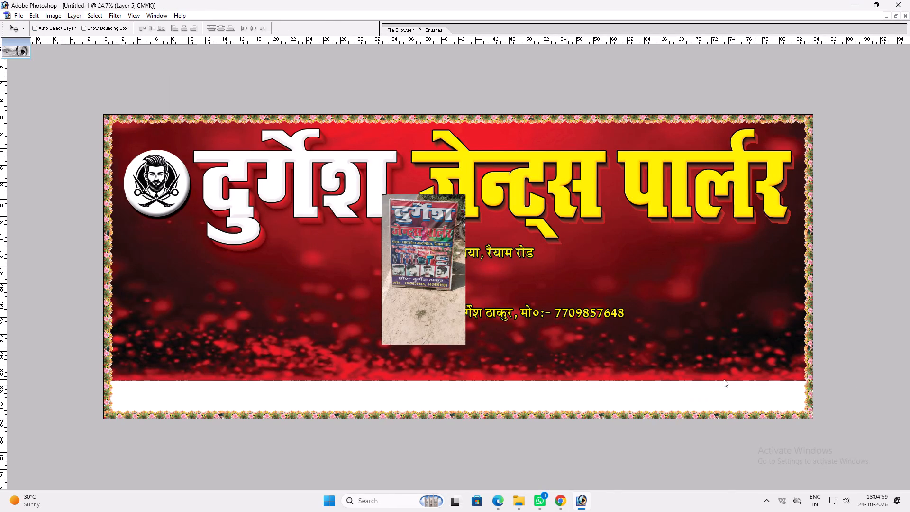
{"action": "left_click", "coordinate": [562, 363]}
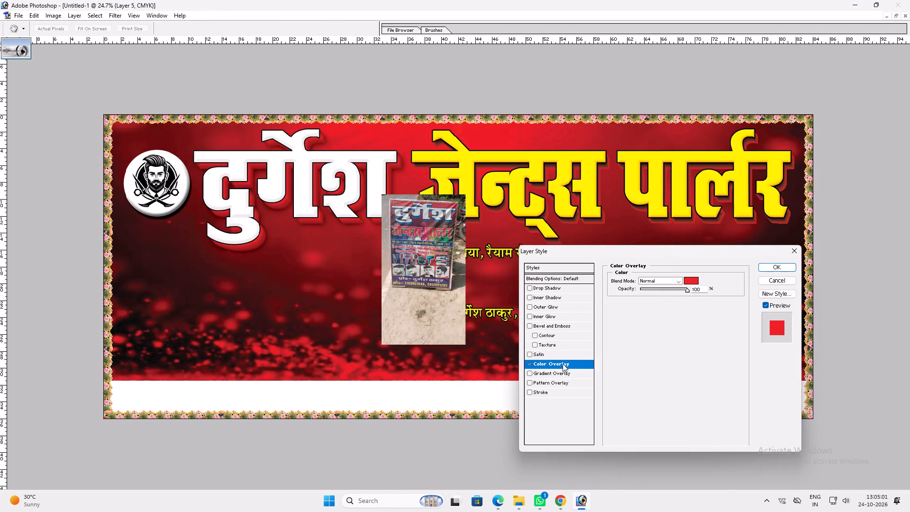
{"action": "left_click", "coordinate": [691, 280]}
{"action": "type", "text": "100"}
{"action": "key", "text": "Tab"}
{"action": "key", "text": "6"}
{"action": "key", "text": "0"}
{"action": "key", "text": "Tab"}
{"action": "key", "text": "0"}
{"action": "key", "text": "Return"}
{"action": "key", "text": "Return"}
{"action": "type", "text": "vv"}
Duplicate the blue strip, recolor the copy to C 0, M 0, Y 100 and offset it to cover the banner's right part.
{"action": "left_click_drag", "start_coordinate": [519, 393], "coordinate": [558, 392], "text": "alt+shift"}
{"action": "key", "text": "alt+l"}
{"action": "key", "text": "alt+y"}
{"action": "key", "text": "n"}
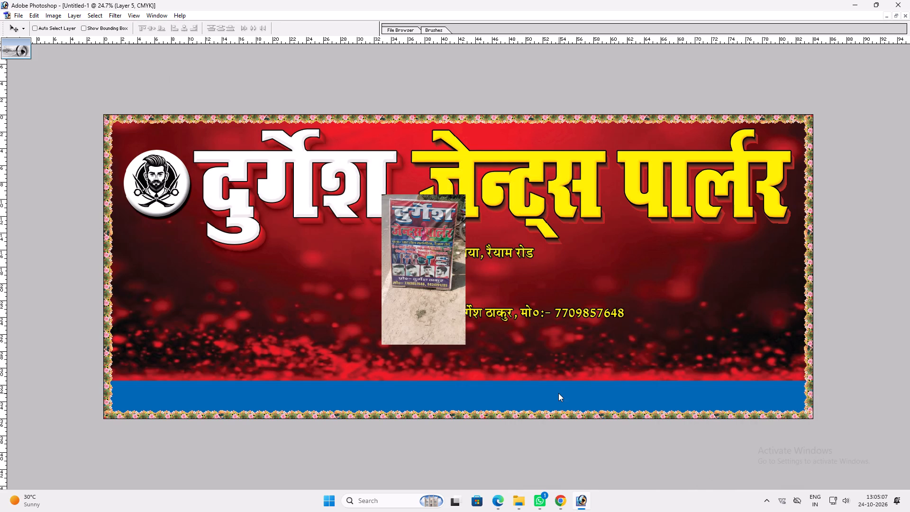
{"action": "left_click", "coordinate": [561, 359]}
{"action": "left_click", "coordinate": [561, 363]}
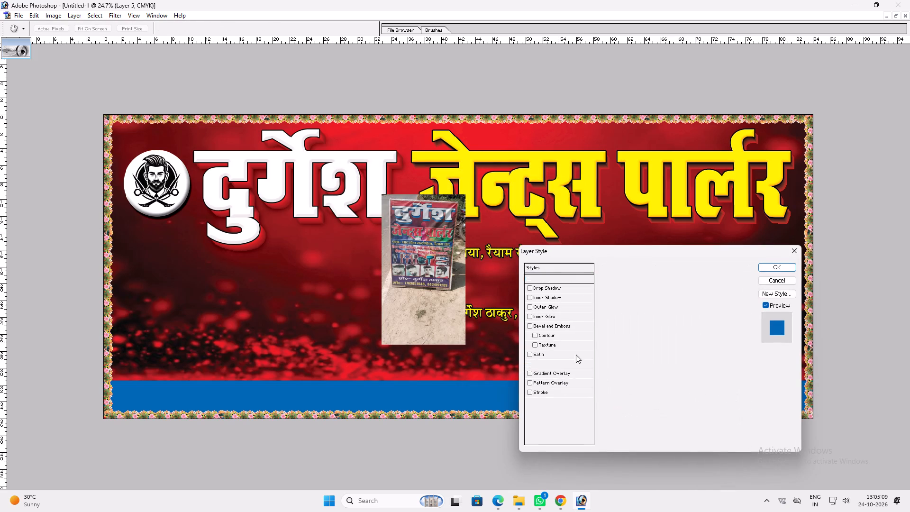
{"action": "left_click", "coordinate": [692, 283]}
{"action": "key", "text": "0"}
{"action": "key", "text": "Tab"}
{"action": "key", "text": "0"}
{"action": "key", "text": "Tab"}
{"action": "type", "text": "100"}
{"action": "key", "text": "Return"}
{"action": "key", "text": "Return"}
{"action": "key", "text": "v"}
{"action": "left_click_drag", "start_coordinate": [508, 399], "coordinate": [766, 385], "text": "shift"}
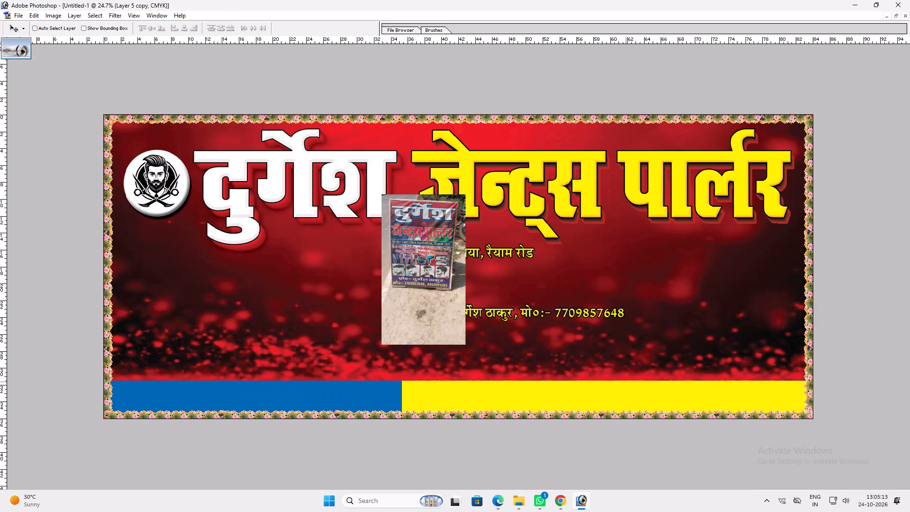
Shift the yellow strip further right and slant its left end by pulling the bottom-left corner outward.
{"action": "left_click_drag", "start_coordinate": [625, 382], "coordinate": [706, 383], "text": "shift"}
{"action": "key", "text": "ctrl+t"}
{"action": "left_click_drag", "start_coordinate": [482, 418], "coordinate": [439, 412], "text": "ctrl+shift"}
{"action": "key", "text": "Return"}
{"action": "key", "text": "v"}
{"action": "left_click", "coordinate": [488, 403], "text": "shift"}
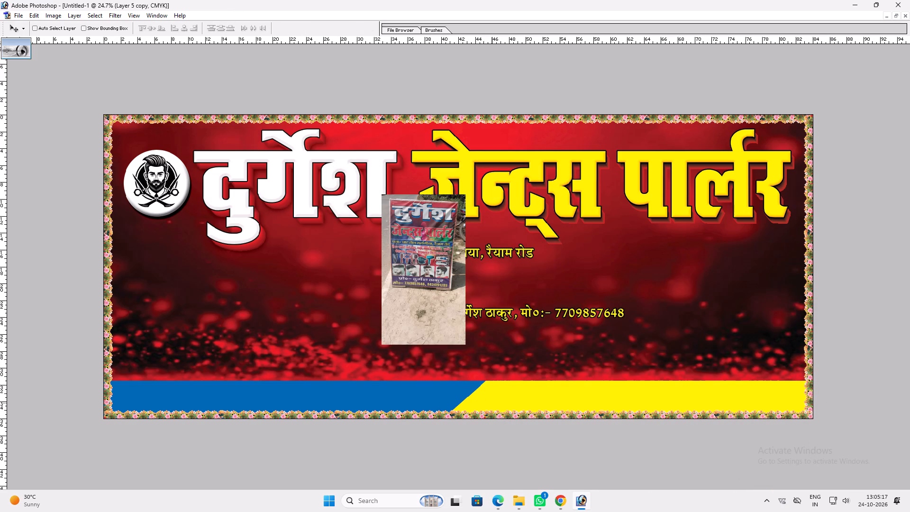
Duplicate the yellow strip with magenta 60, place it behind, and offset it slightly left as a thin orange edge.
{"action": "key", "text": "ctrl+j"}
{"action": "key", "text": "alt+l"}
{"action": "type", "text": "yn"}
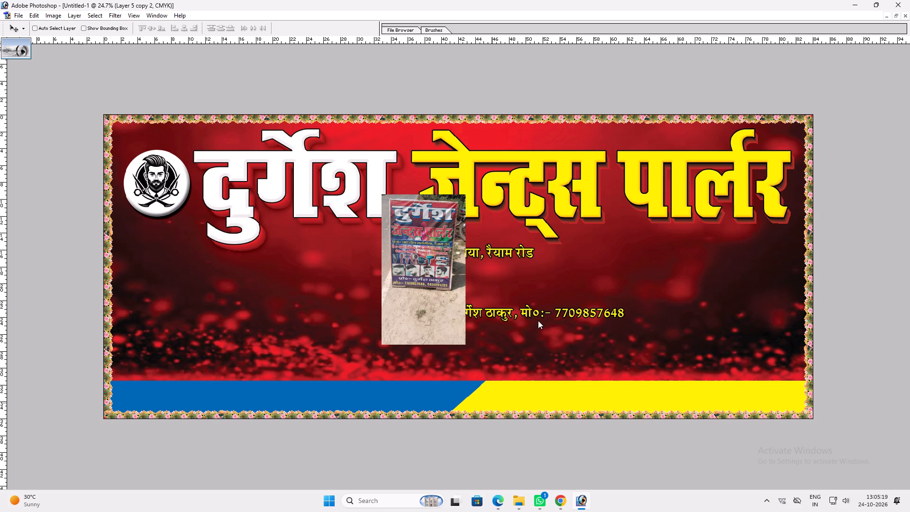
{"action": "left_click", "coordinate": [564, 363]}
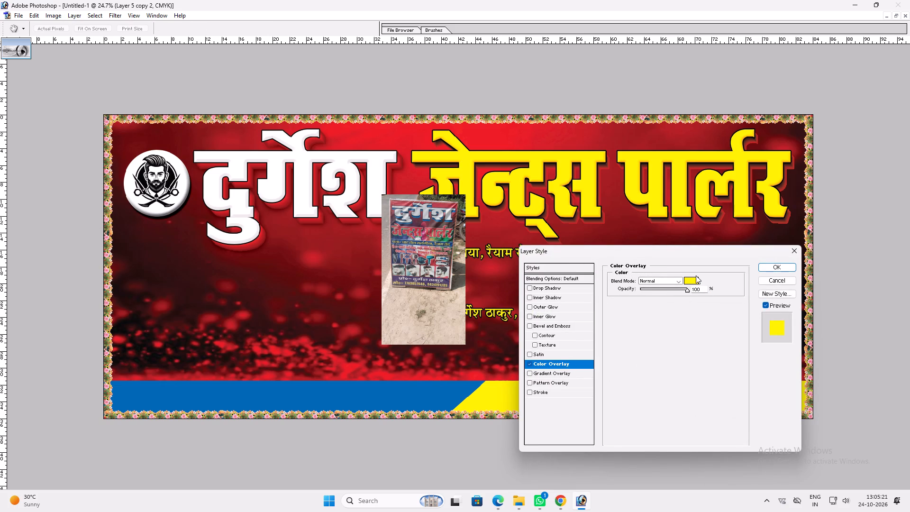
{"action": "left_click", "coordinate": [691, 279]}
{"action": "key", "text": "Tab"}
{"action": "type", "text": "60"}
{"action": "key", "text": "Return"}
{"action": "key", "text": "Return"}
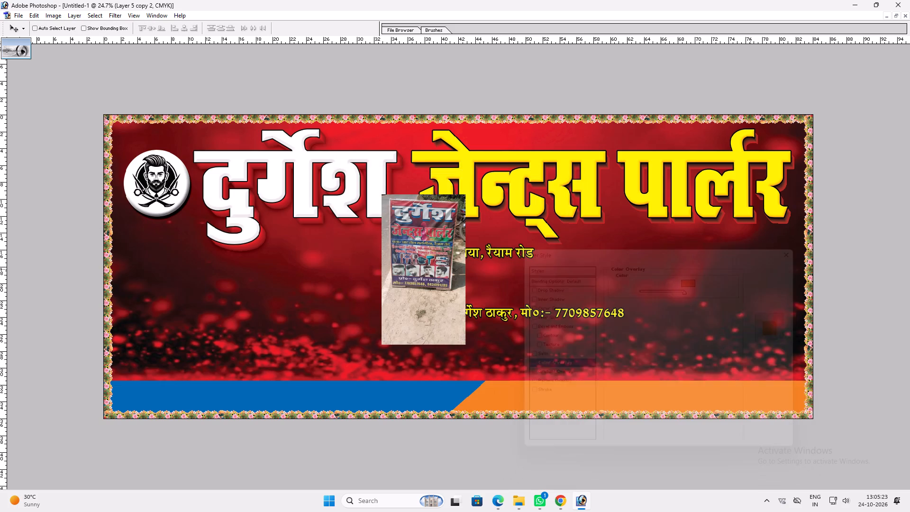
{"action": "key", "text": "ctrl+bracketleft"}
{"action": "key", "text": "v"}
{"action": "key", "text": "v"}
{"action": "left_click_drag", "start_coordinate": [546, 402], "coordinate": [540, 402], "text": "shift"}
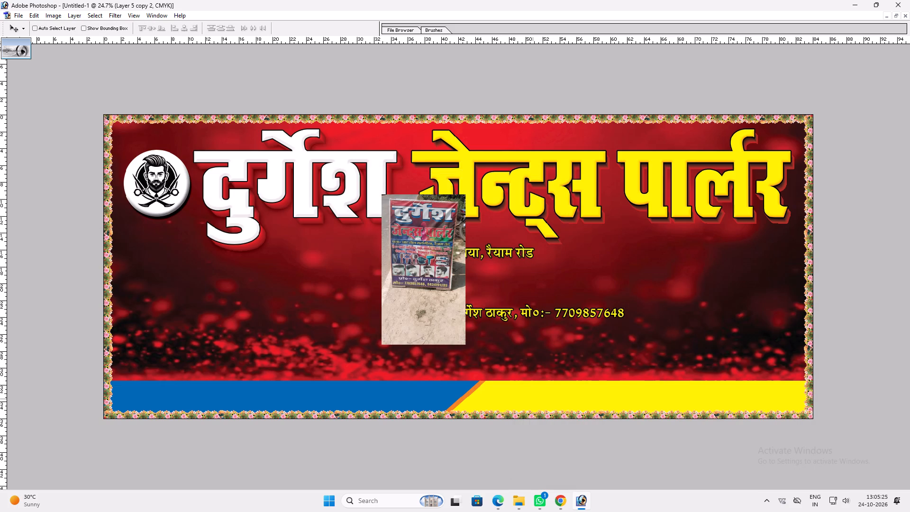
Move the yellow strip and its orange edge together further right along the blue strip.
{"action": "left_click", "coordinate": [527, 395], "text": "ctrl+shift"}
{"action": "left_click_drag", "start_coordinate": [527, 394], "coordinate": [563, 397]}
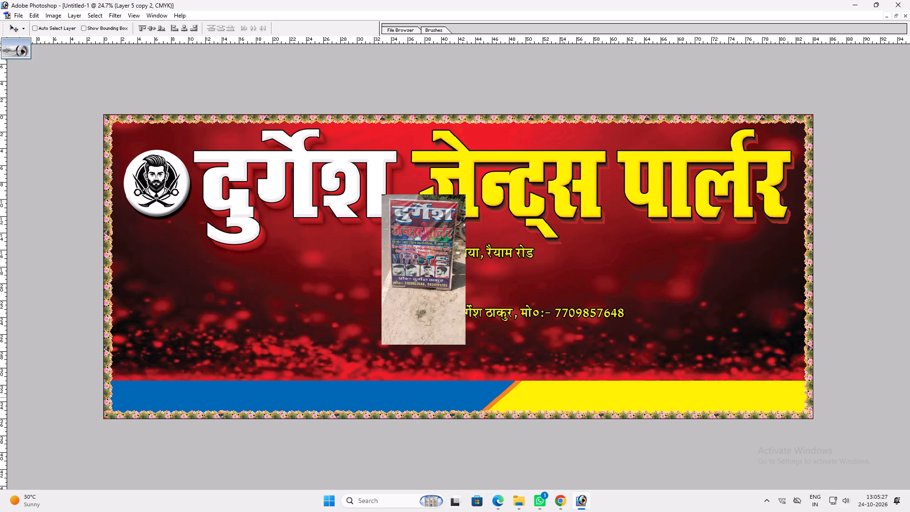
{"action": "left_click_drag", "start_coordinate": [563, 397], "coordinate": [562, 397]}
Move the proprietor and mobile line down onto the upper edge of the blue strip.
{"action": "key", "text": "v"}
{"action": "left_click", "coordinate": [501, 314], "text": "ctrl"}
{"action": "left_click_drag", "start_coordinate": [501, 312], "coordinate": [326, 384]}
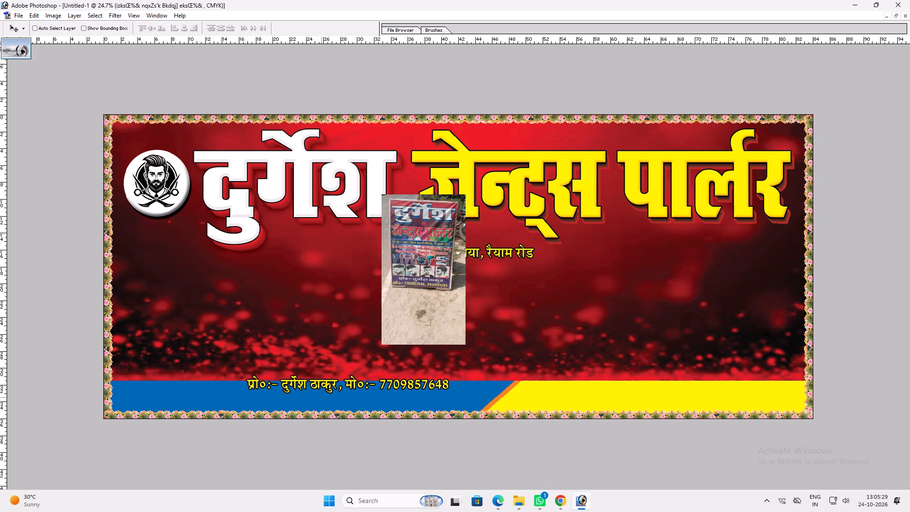
Change the font of the whole proprietor and mobile line to a bolder RAJ face with condensed digits.
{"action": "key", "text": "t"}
{"action": "left_click", "coordinate": [310, 389]}
{"action": "key", "text": "ctrl+a"}
{"action": "left_click", "coordinate": [59, 30]}
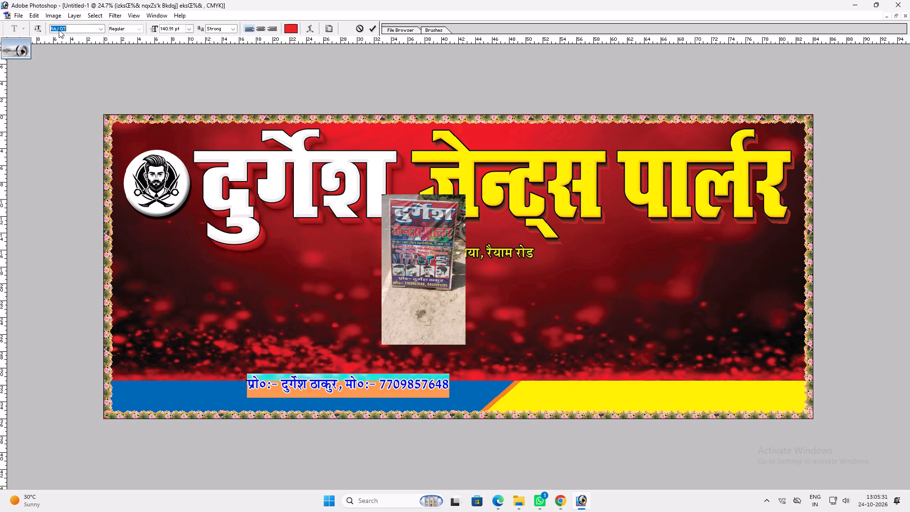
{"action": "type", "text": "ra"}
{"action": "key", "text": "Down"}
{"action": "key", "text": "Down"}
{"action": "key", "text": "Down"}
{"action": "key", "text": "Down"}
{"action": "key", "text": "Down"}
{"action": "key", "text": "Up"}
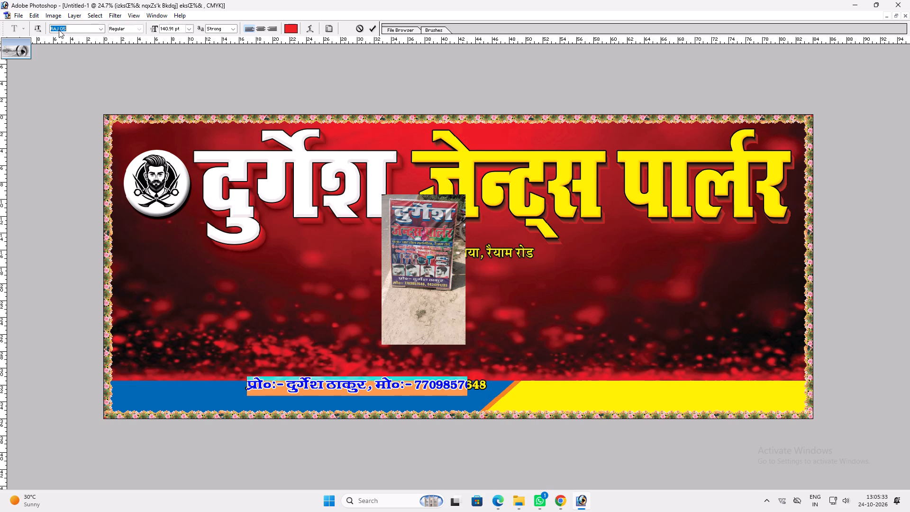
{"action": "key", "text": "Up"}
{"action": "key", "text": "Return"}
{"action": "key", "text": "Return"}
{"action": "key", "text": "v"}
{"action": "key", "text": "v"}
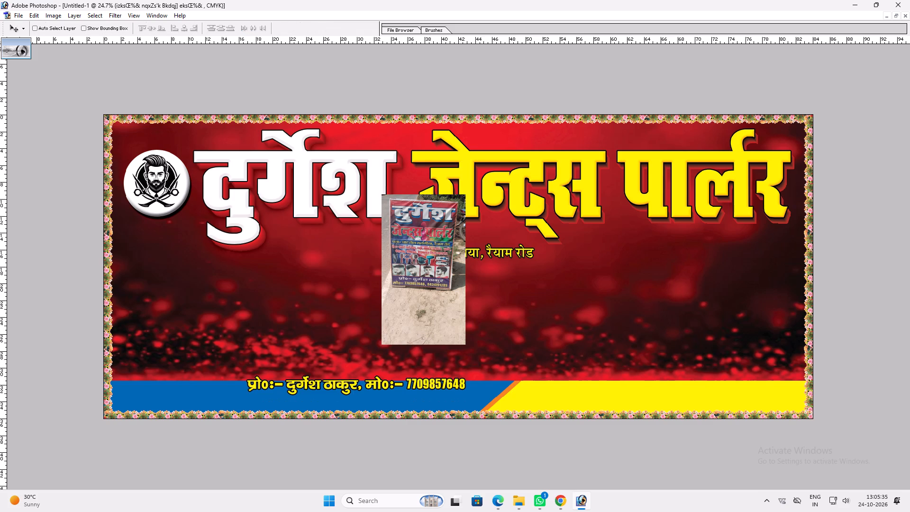
Move the proprietor and mobile line to the banner's top, into the gap above the जेन्ट्स पार्लर heading.
{"action": "left_click_drag", "start_coordinate": [452, 371], "coordinate": [639, 168]}
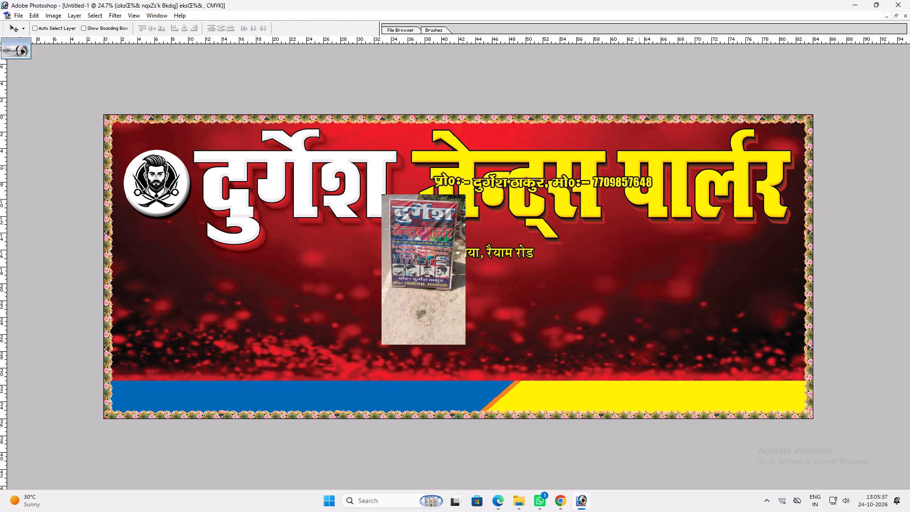
{"action": "left_click_drag", "start_coordinate": [639, 168], "coordinate": [682, 123]}
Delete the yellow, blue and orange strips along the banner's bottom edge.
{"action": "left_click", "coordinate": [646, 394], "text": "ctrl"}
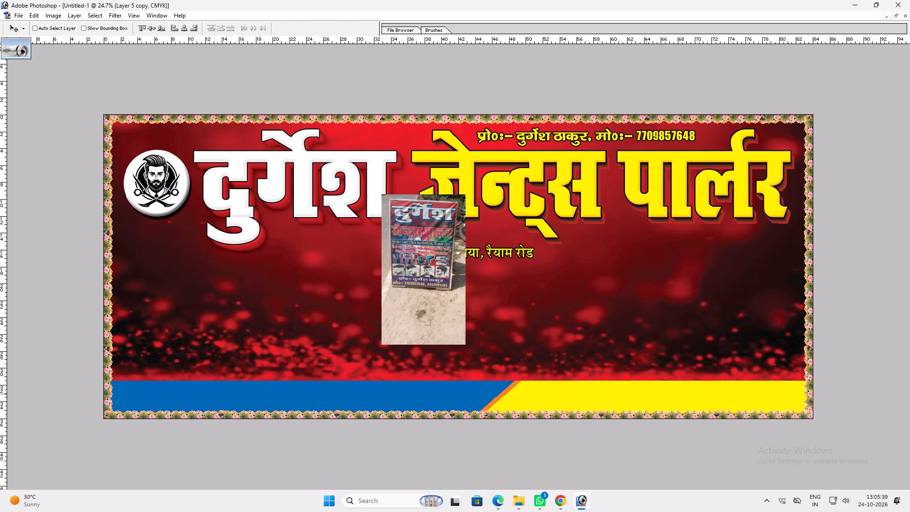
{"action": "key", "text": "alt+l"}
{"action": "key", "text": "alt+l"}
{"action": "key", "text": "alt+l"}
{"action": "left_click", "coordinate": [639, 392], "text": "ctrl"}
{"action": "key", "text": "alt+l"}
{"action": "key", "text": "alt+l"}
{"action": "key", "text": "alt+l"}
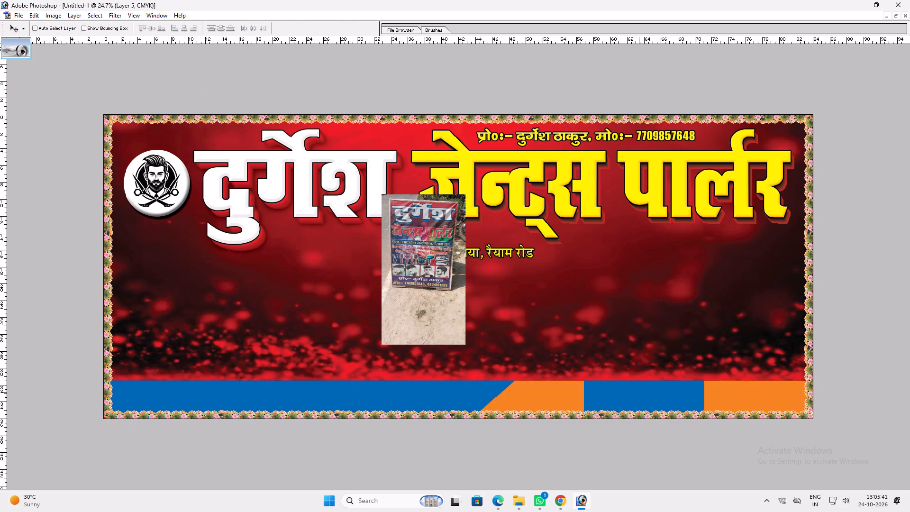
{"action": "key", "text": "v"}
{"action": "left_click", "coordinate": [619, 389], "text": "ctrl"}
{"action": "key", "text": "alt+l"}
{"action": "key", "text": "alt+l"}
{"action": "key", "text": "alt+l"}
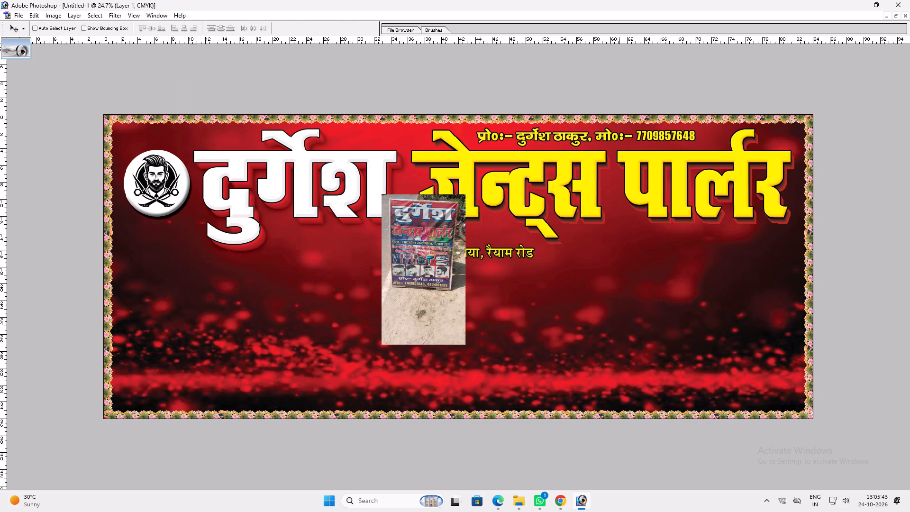
Nudge the proprietor and mobile line slightly right and stretch it a little wider above the heading.
{"action": "left_click", "coordinate": [576, 138], "text": "ctrl"}
{"action": "left_click_drag", "start_coordinate": [576, 138], "coordinate": [583, 139]}
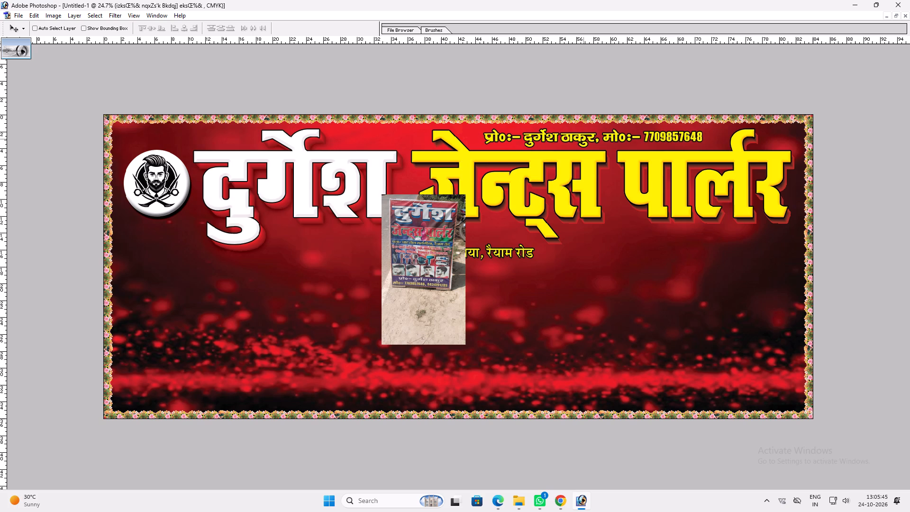
{"action": "key", "text": "ctrl+t"}
{"action": "left_click_drag", "start_coordinate": [697, 138], "coordinate": [708, 137], "text": "shift"}
{"action": "left_click_drag", "start_coordinate": [704, 136], "coordinate": [710, 137], "text": "shift"}
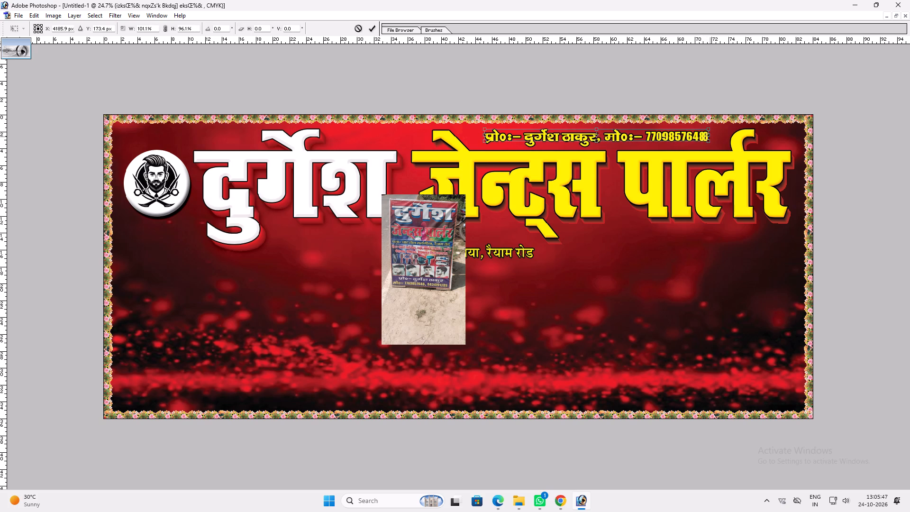
{"action": "left_click_drag", "start_coordinate": [710, 137], "coordinate": [712, 137], "text": "shift"}
{"action": "key", "text": "shift+Return"}
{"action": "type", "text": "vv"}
Change the proprietor and mobile line's color overlay to white.
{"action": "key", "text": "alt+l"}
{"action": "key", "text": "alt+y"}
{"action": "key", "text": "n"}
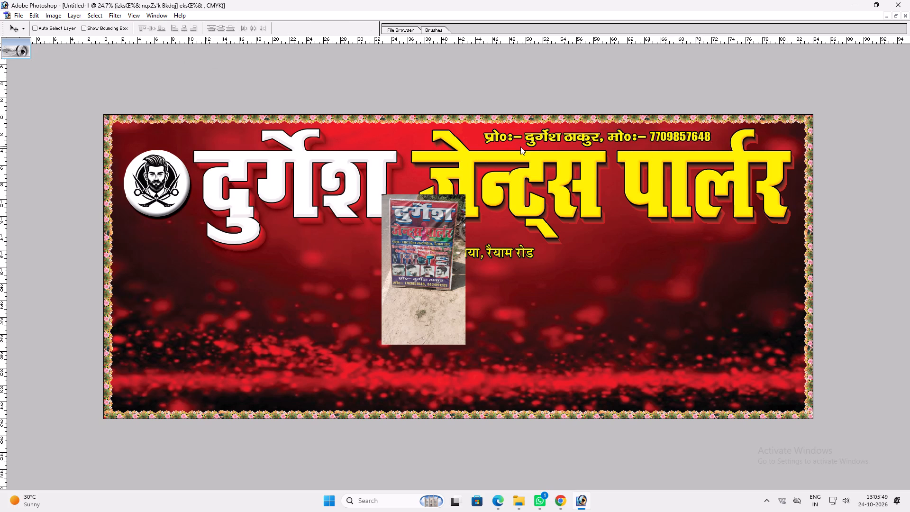
{"action": "left_click", "coordinate": [573, 364]}
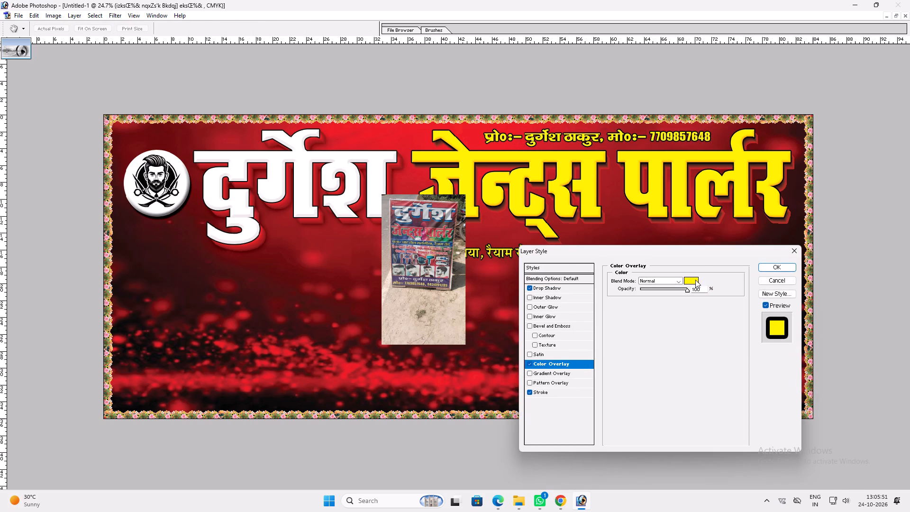
{"action": "left_click", "coordinate": [694, 281]}
{"action": "left_click_drag", "start_coordinate": [413, 244], "coordinate": [245, 29]}
{"action": "key", "text": "Return"}
{"action": "key", "text": "Return"}
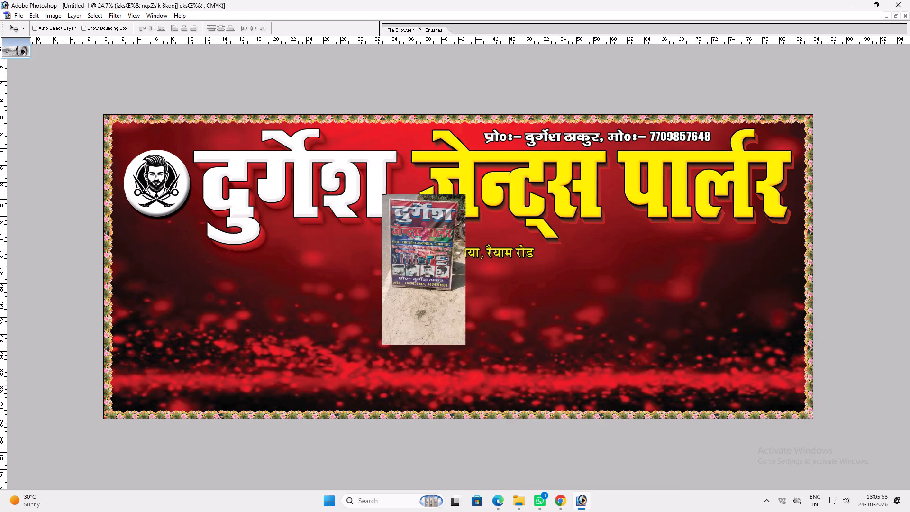
Enlarge the white proprietor and mobile line slightly from its lower-right corner and fit the whole banner in view.
{"action": "key", "text": "ctrl+t"}
{"action": "left_click_drag", "start_coordinate": [713, 140], "coordinate": [719, 142], "text": "shift"}
{"action": "key", "text": "shift+Return"}
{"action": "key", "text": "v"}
{"action": "key", "text": "ctrl+0"}
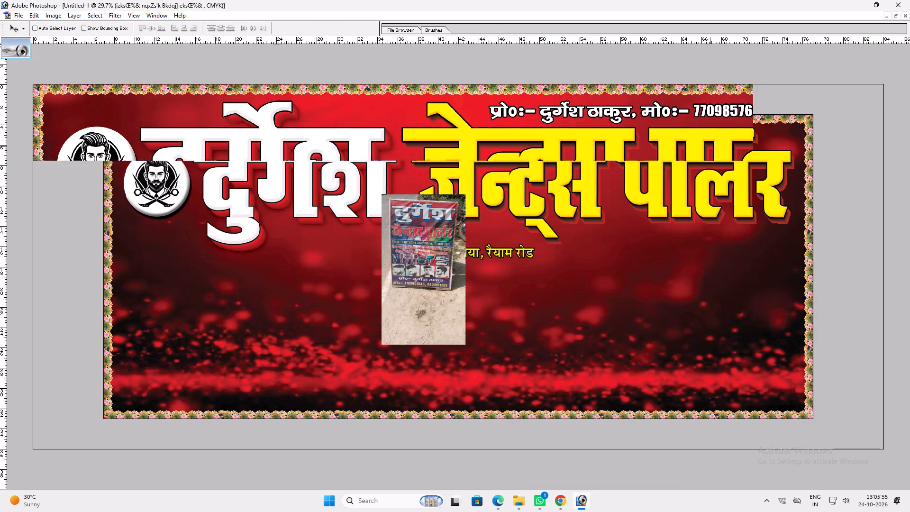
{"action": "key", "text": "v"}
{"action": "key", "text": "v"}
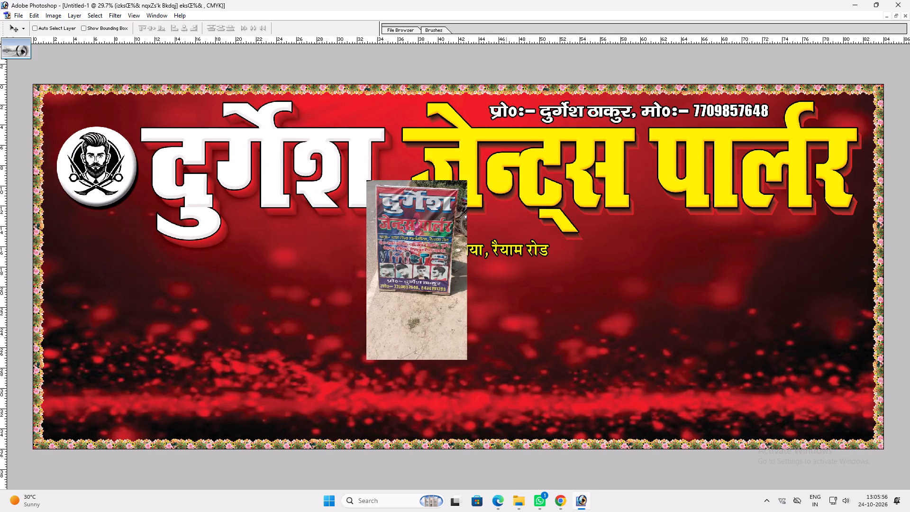
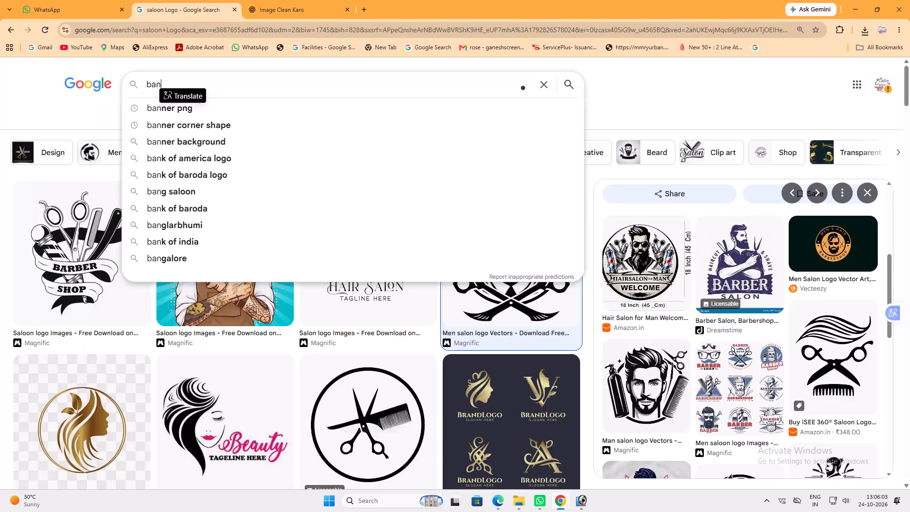
Search Google Images for "banner Png".
{"action": "type", "text": "ner Png"}
{"action": "key", "text": "space"}
{"action": "key", "text": "Return"}
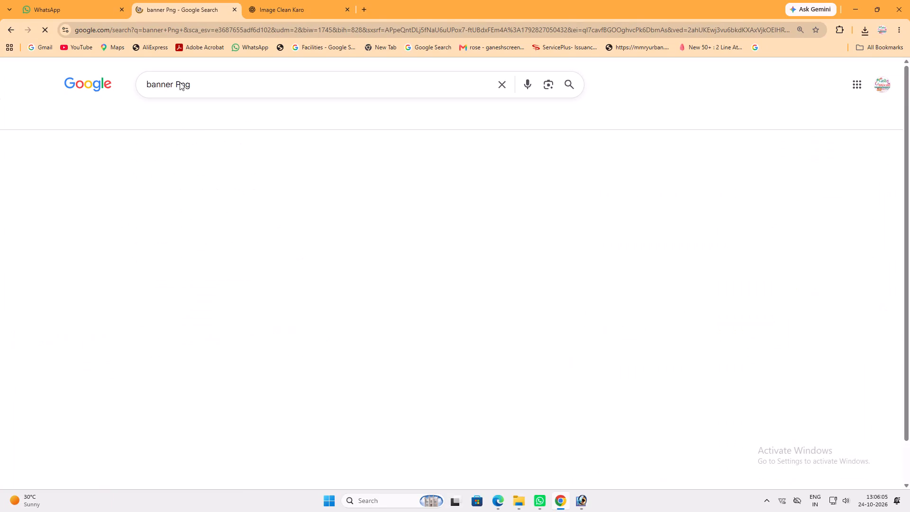
Look through the banner image results for a suitable text strip and preview the red Sale Banner Ribbon with dotted edges.
{"action": "scroll", "coordinate": [414, 276], "scroll_direction": "down", "scroll_amount": 2}
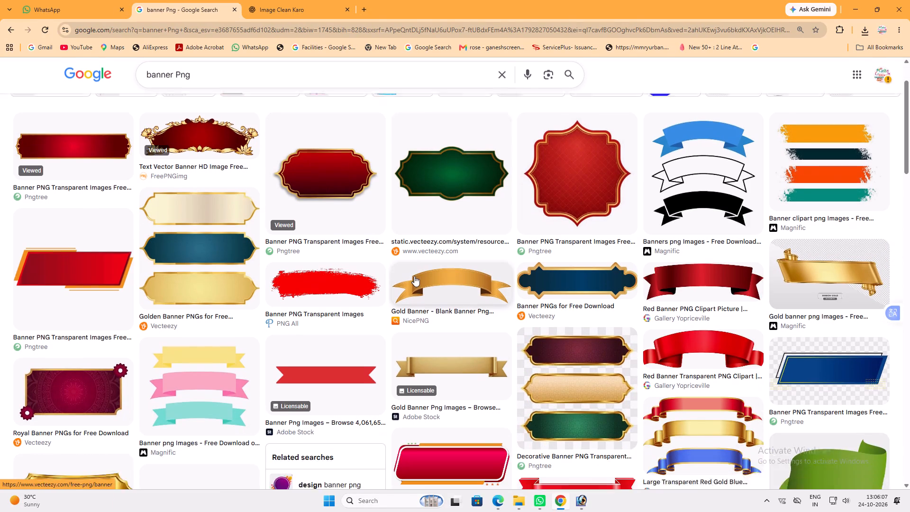
{"action": "scroll", "coordinate": [414, 272], "scroll_direction": "down", "scroll_amount": 4}
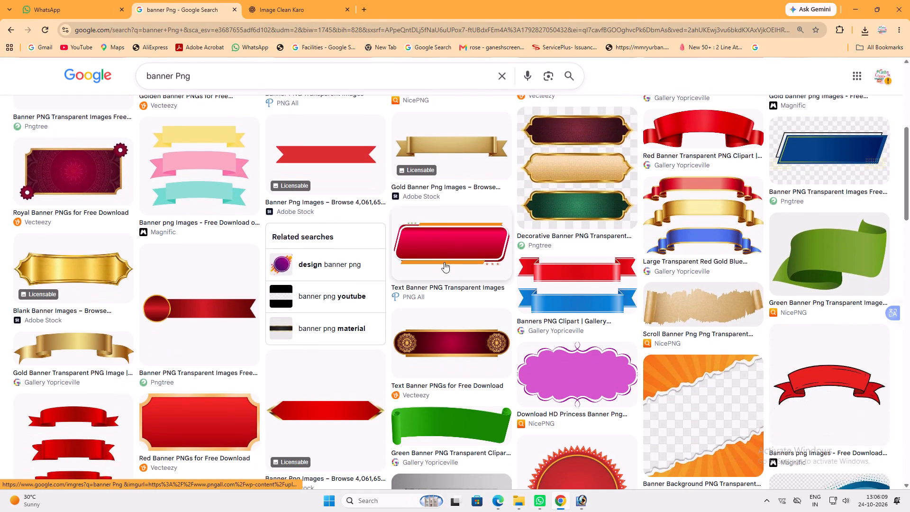
{"action": "scroll", "coordinate": [444, 262], "scroll_direction": "down", "scroll_amount": 8}
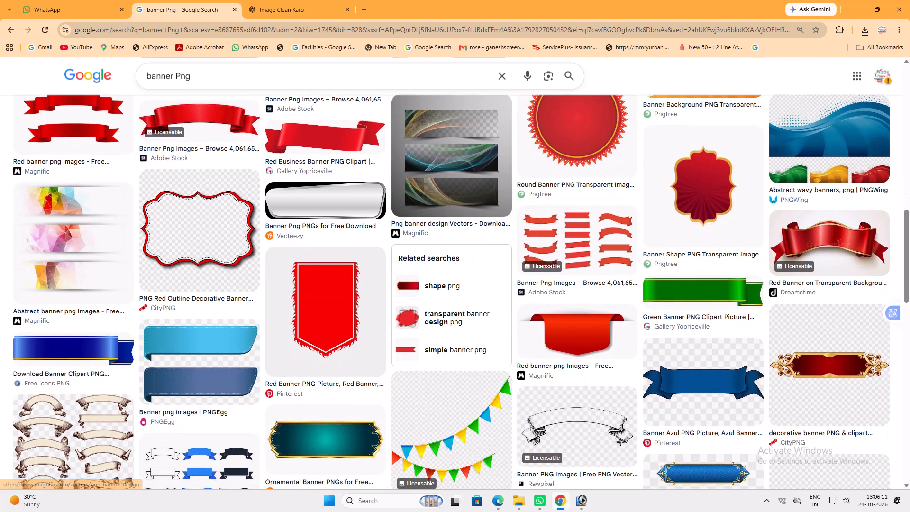
{"action": "scroll", "coordinate": [459, 268], "scroll_direction": "down", "scroll_amount": 4}
{"action": "scroll", "coordinate": [411, 263], "scroll_direction": "down", "scroll_amount": 3}
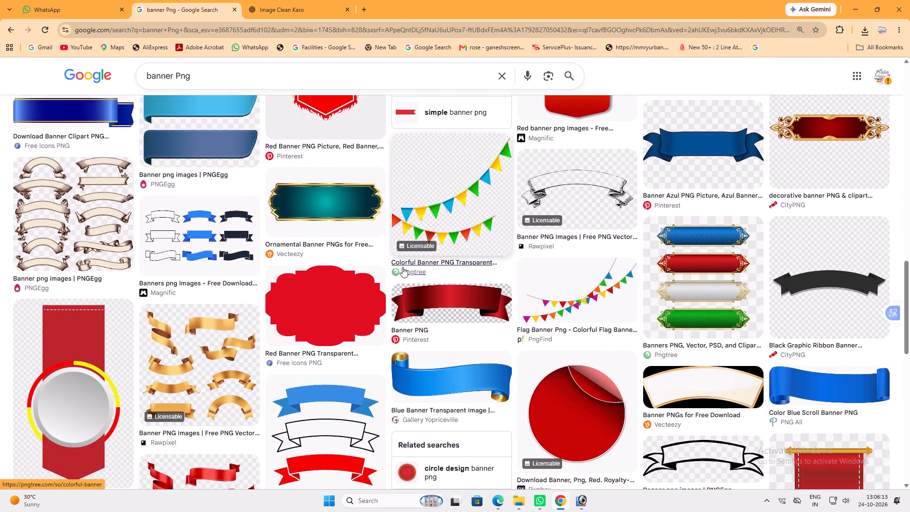
{"action": "scroll", "coordinate": [402, 267], "scroll_direction": "down", "scroll_amount": 3}
{"action": "left_click", "coordinate": [301, 341]}
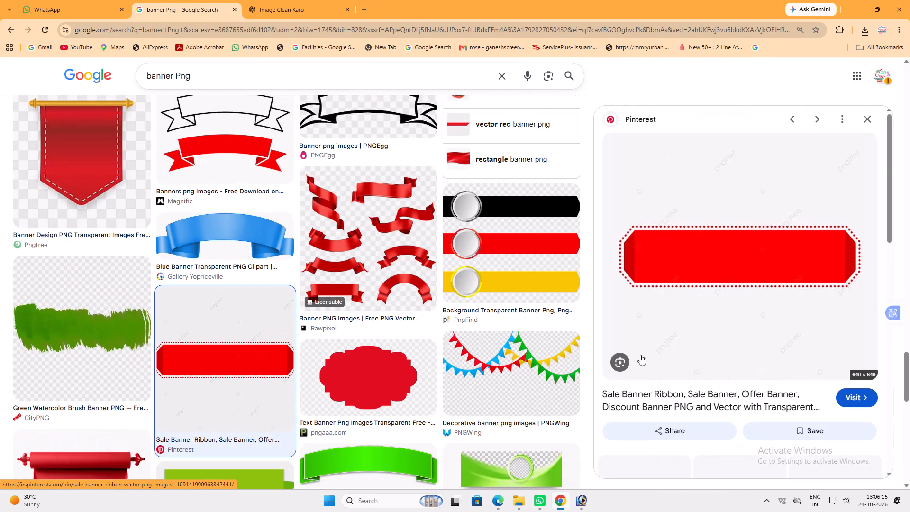
Look through the images related to the red banner ribbon and open the full set of related images.
{"action": "scroll", "coordinate": [678, 298], "scroll_direction": "down", "scroll_amount": 8}
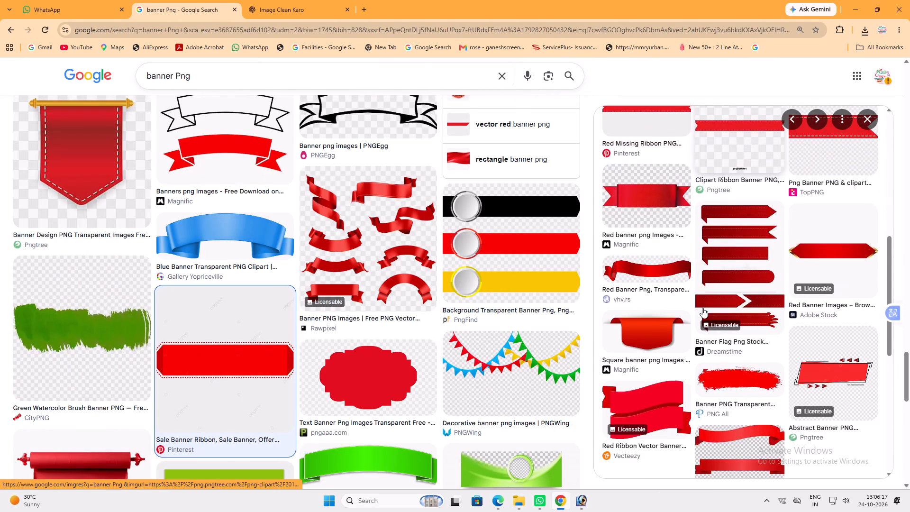
{"action": "scroll", "coordinate": [702, 308], "scroll_direction": "down", "scroll_amount": 6}
{"action": "left_click", "coordinate": [713, 322]}
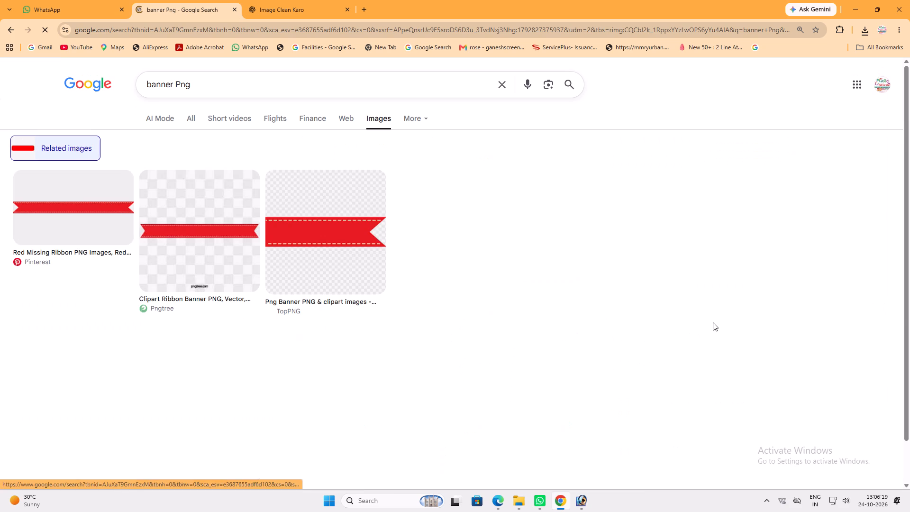
Look through the related red banner images, preview the white-striped ribbon, and open the dark red gold-edged ribbon from PNGWing.
{"action": "scroll", "coordinate": [656, 266], "scroll_direction": "down", "scroll_amount": 1}
{"action": "scroll", "coordinate": [378, 280], "scroll_direction": "down", "scroll_amount": 4}
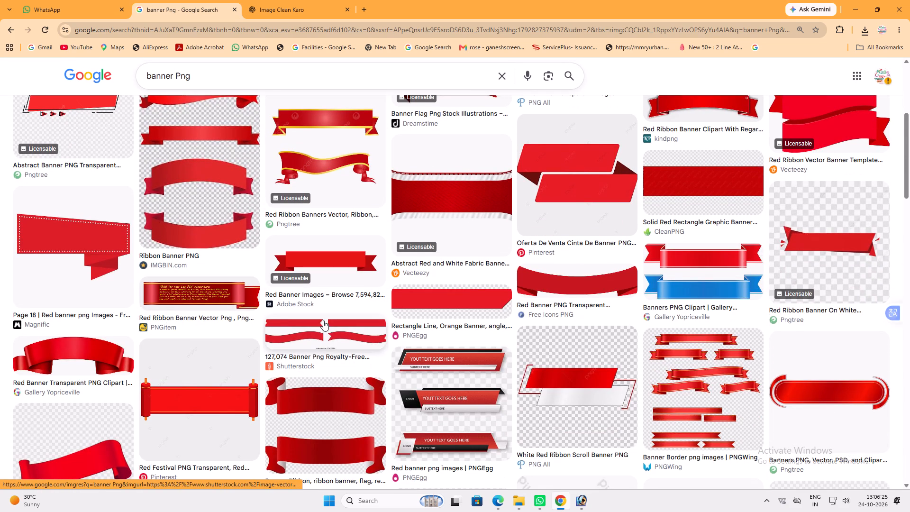
{"action": "scroll", "coordinate": [323, 311], "scroll_direction": "down", "scroll_amount": 5}
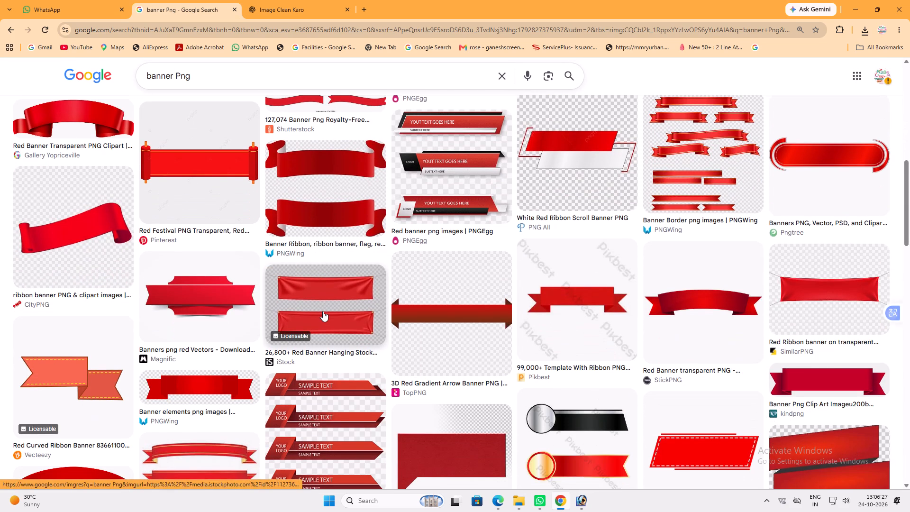
{"action": "scroll", "coordinate": [323, 311], "scroll_direction": "down", "scroll_amount": 8}
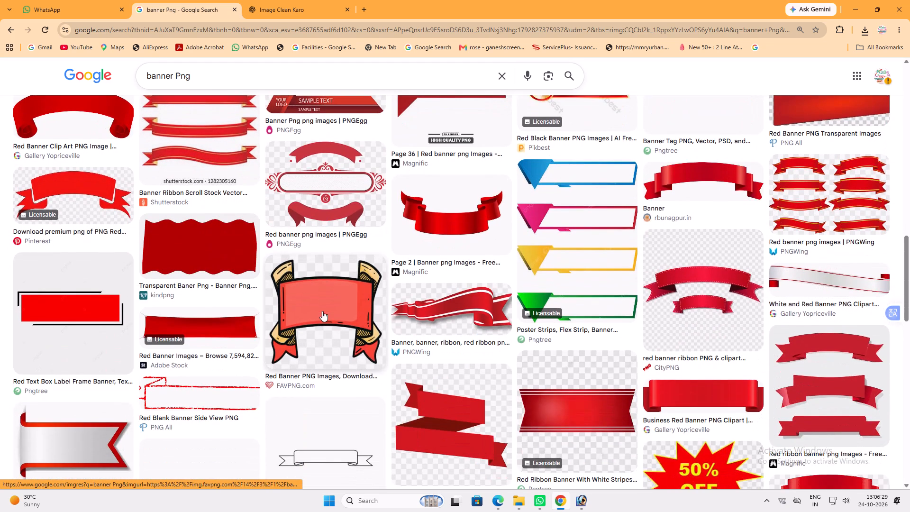
{"action": "left_click", "coordinate": [589, 412]}
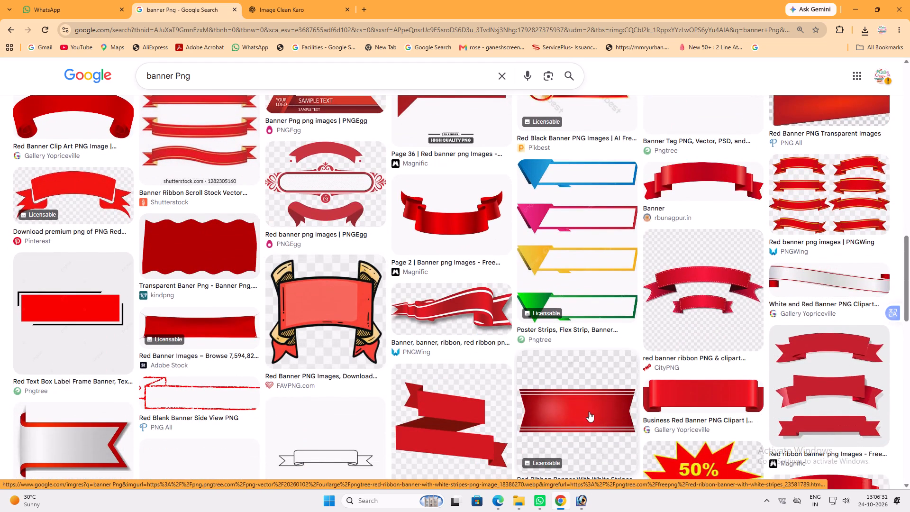
{"action": "scroll", "coordinate": [713, 267], "scroll_direction": "down", "scroll_amount": 5}
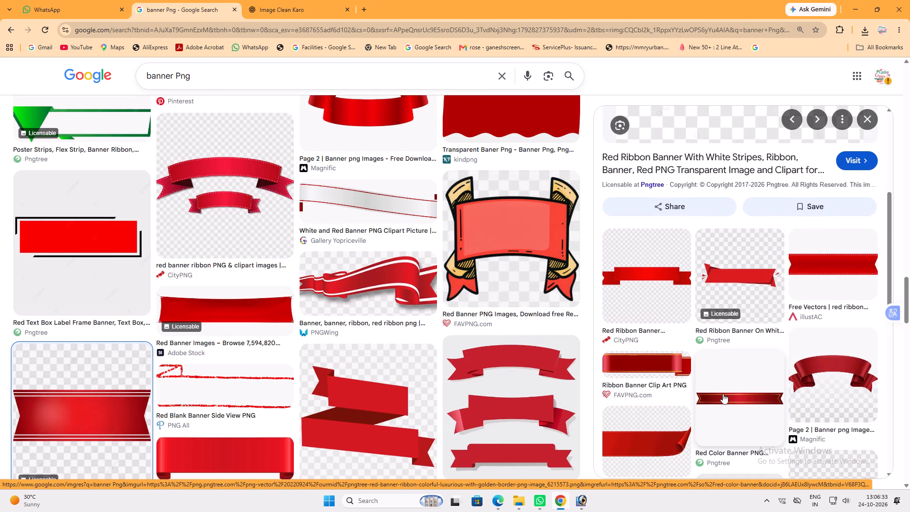
{"action": "left_click", "coordinate": [647, 365]}
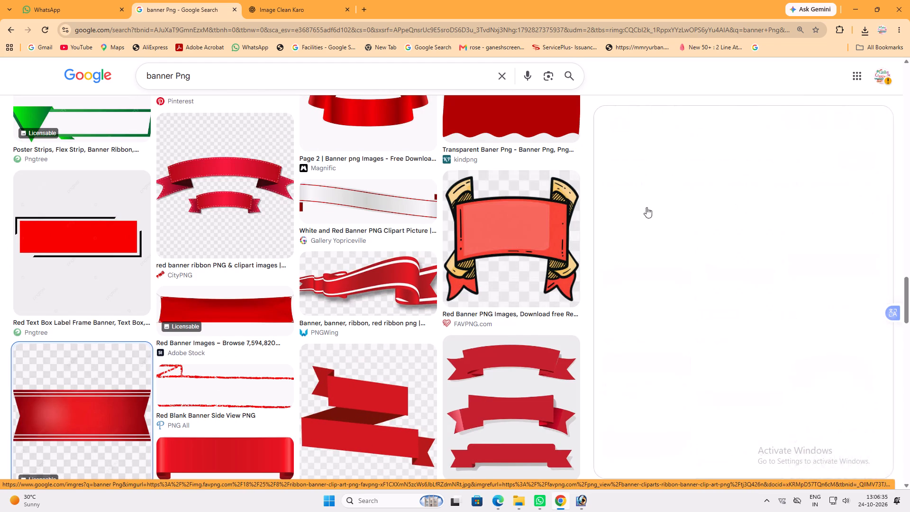
{"action": "left_click", "coordinate": [655, 285]}
{"action": "left_click", "coordinate": [652, 290]}
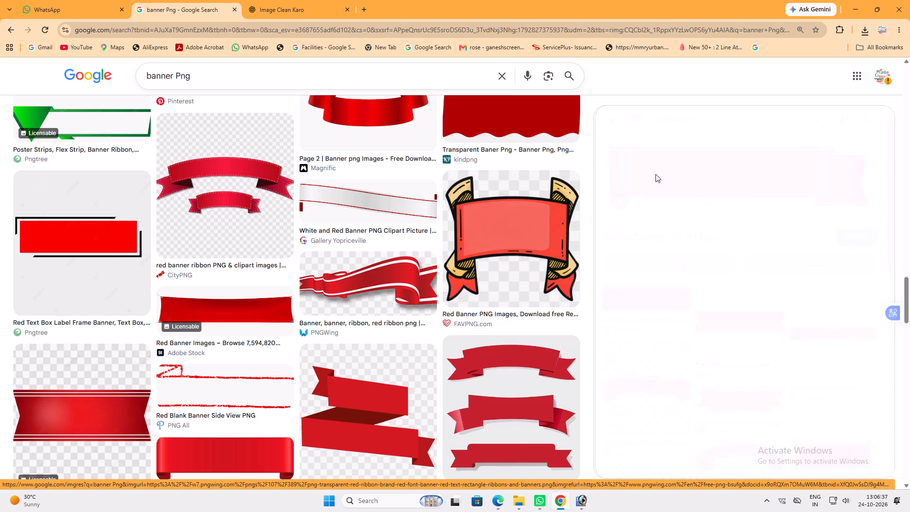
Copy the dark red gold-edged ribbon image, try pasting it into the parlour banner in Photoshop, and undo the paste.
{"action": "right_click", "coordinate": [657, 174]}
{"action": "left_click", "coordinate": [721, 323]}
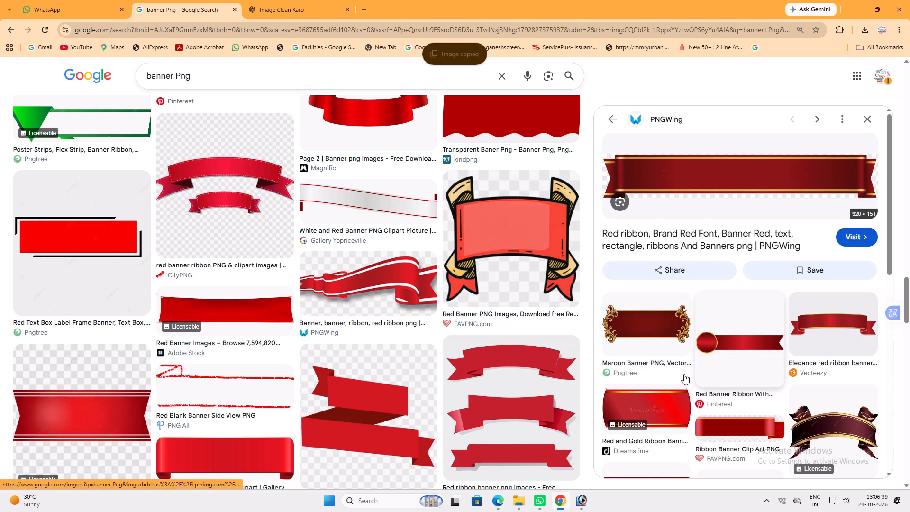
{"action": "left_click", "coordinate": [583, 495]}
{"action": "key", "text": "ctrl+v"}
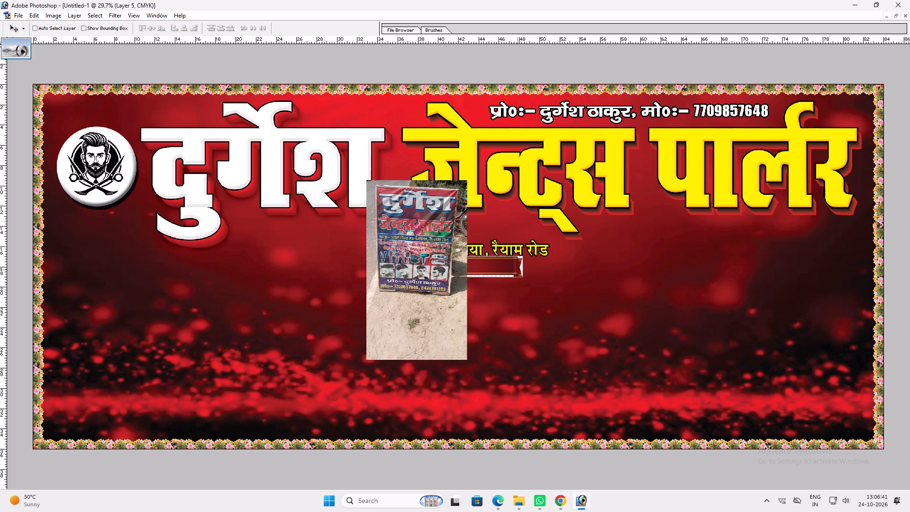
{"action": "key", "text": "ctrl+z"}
Switch back to Chrome and look through the images related to the dark red ribbon for another text strip.
{"action": "left_click", "coordinate": [557, 503]}
{"action": "scroll", "coordinate": [730, 293], "scroll_direction": "down", "scroll_amount": 2}
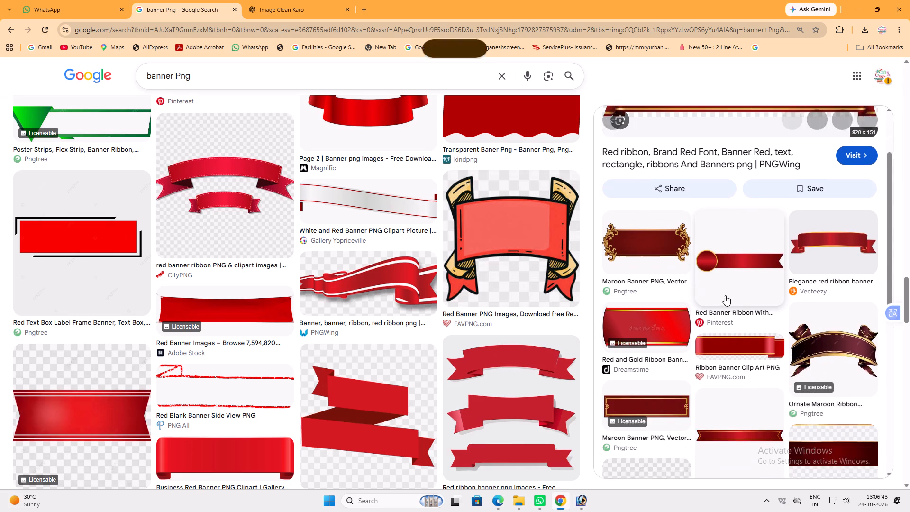
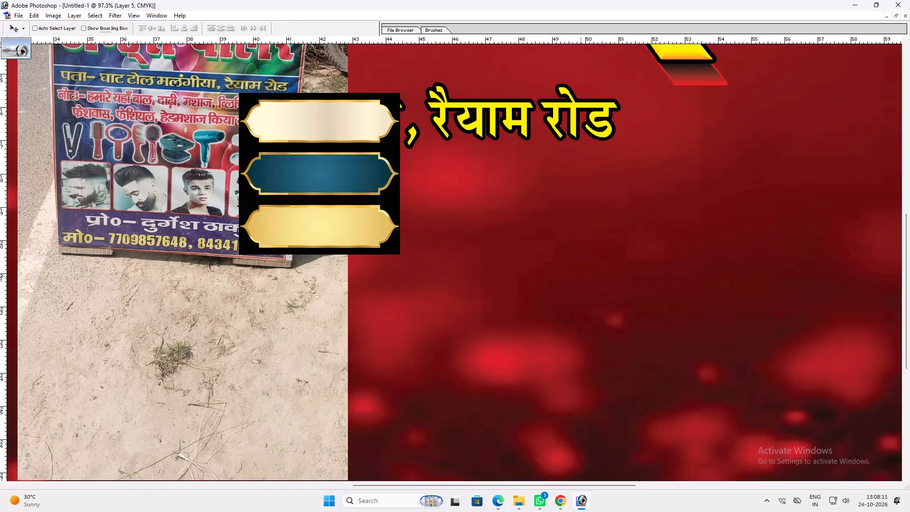
Remove the black background around the three pasted ornamental label shapes.
{"action": "left_click", "coordinate": [362, 196]}
{"action": "key", "text": "Delete"}
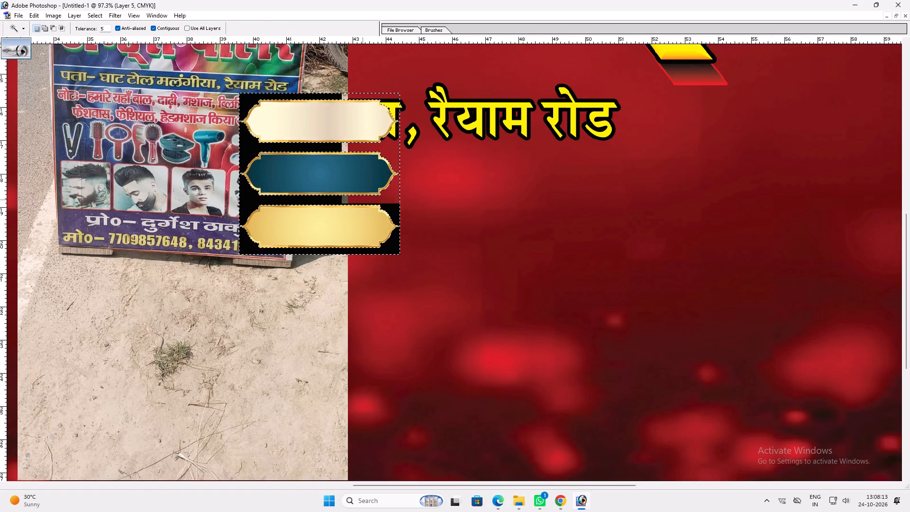
{"action": "key", "text": "ctrl+d"}
Erase the cream and gold labels from the pasted image, keeping only the blue gold-bordered one.
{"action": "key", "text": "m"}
{"action": "left_click_drag", "start_coordinate": [215, 81], "coordinate": [426, 137]}
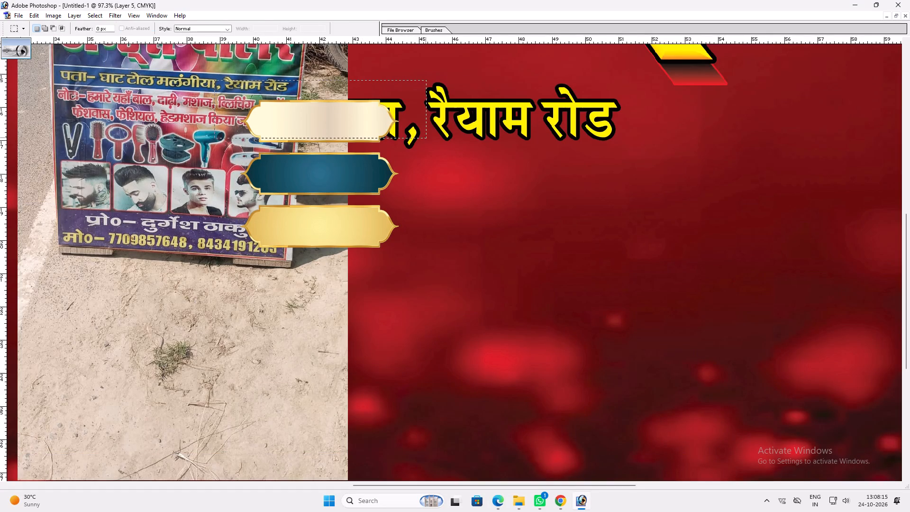
{"action": "left_click_drag", "start_coordinate": [426, 137], "coordinate": [428, 144]}
{"action": "key", "text": "Delete"}
{"action": "key", "text": "ctrl+d"}
{"action": "left_click_drag", "start_coordinate": [459, 302], "coordinate": [240, 204]}
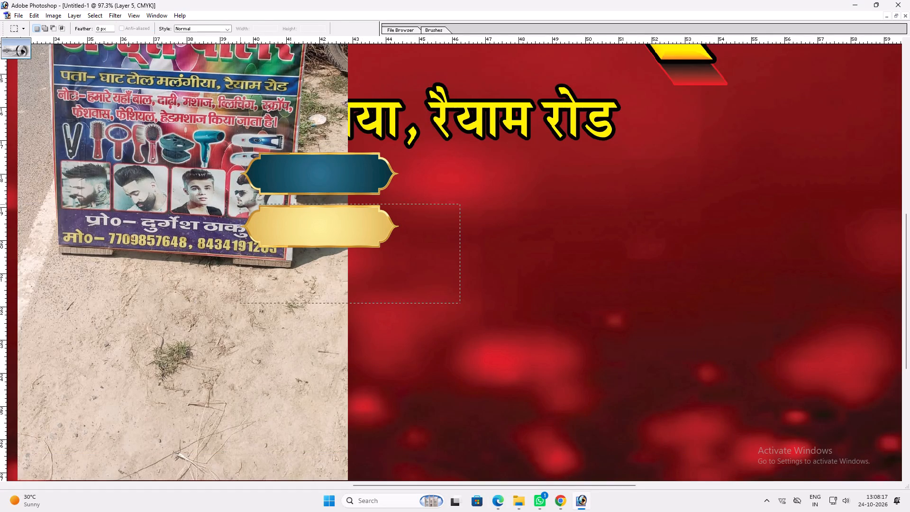
{"action": "left_click_drag", "start_coordinate": [240, 204], "coordinate": [225, 200]}
{"action": "key", "text": "Delete"}
{"action": "key", "text": "ctrl+d"}
Enlarge the blue gold-bordered label proportionally to about 157.5% below the address line.
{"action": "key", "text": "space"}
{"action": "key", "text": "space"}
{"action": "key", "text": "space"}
{"action": "right_click", "coordinate": [233, 201]}
{"action": "left_click", "coordinate": [262, 208]}
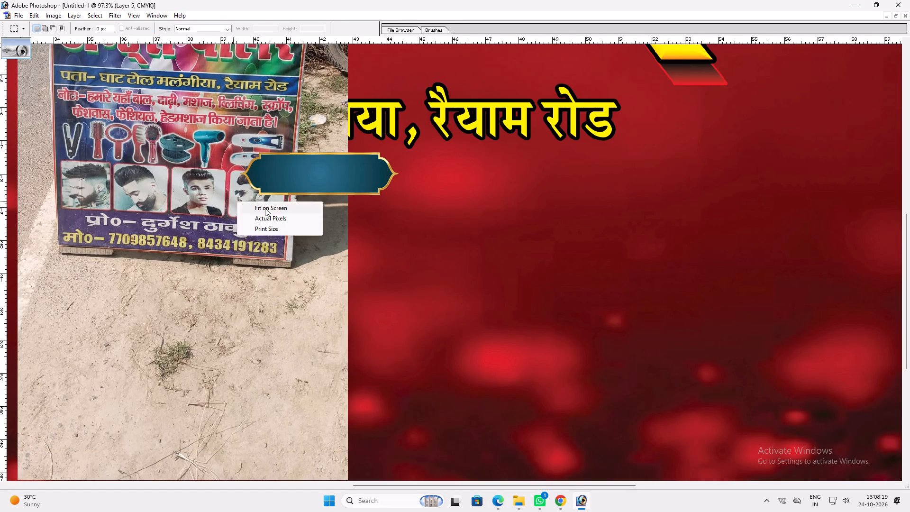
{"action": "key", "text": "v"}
{"action": "key", "text": "ctrl+t"}
{"action": "left_click_drag", "start_coordinate": [484, 274], "coordinate": [513, 277], "text": "shift"}
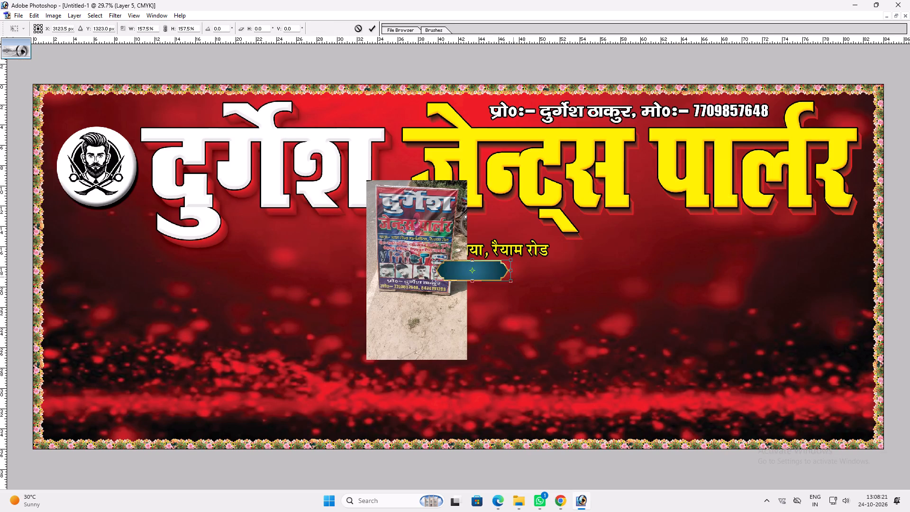
Apply the 157.5% scaling to the blue banner strip and move it over the upper part of the reference sign photo.
{"action": "key", "text": "shift+Return"}
{"action": "key", "text": "v"}
{"action": "left_click_drag", "start_coordinate": [494, 273], "coordinate": [386, 248]}
Select the right half of the blue strip and move it outward past the end of the address line, leaving a gap.
{"action": "key", "text": "m"}
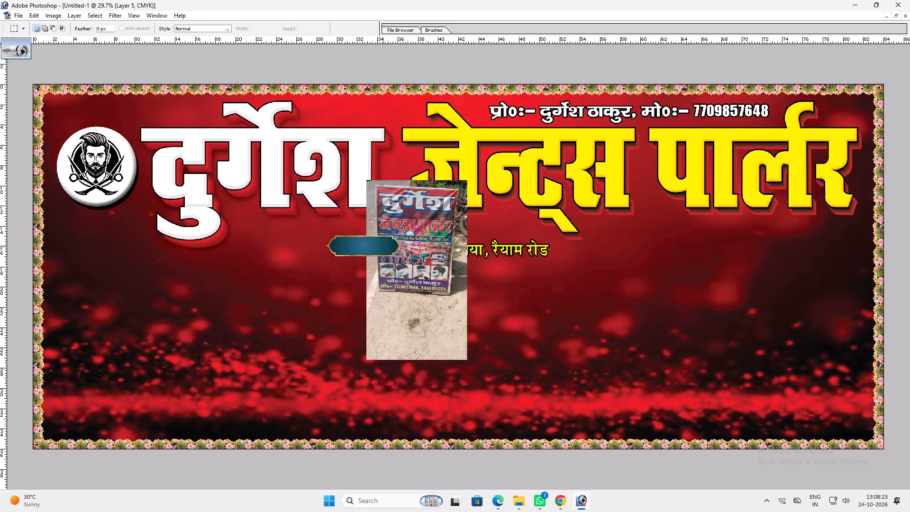
{"action": "left_click_drag", "start_coordinate": [366, 230], "coordinate": [425, 267]}
{"action": "key", "text": "v"}
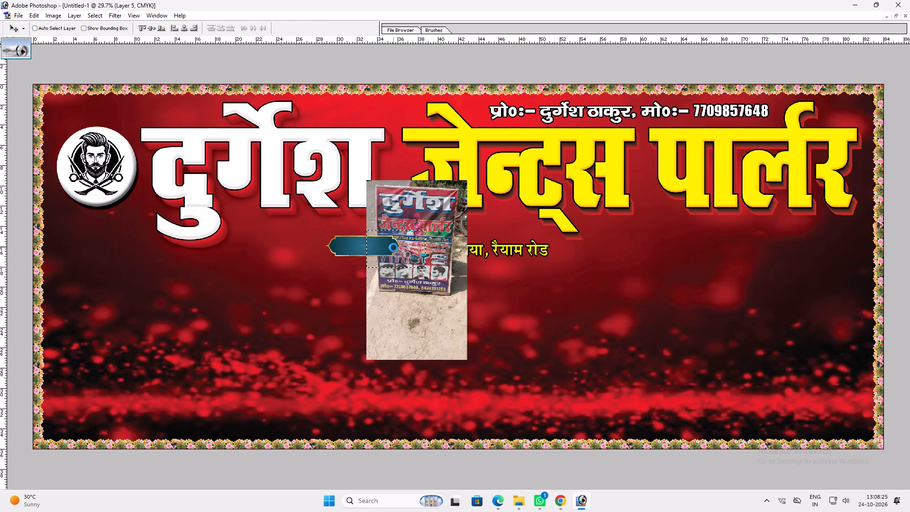
{"action": "left_click", "coordinate": [393, 247], "text": "ctrl"}
{"action": "left_click_drag", "start_coordinate": [392, 247], "coordinate": [564, 250], "text": "shift"}
{"action": "key", "text": "ctrl+d"}
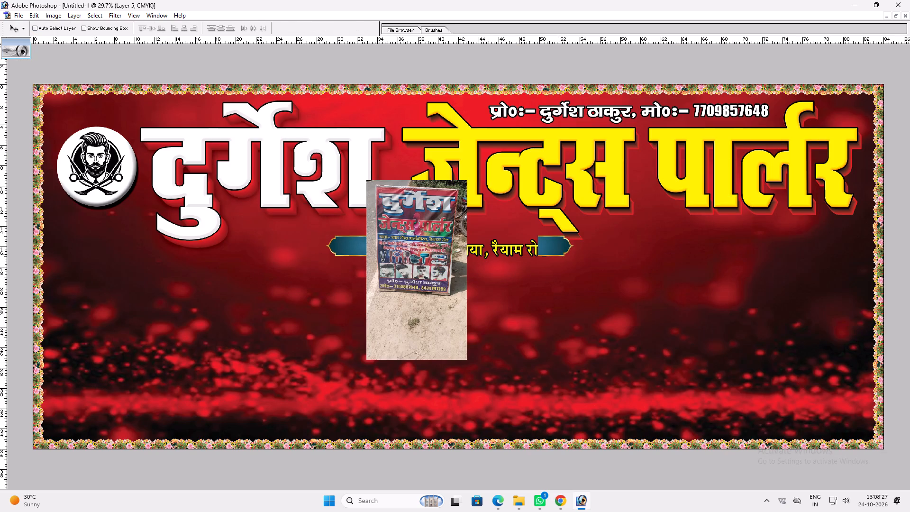
Stretch a thin slice from the strip's right piece leftward to fill the space between the two halves.
{"action": "key", "text": "m"}
{"action": "left_click_drag", "start_coordinate": [539, 232], "coordinate": [542, 264]}
{"action": "key", "text": "ctrl+t"}
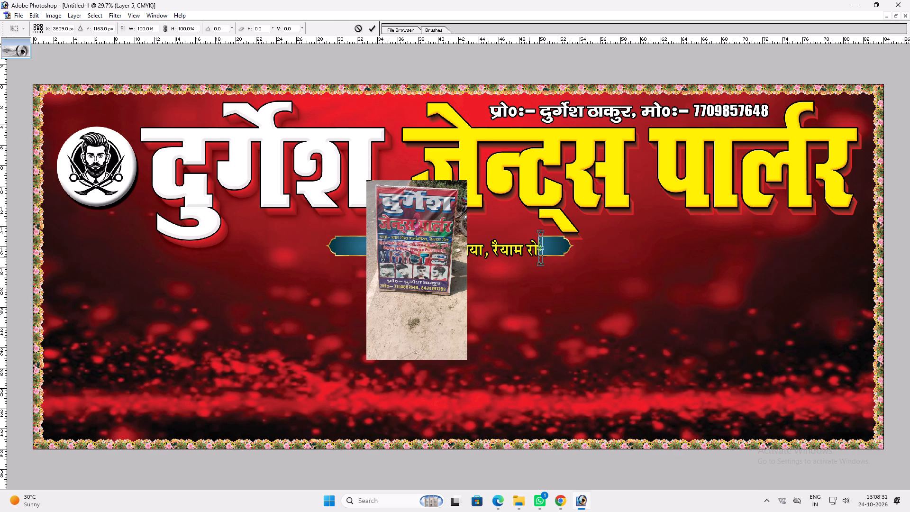
{"action": "left_click_drag", "start_coordinate": [537, 246], "coordinate": [374, 257]}
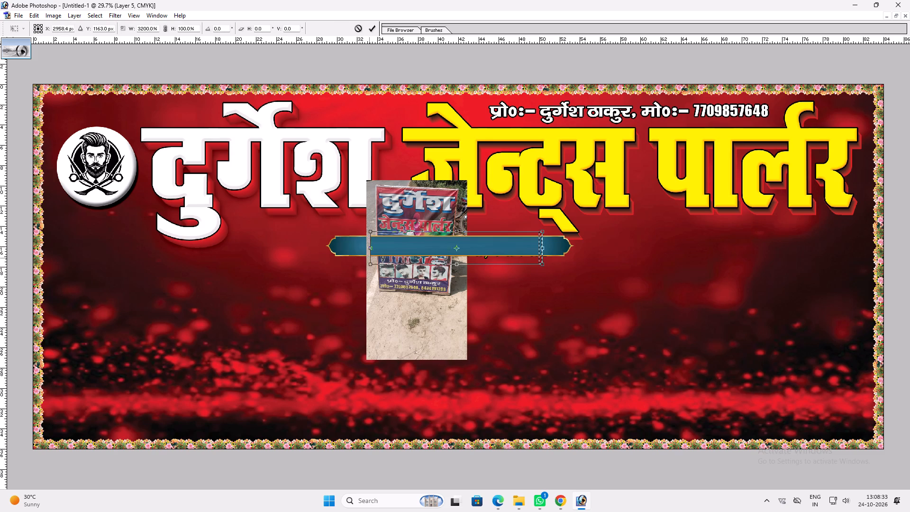
{"action": "left_click_drag", "start_coordinate": [374, 257], "coordinate": [369, 256]}
{"action": "key", "text": "Return"}
{"action": "key", "text": "v"}
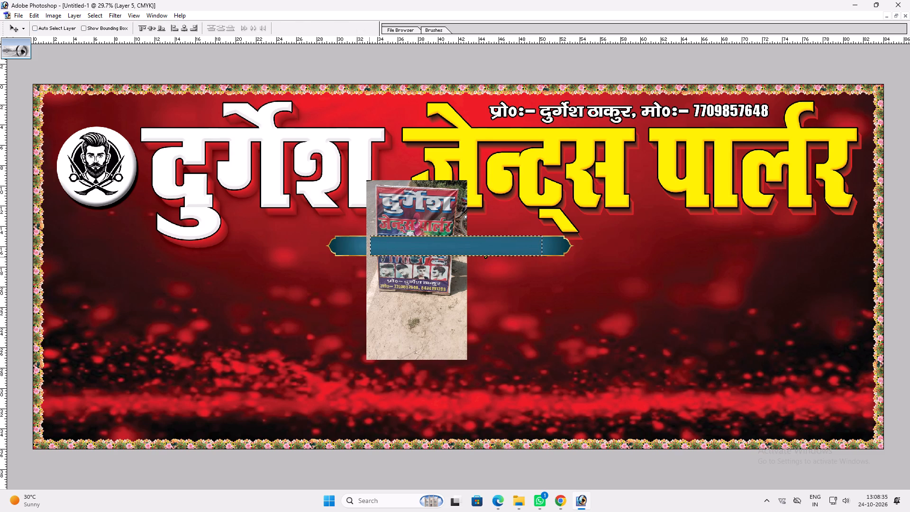
{"action": "key", "text": "ctrl+d"}
Bring the strip to the front, move it below the address line, and stretch a slice of its left piece to close the remaining gap.
{"action": "key", "text": "ctrl+shift+bracketright"}
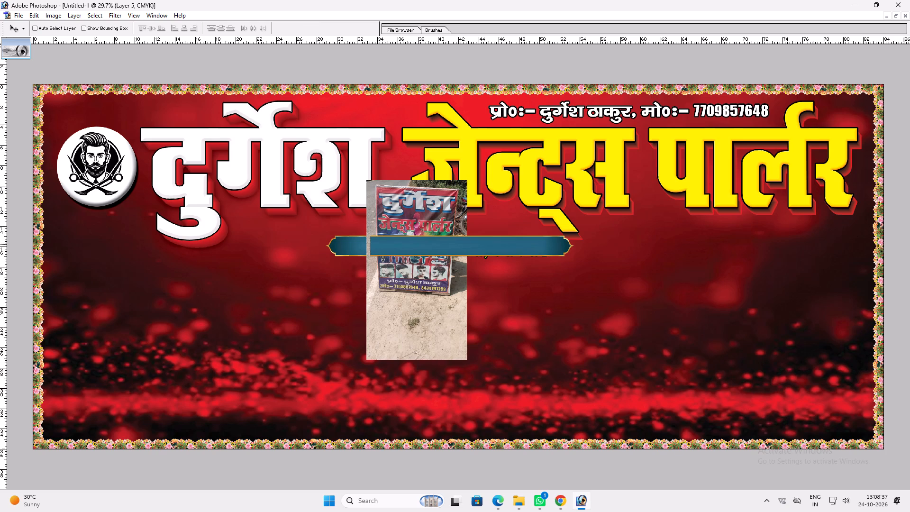
{"action": "key", "text": "v"}
{"action": "left_click_drag", "start_coordinate": [424, 244], "coordinate": [402, 304]}
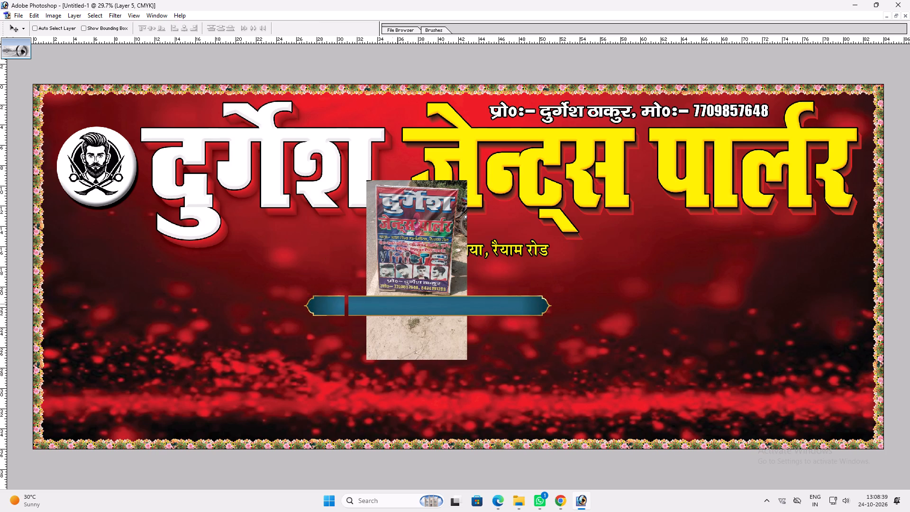
{"action": "key", "text": "m"}
{"action": "left_click_drag", "start_coordinate": [334, 293], "coordinate": [337, 320]}
{"action": "key", "text": "ctrl+t"}
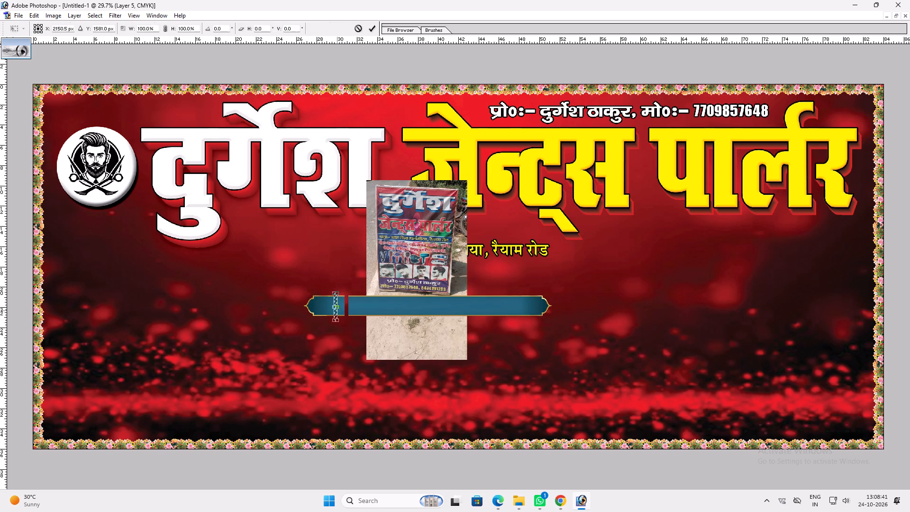
{"action": "left_click_drag", "start_coordinate": [337, 307], "coordinate": [352, 307]}
{"action": "key", "text": "Return"}
{"action": "key", "text": "ctrl+d"}
Move the joined blue strip back up over the address line and enlarge it proportionally.
{"action": "key", "text": "v"}
{"action": "left_click_drag", "start_coordinate": [354, 307], "coordinate": [359, 294]}
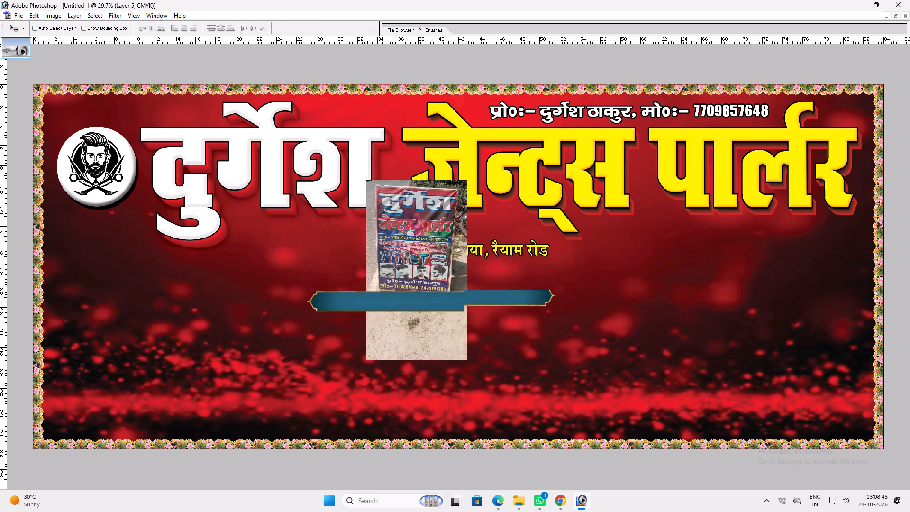
{"action": "left_click_drag", "start_coordinate": [359, 294], "coordinate": [337, 247]}
{"action": "key", "text": "ctrl+t"}
{"action": "left_click_drag", "start_coordinate": [287, 232], "coordinate": [270, 228], "text": "shift"}
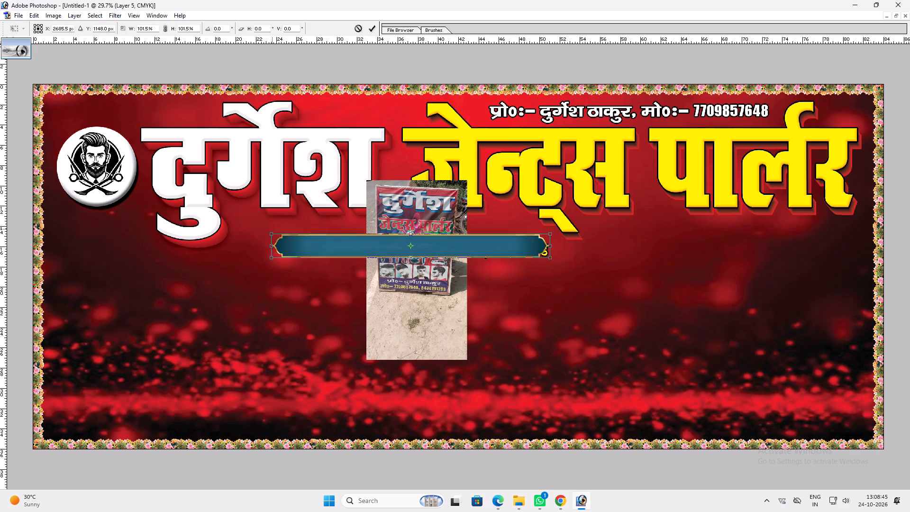
{"action": "left_click_drag", "start_coordinate": [270, 228], "coordinate": [262, 226], "text": "shift"}
{"action": "key", "text": "Return"}
Position the blue strip just beneath the shop name and stretch it slightly taller and wider.
{"action": "key", "text": "v"}
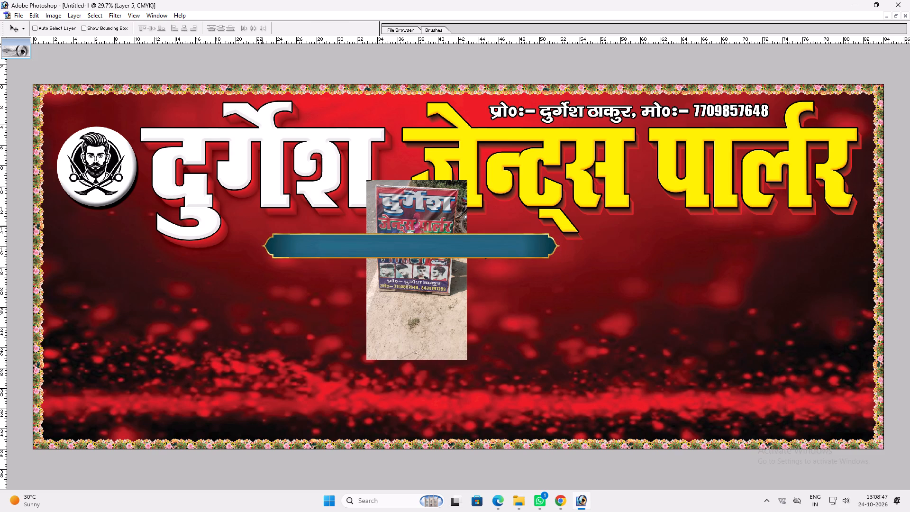
{"action": "key", "text": "v"}
{"action": "left_click_drag", "start_coordinate": [281, 250], "coordinate": [249, 240]}
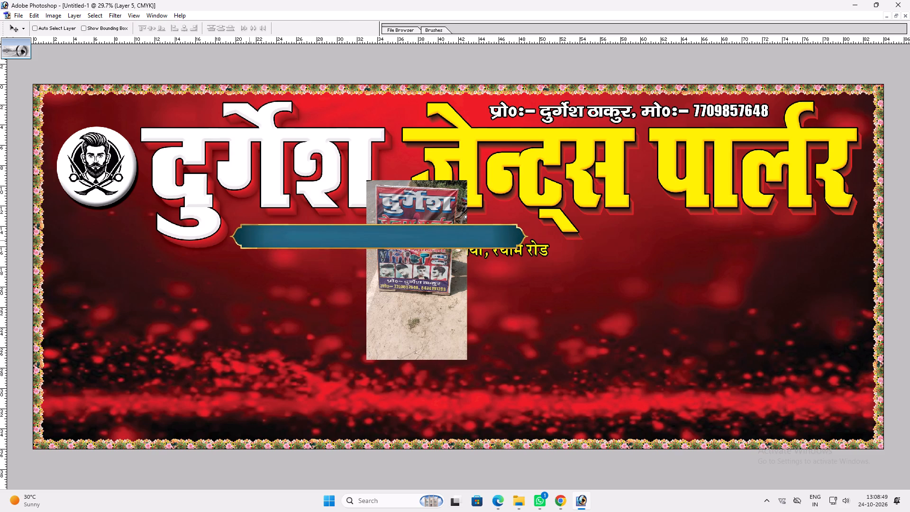
{"action": "left_click_drag", "start_coordinate": [249, 240], "coordinate": [249, 240]}
{"action": "key", "text": "ctrl+t"}
{"action": "left_click_drag", "start_coordinate": [389, 248], "coordinate": [385, 251], "text": "shift"}
{"action": "key", "text": "Return"}
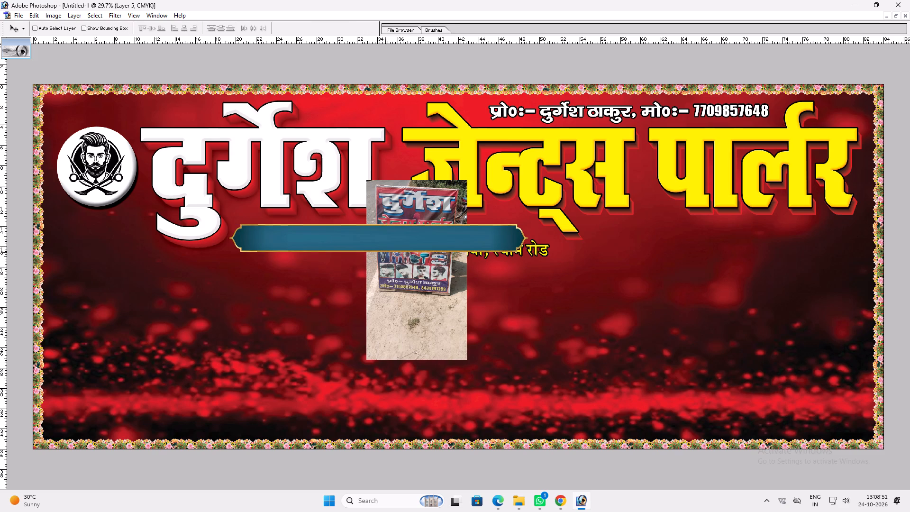
{"action": "key", "text": "v"}
{"action": "left_click_drag", "start_coordinate": [389, 254], "coordinate": [395, 256]}
{"action": "key", "text": "ctrl+t"}
{"action": "left_click_drag", "start_coordinate": [534, 240], "coordinate": [536, 240], "text": "shift"}
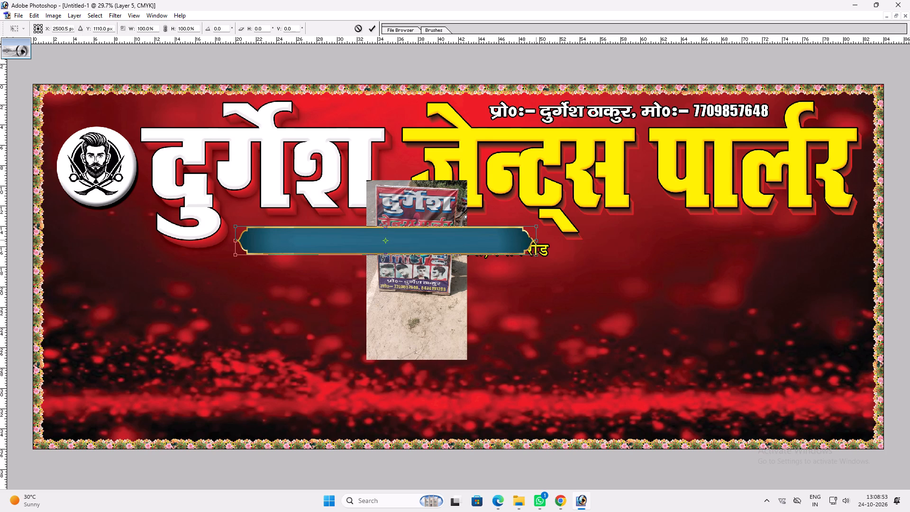
{"action": "left_click_drag", "start_coordinate": [536, 240], "coordinate": [539, 239], "text": "shift"}
{"action": "key", "text": "shift+Return"}
Bring the reference sign photo in front of the blue strip.
{"action": "key", "text": "v"}
{"action": "left_click", "coordinate": [427, 268], "text": "ctrl"}
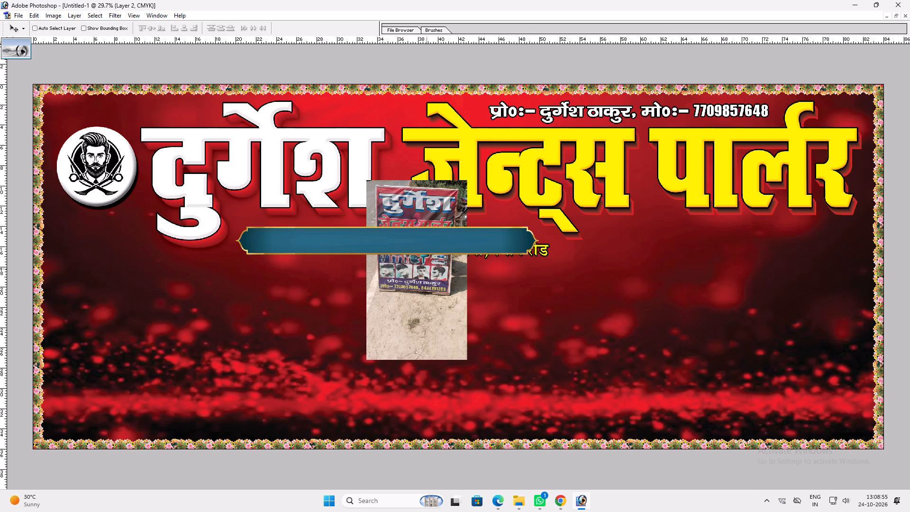
{"action": "key", "text": "ctrl+shift+bracketright"}
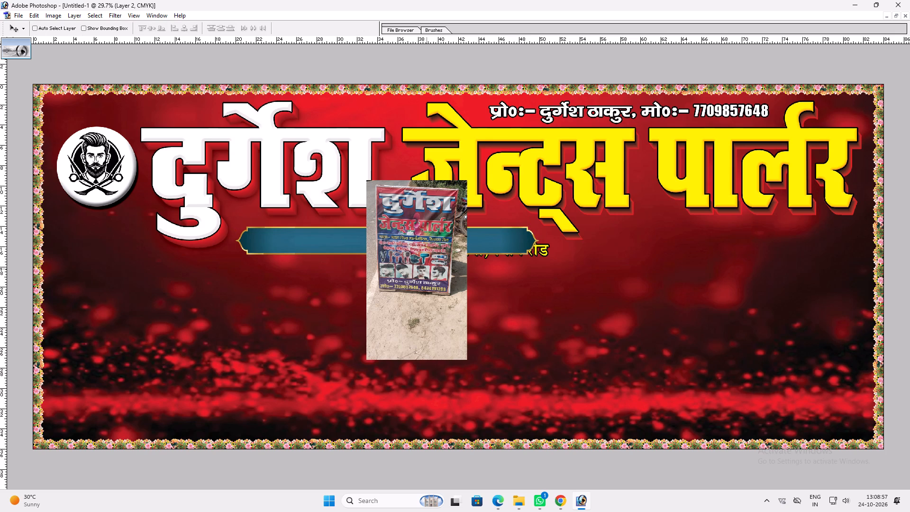
Zoom in to 50% on the reference sign photo to examine its address and services text.
{"action": "key", "text": "v"}
{"action": "key", "text": "ctrl+plus"}
{"action": "key", "text": "ctrl+plus"}
{"action": "key", "text": "space"}
{"action": "left_click", "coordinate": [425, 264], "text": "ctrl"}
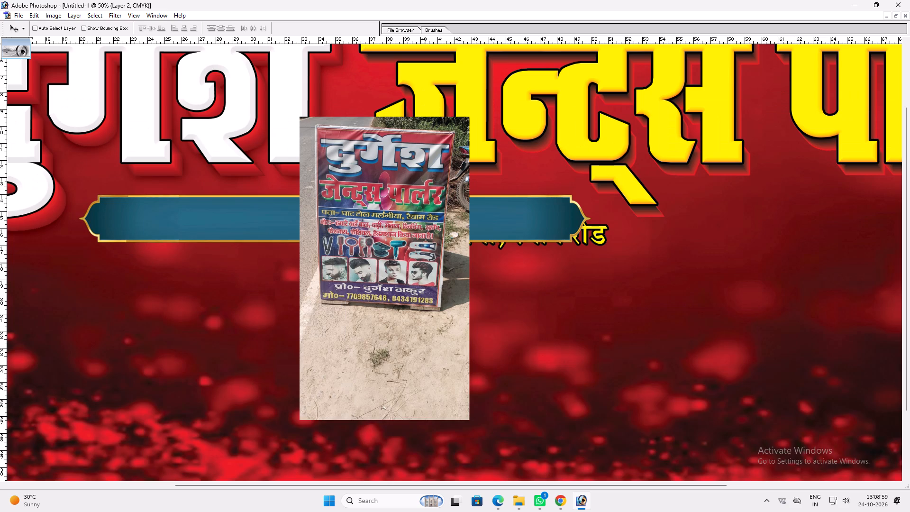
Move the reference sign photo off the blue strip to the empty area beside it.
{"action": "left_click_drag", "start_coordinate": [412, 247], "coordinate": [725, 291]}
Bring the yellow address text layer to the front, above the blue strip.
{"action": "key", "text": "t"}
{"action": "left_click", "coordinate": [562, 242]}
{"action": "key", "text": "Return"}
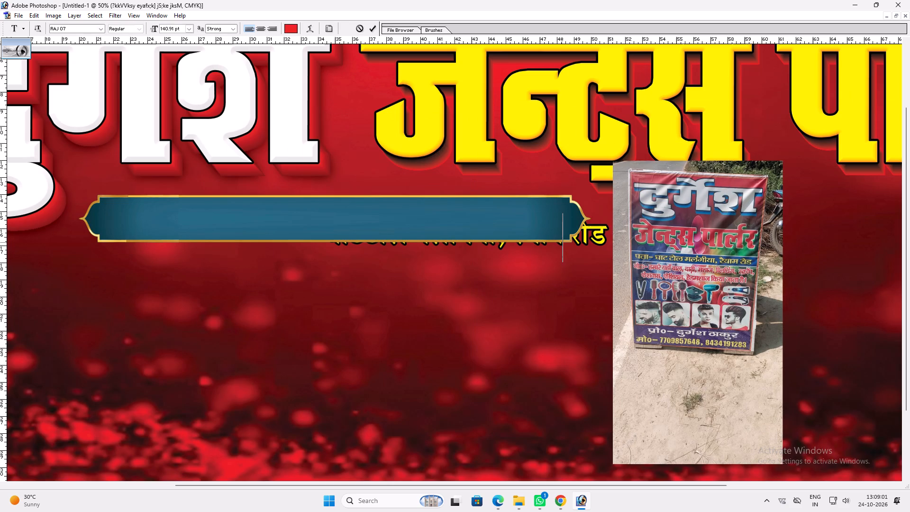
{"action": "key", "text": "ctrl+shift+bracketright"}
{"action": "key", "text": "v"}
Move the address text onto the blue gold-bordered strip beneath the shop name.
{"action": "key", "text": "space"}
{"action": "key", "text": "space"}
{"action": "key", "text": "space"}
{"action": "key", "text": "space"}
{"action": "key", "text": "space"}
{"action": "right_click", "coordinate": [493, 236]}
{"action": "left_click_drag", "start_coordinate": [509, 240], "coordinate": [517, 243]}
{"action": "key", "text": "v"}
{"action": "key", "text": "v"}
{"action": "left_click_drag", "start_coordinate": [515, 256], "coordinate": [489, 253]}
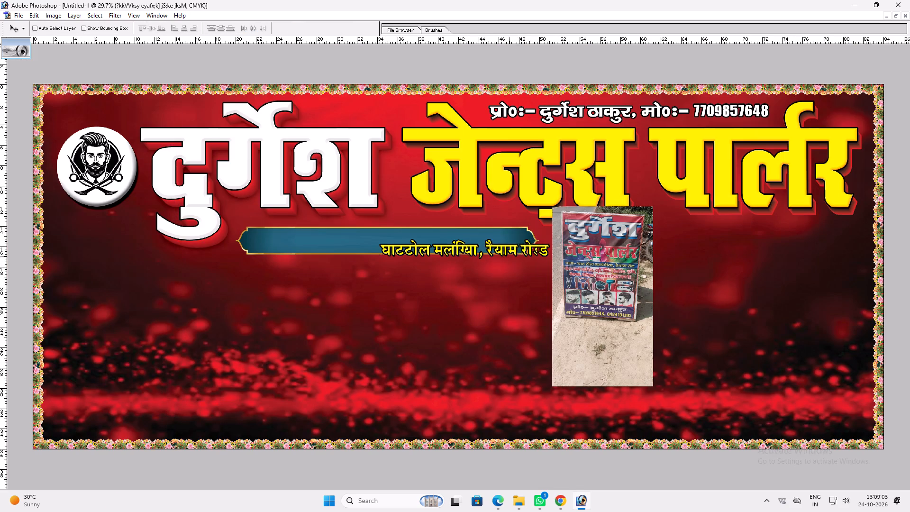
{"action": "left_click_drag", "start_coordinate": [489, 253], "coordinate": [388, 246]}
Enlarge the address text to fill most of the blue strip's length and centre it inside the gold border.
{"action": "key", "text": "ctrl+t"}
{"action": "left_click_drag", "start_coordinate": [421, 241], "coordinate": [511, 237], "text": "shift"}
{"action": "key", "text": "shift+Return"}
{"action": "key", "text": "ctrl+t"}
{"action": "left_click_drag", "start_coordinate": [487, 252], "coordinate": [496, 246], "text": "shift"}
{"action": "key", "text": "shift+Return"}
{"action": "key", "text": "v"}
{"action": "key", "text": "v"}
{"action": "left_click_drag", "start_coordinate": [487, 239], "coordinate": [491, 241]}
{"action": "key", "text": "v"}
{"action": "scroll", "coordinate": [506, 258], "scroll_direction": "up", "scroll_amount": 1}
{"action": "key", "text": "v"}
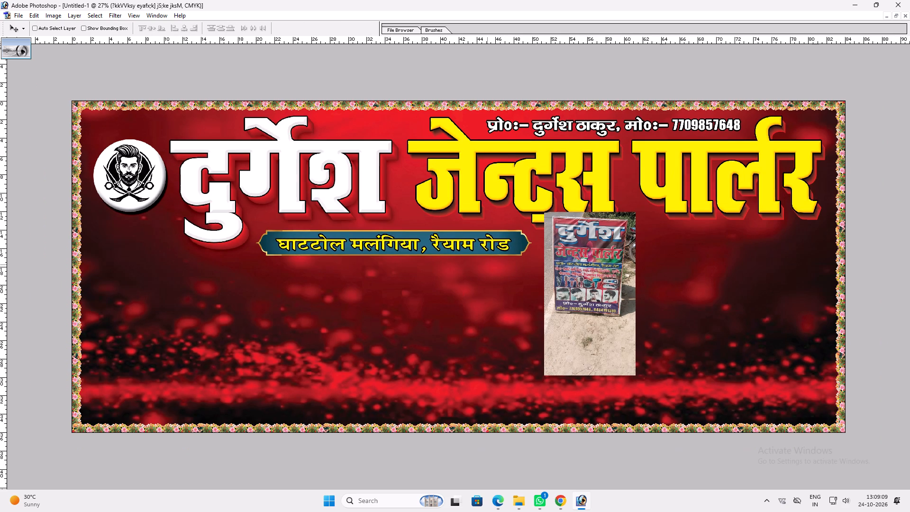
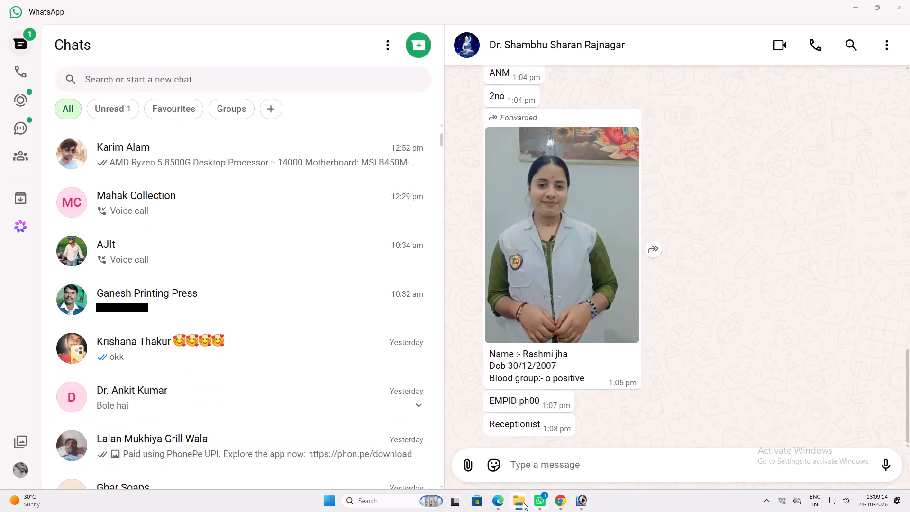
Switch to File Explorer and search Local Disk (H:) for "saloon", with results shown as large icons.
{"action": "left_click", "coordinate": [523, 502]}
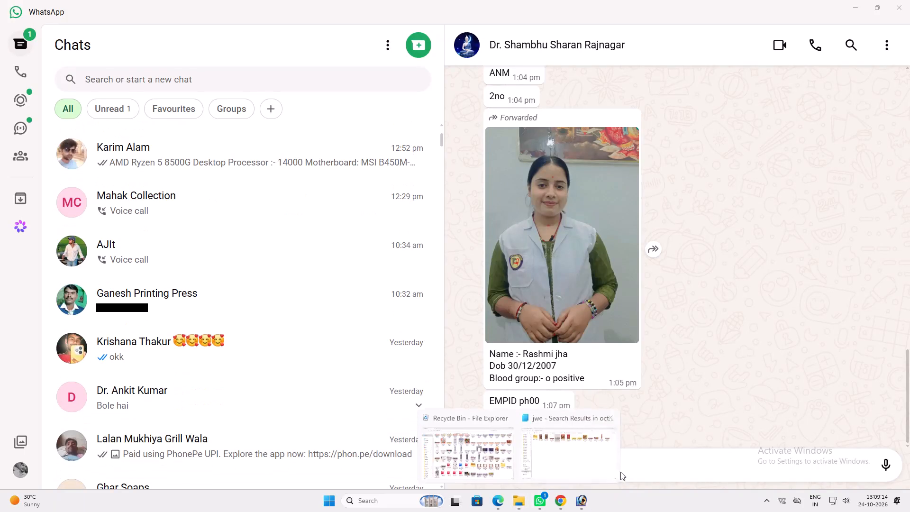
{"action": "left_click", "coordinate": [573, 456]}
{"action": "scroll", "coordinate": [88, 357], "scroll_direction": "down", "scroll_amount": 2}
{"action": "left_click", "coordinate": [52, 416]}
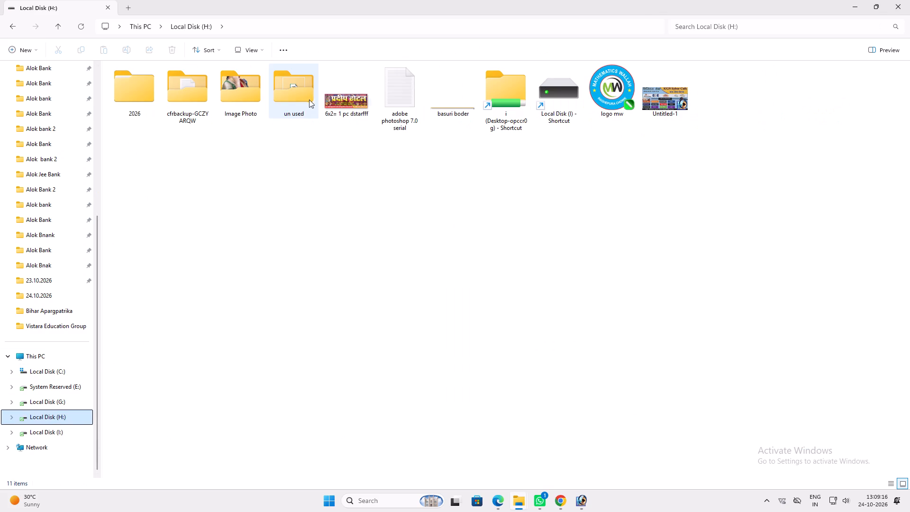
{"action": "left_click", "coordinate": [688, 26]}
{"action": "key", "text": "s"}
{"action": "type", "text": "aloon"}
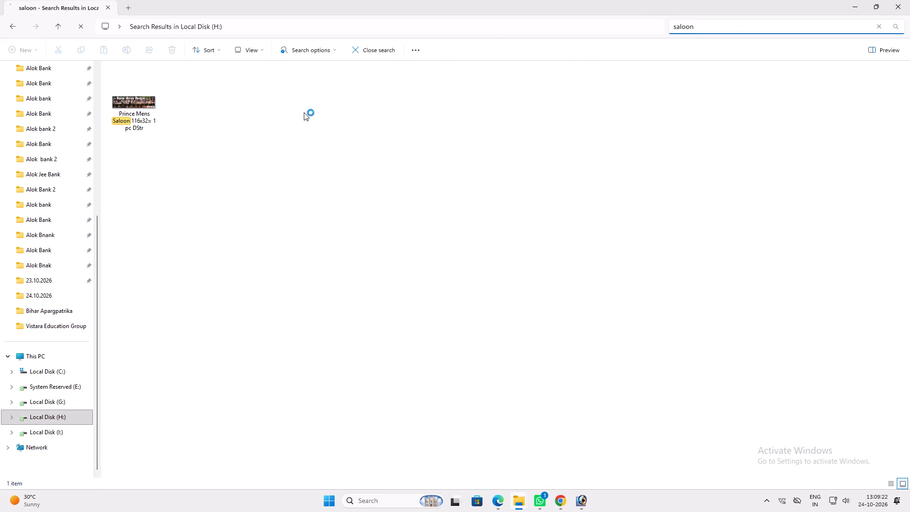
{"action": "left_click", "coordinate": [262, 48]}
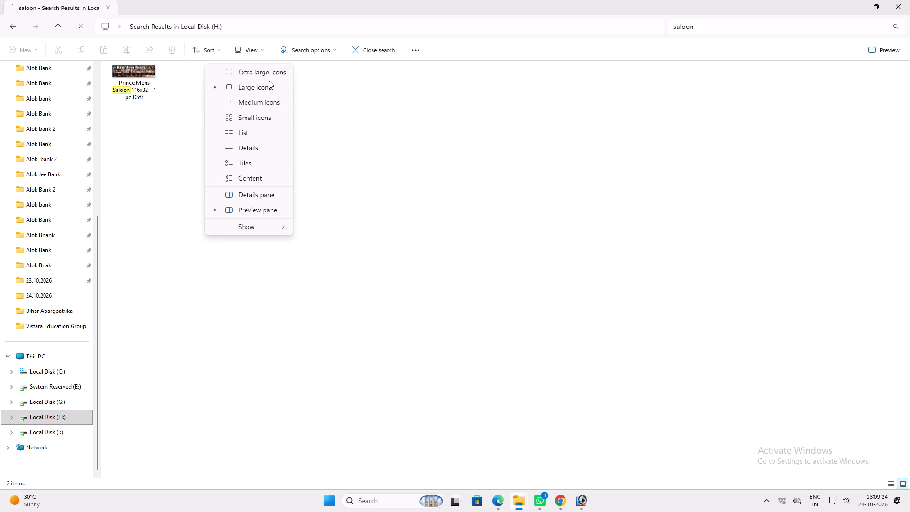
{"action": "left_click", "coordinate": [269, 82]}
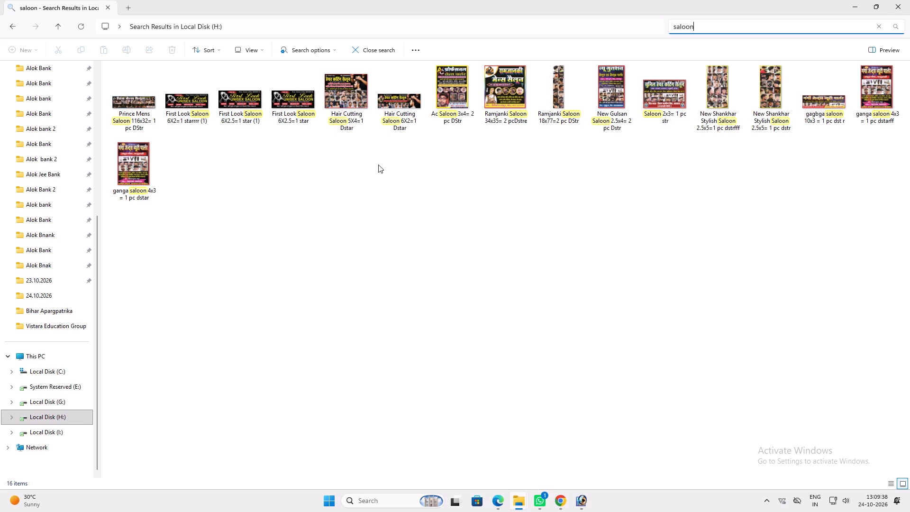
Open the "Hair Cutting Saloon 6X2=1 Dstar" design from the search results in Photoshop.
{"action": "left_click", "coordinate": [397, 110]}
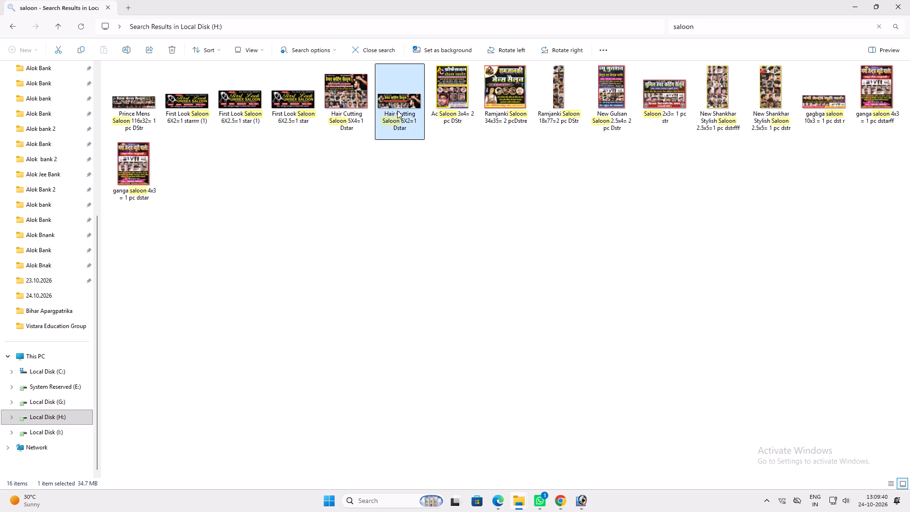
{"action": "left_click_drag", "start_coordinate": [384, 98], "coordinate": [586, 503]}
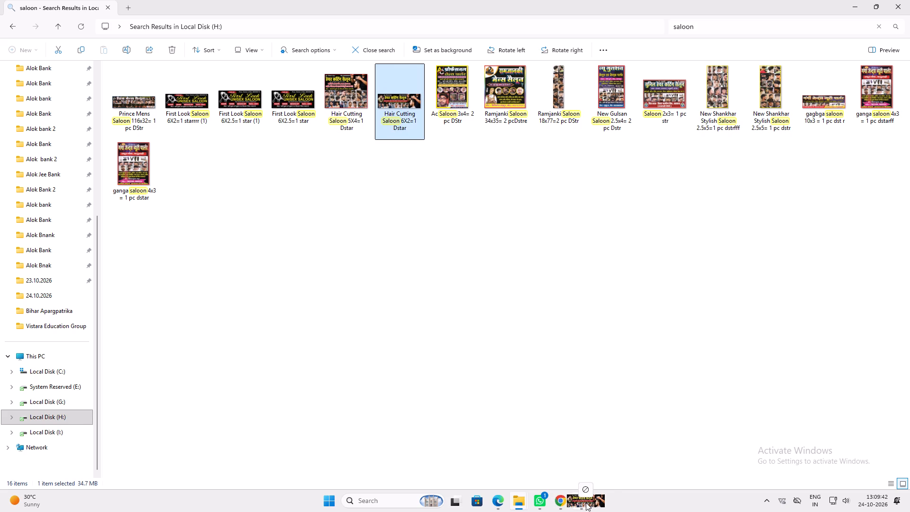
{"action": "left_click_drag", "start_coordinate": [586, 503], "coordinate": [578, 439]}
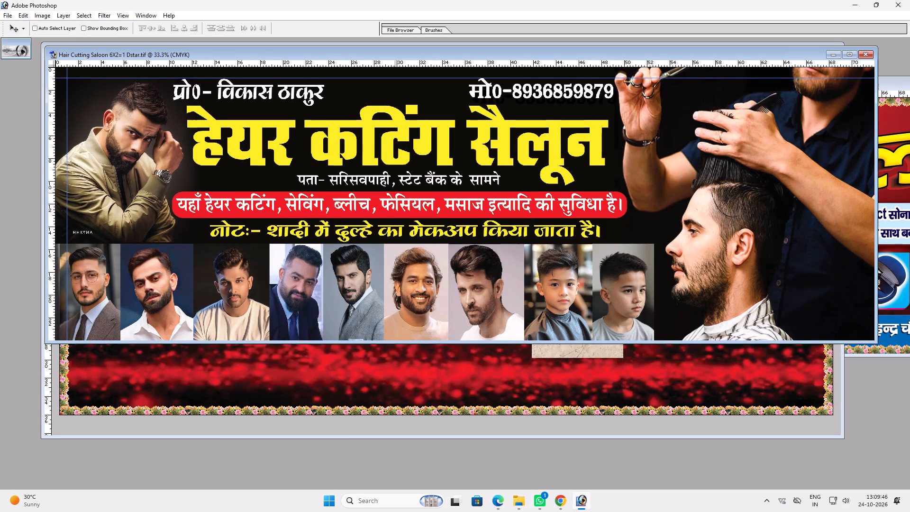
Copy the row of nine haircut portraits from the Hair Cutting Saloon design and paste it into the Durgesh banner.
{"action": "double_click", "coordinate": [330, 56]}
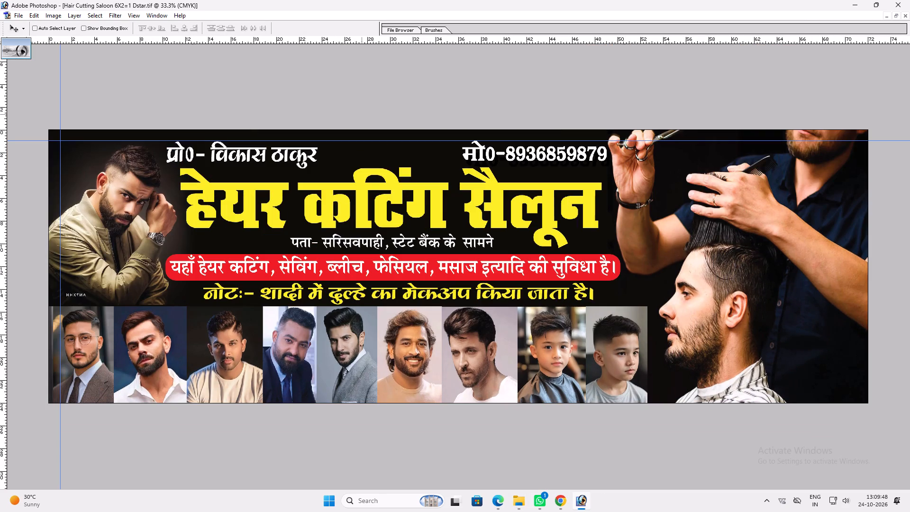
{"action": "key", "text": "ctrl+h"}
{"action": "key", "text": "m"}
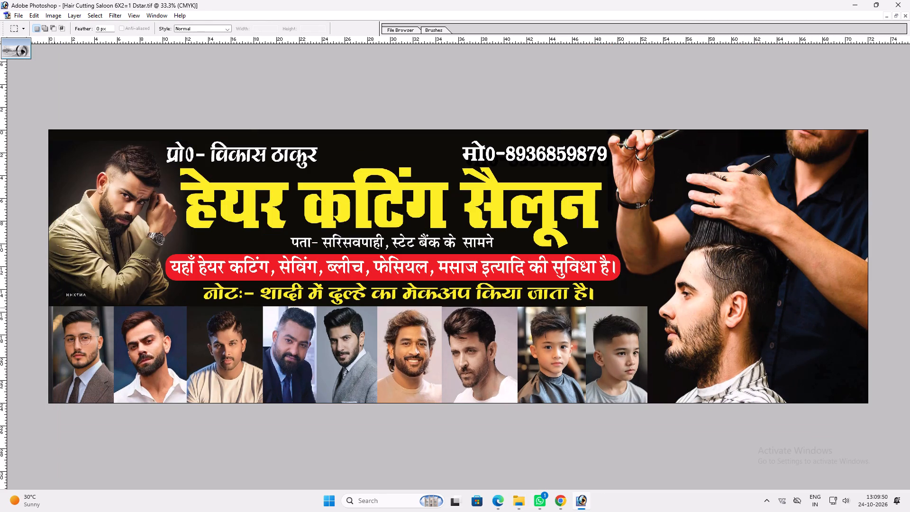
{"action": "left_click_drag", "start_coordinate": [53, 307], "coordinate": [646, 398]}
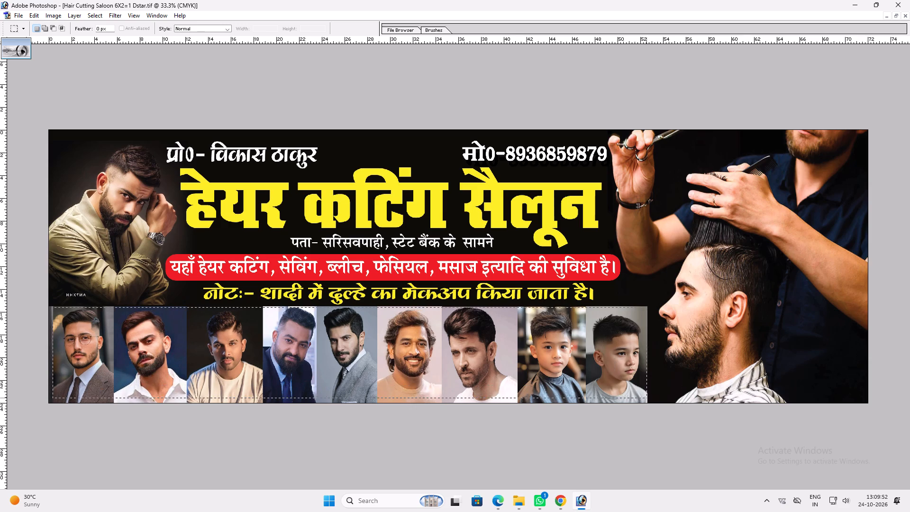
{"action": "left_click_drag", "start_coordinate": [646, 398], "coordinate": [647, 401]}
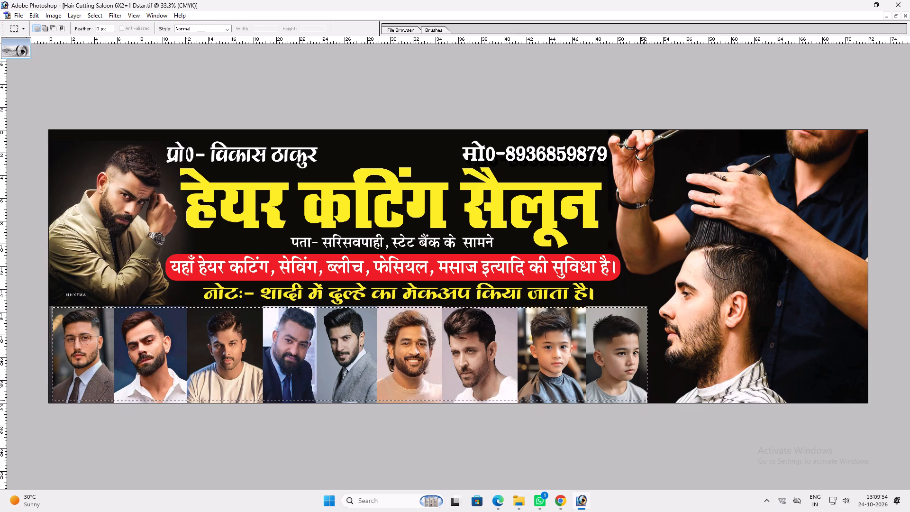
{"action": "key", "text": "ctrl+c"}
{"action": "key", "text": "ctrl+c"}
{"action": "key", "text": "ctrl+c"}
{"action": "key", "text": "ctrl+Tab"}
{"action": "key", "text": "ctrl+v"}
Move the pasted portrait row down and towards the banner's left border, below the blue address strip.
{"action": "key", "text": "v"}
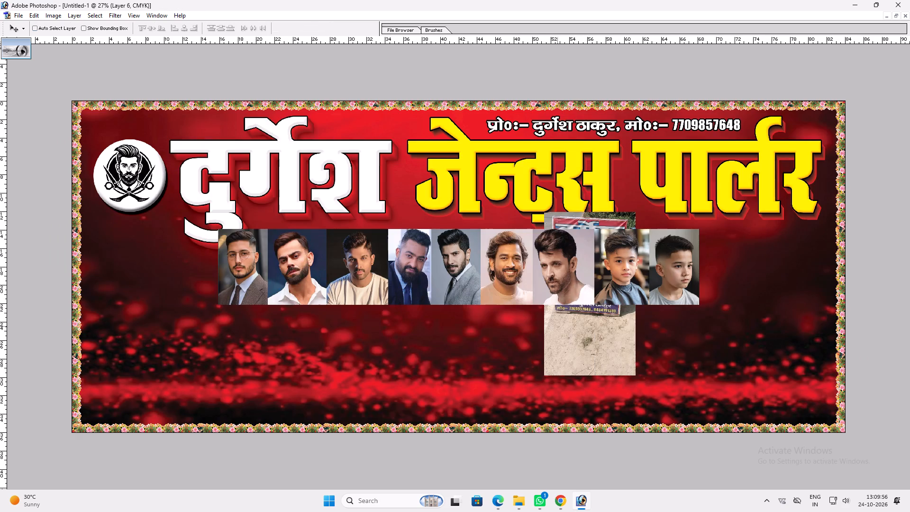
{"action": "key", "text": "v"}
{"action": "left_click_drag", "start_coordinate": [538, 299], "coordinate": [407, 376]}
Return to floating document windows and close the gold jewellery shop banner.
{"action": "key", "text": "f"}
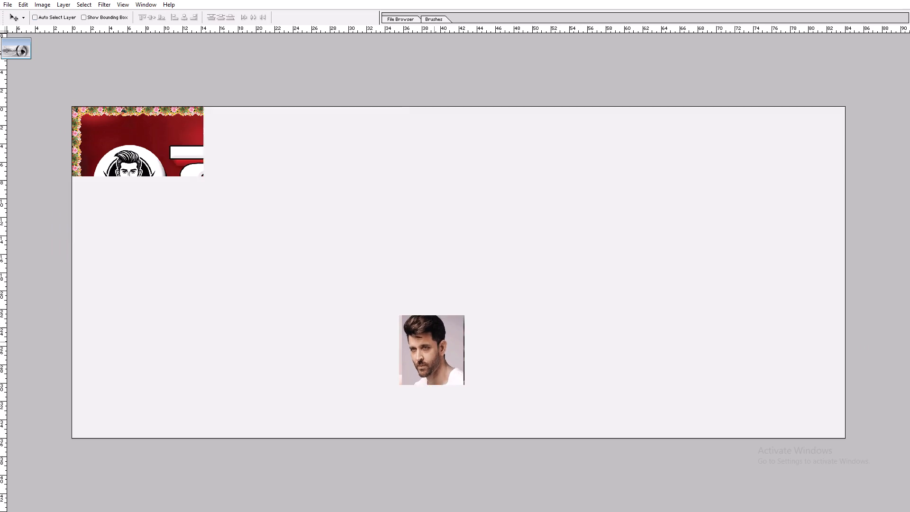
{"action": "key", "text": "f"}
{"action": "key", "text": "f"}
{"action": "key", "text": "f"}
{"action": "key", "text": "f"}
{"action": "key", "text": "f"}
{"action": "left_click", "coordinate": [844, 238]}
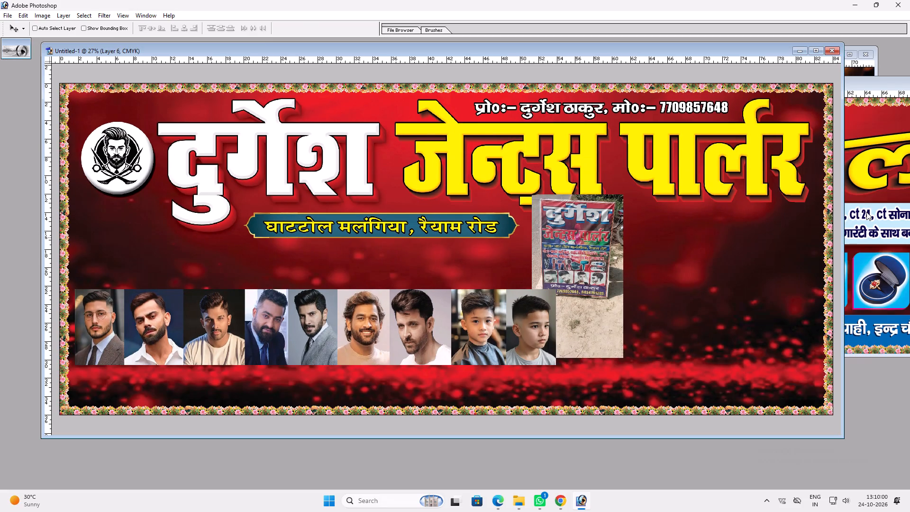
{"action": "left_click", "coordinate": [866, 212]}
{"action": "key", "text": "ctrl+w"}
Bring the Hair Cutting Saloon design to the front and clear the selection around its portraits.
{"action": "left_click", "coordinate": [872, 117]}
{"action": "key", "text": "v"}
{"action": "key", "text": "v"}
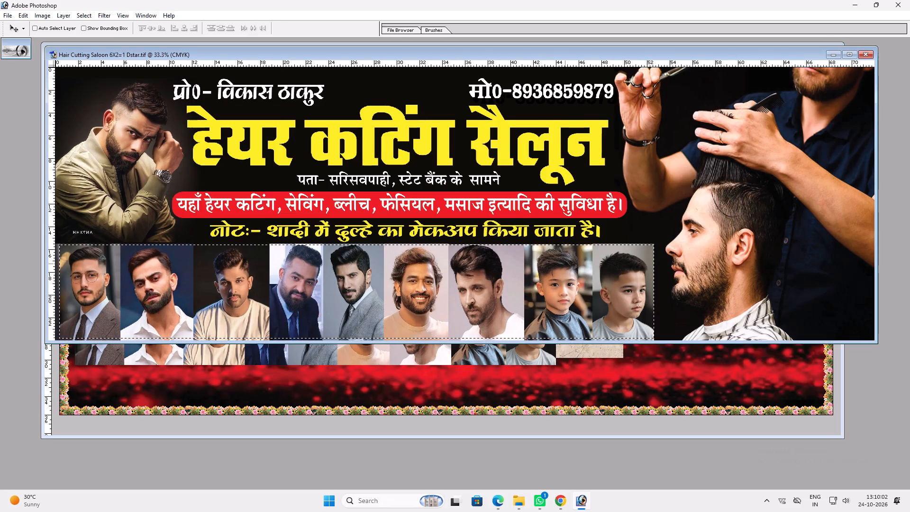
{"action": "key", "text": "ctrl+d"}
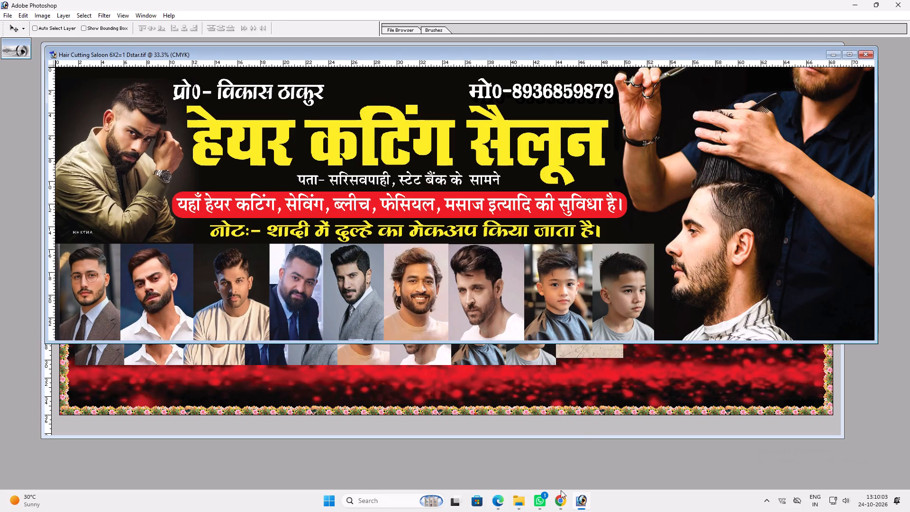
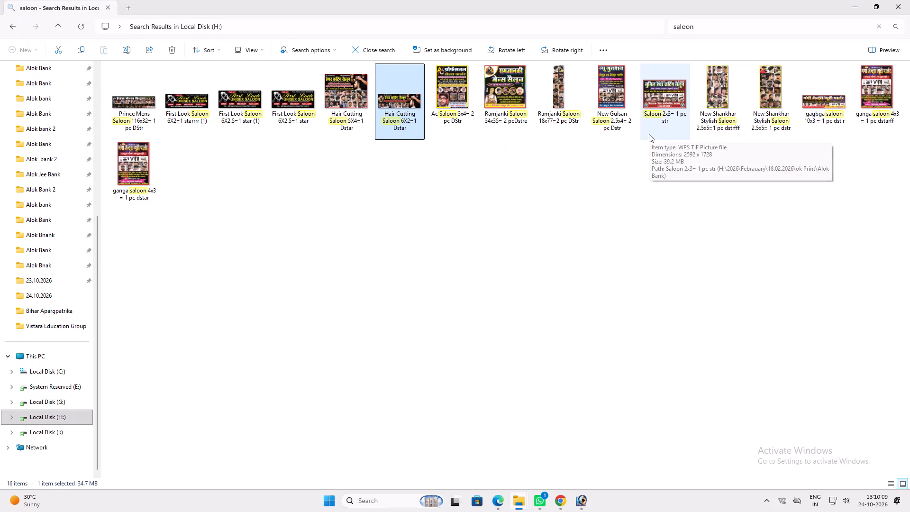
Open the ganga saloon 4x3 = 1 pc dstarff design in Photoshop and uncover it by moving the Hair Cutting Saloon window aside.
{"action": "left_click", "coordinate": [814, 117]}
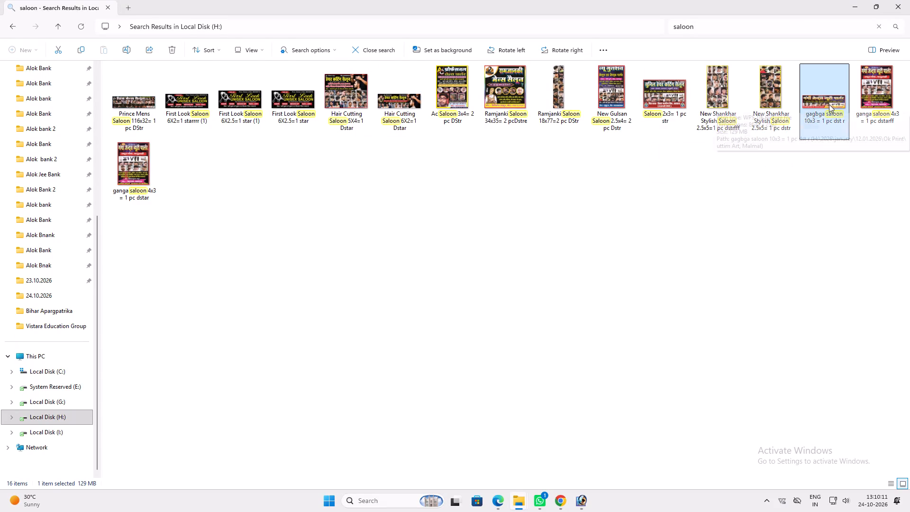
{"action": "left_click", "coordinate": [852, 90]}
{"action": "left_click", "coordinate": [873, 87]}
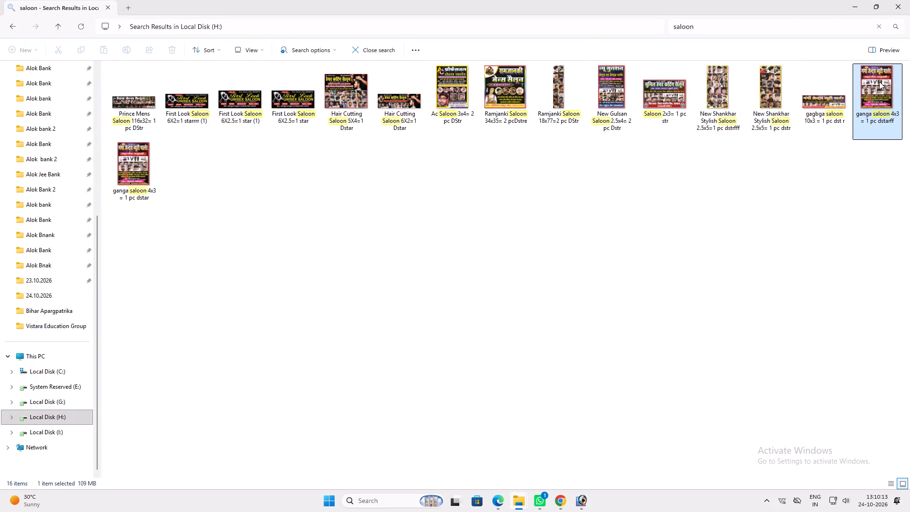
{"action": "left_click_drag", "start_coordinate": [879, 81], "coordinate": [567, 378]}
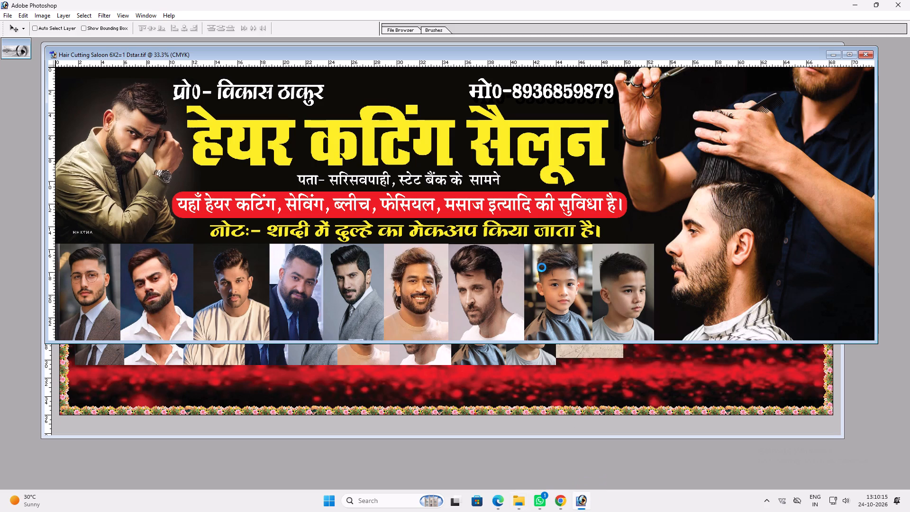
{"action": "left_click", "coordinate": [653, 225]}
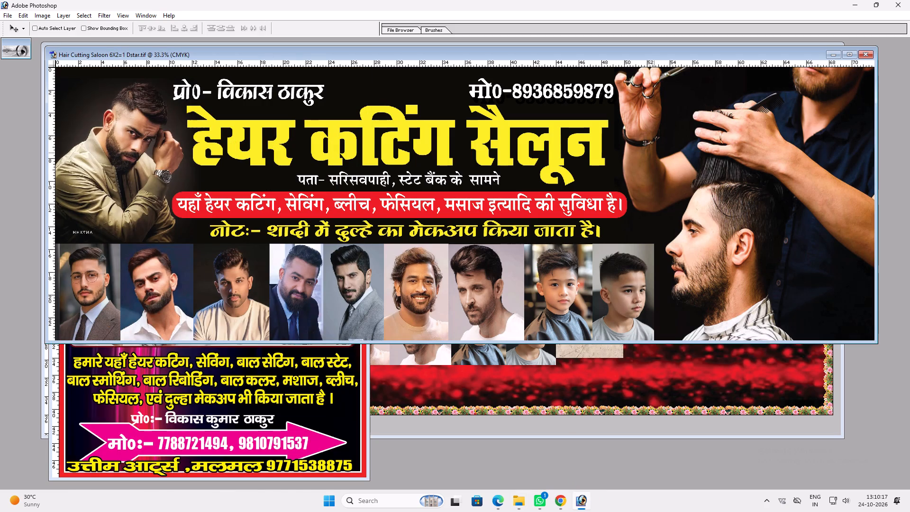
{"action": "left_click_drag", "start_coordinate": [568, 55], "coordinate": [835, 81]}
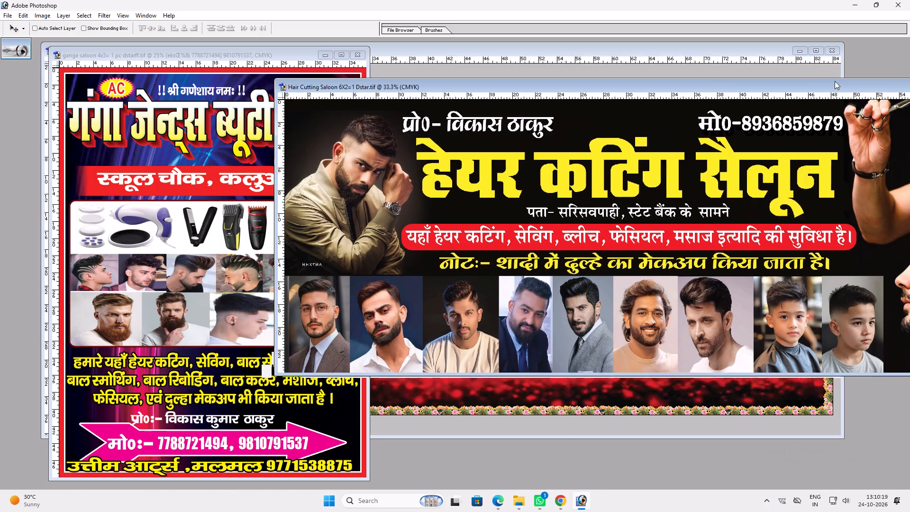
{"action": "left_click_drag", "start_coordinate": [835, 81], "coordinate": [909, 66]}
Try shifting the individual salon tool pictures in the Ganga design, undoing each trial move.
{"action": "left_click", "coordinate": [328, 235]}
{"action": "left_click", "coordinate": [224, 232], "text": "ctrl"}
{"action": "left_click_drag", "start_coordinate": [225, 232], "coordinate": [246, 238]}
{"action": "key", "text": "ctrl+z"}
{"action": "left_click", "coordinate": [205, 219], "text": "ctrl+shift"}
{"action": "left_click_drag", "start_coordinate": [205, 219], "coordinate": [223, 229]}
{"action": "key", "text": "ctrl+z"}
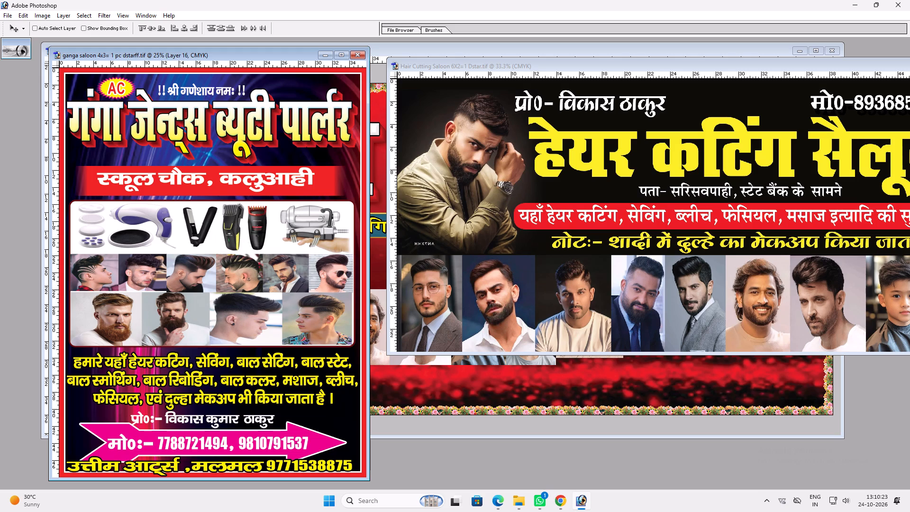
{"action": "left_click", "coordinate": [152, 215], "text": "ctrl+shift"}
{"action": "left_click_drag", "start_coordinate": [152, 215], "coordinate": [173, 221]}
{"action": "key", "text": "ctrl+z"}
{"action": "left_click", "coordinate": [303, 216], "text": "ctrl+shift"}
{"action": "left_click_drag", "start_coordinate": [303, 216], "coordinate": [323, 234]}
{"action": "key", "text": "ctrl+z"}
Copy the salon tools picture from the Ganga design into the Durgesh banner, placing it between the blue address strip and the portraits.
{"action": "left_click_drag", "start_coordinate": [273, 56], "coordinate": [585, 70]}
{"action": "left_click_drag", "start_coordinate": [539, 247], "coordinate": [438, 250]}
{"action": "key", "text": "ctrl+z"}
{"action": "left_click_drag", "start_coordinate": [474, 243], "coordinate": [164, 310]}
{"action": "left_click_drag", "start_coordinate": [185, 303], "coordinate": [310, 271]}
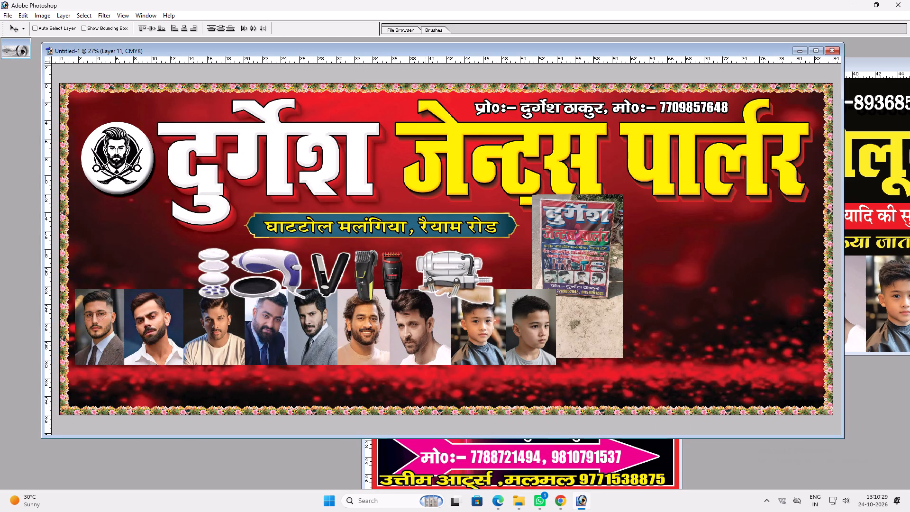
Draw a closed S-curved Pen path around the banner's lower-left corner, from the left border to the bottom edge, and convert it to a selection.
{"action": "double_click", "coordinate": [407, 48]}
{"action": "scroll", "coordinate": [393, 144], "scroll_direction": "up", "scroll_amount": 3}
{"action": "key", "text": "v"}
{"action": "key", "text": "v"}
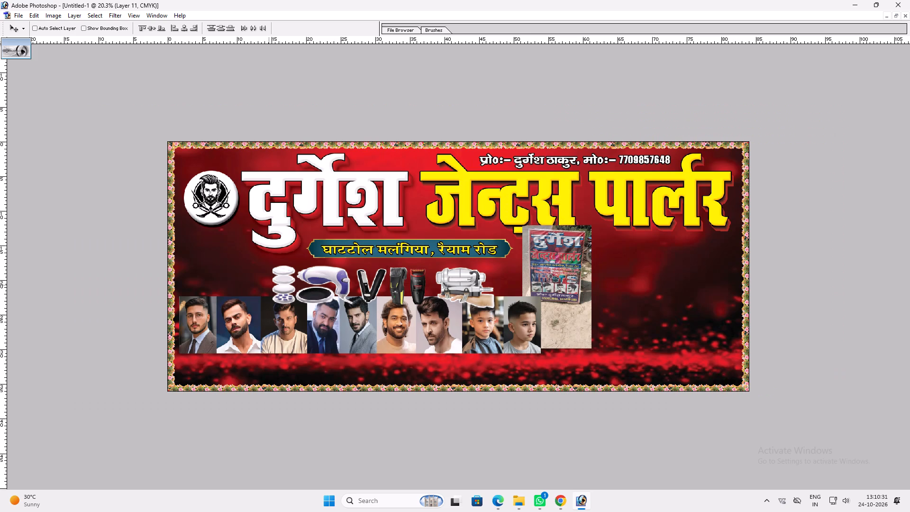
{"action": "key", "text": "p"}
{"action": "key", "text": "p"}
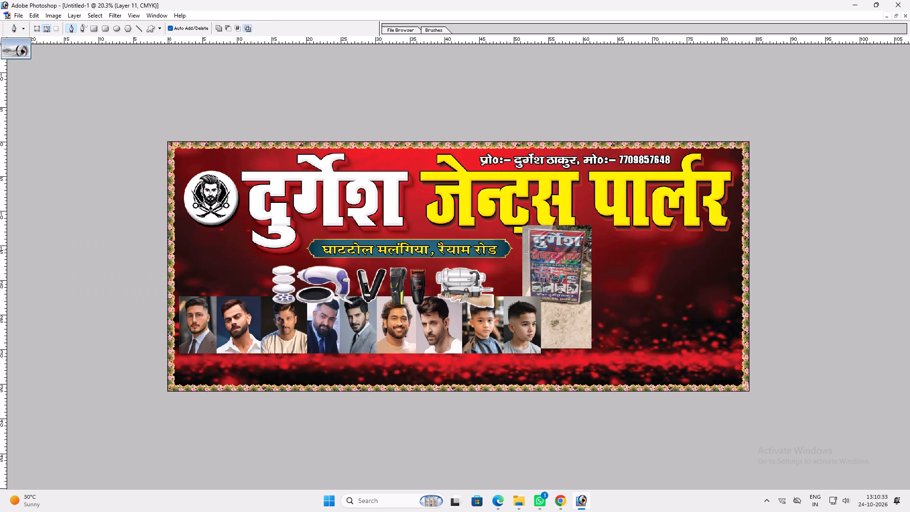
{"action": "left_click", "coordinate": [166, 256]}
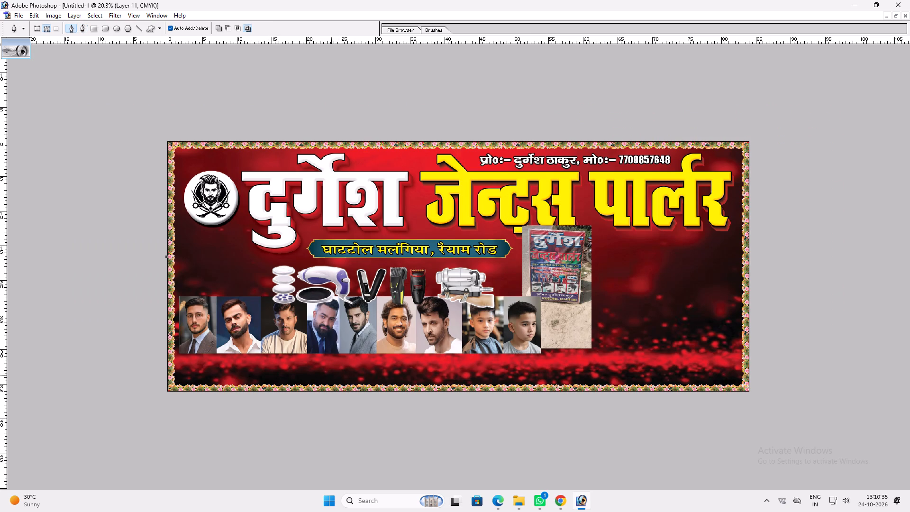
{"action": "left_click", "coordinate": [327, 392]}
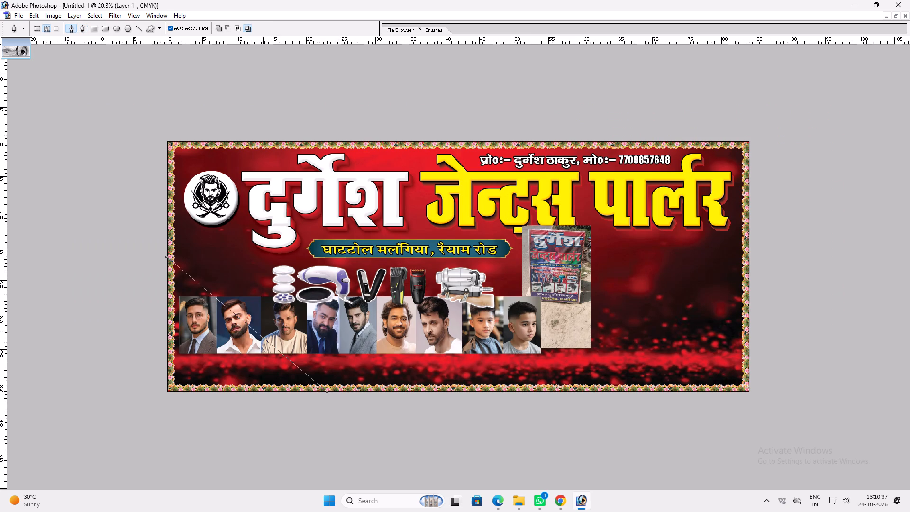
{"action": "left_click_drag", "start_coordinate": [247, 325], "coordinate": [252, 398]}
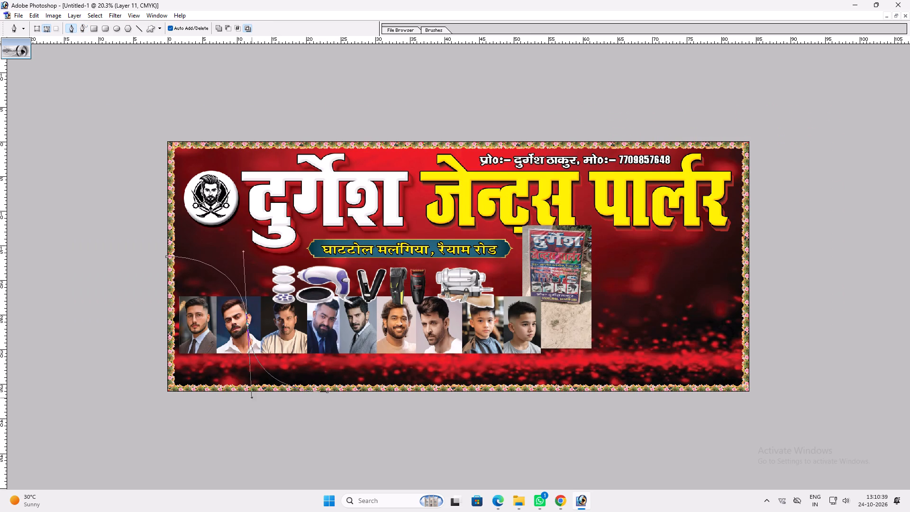
{"action": "left_click_drag", "start_coordinate": [252, 398], "coordinate": [255, 389]}
{"action": "left_click_drag", "start_coordinate": [241, 260], "coordinate": [246, 238], "text": "ctrl"}
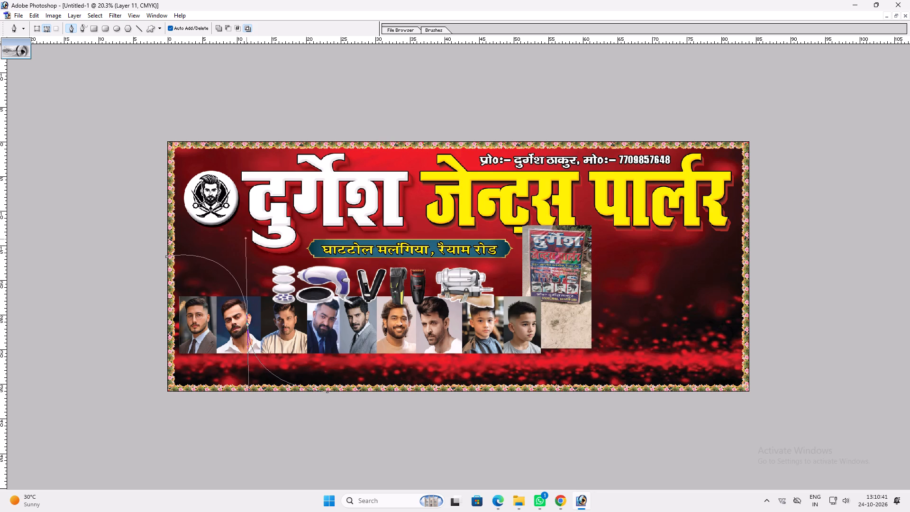
{"action": "left_click_drag", "start_coordinate": [246, 238], "coordinate": [246, 240], "text": "ctrl"}
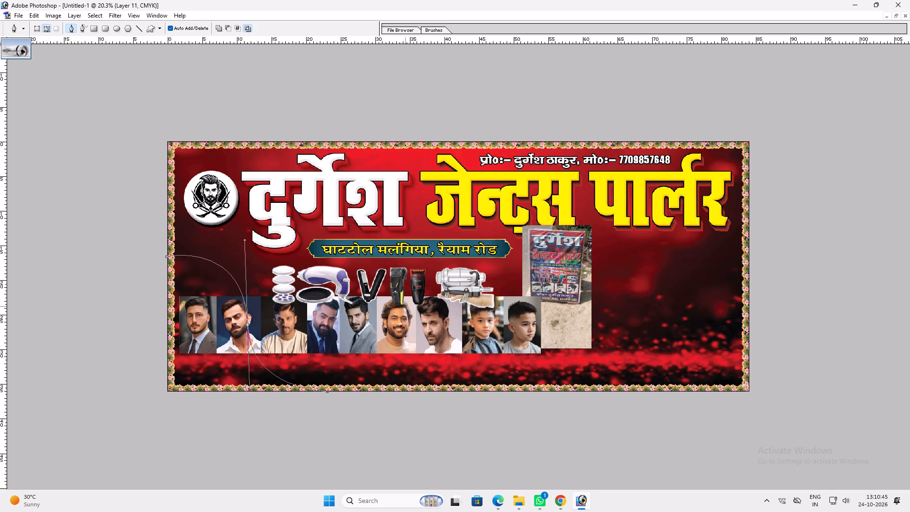
{"action": "left_click", "coordinate": [353, 414]}
{"action": "left_click_drag", "start_coordinate": [291, 449], "coordinate": [250, 457]}
{"action": "left_click_drag", "start_coordinate": [130, 405], "coordinate": [107, 379]}
{"action": "key", "text": "ctrl+Return"}
Copy the selected area of the Background layer, paste it as a new layer, and raise it above the red backdrop.
{"action": "key", "text": "v"}
{"action": "right_click", "coordinate": [253, 278]}
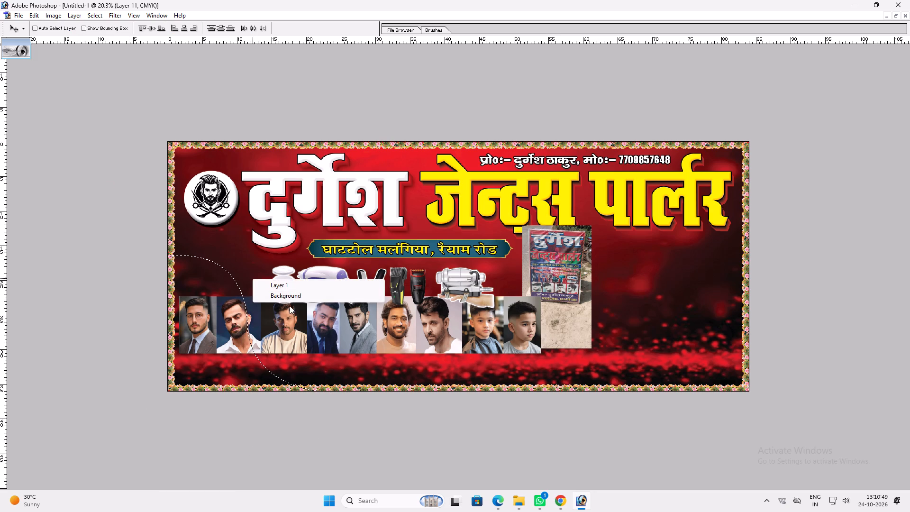
{"action": "left_click", "coordinate": [285, 299]}
{"action": "key", "text": "ctrl+c"}
{"action": "key", "text": "ctrl+v"}
{"action": "key", "text": "ctrl+bracketright"}
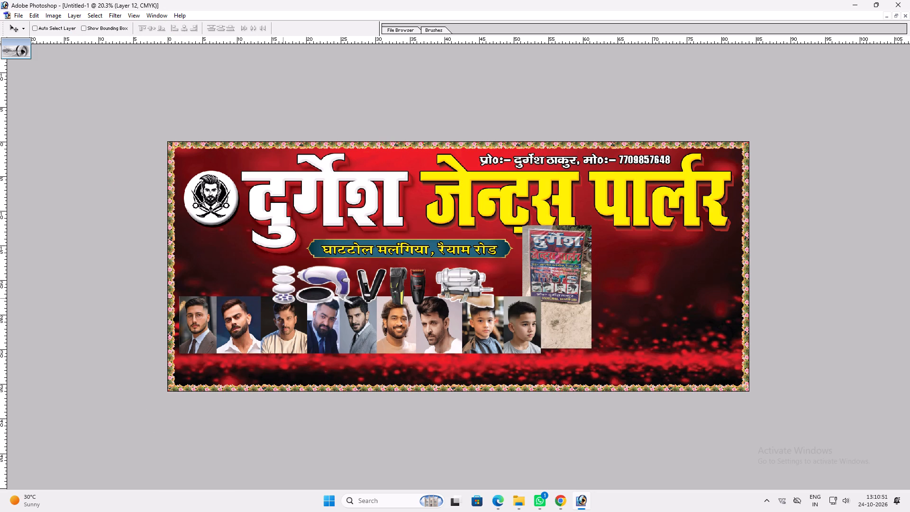
{"action": "key", "text": "ctrl+bracketright"}
Enlarge the white curved corner shape up and to the right, to about 120% width and 114% height.
{"action": "key", "text": "ctrl+t"}
{"action": "left_click_drag", "start_coordinate": [322, 257], "coordinate": [334, 248], "text": "shift"}
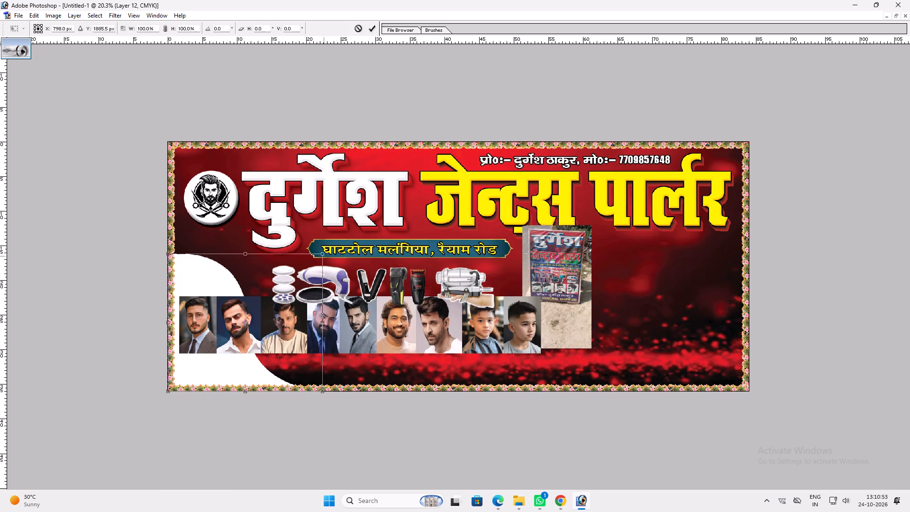
{"action": "left_click_drag", "start_coordinate": [334, 248], "coordinate": [346, 241], "text": "shift"}
{"action": "left_click_drag", "start_coordinate": [346, 307], "coordinate": [355, 307], "text": "shift"}
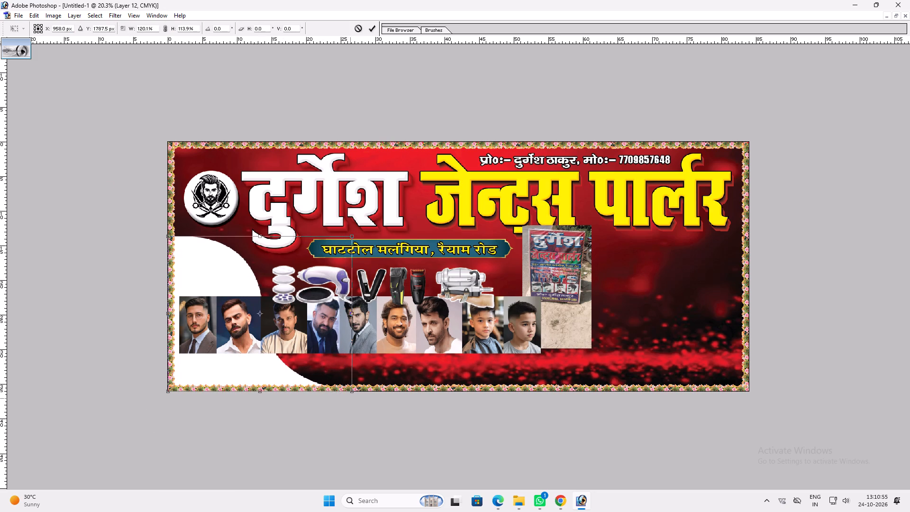
{"action": "left_click_drag", "start_coordinate": [334, 398], "coordinate": [334, 406], "text": "shift"}
{"action": "key", "text": "Return"}
{"action": "key", "text": "v"}
Move the haircut portrait row right and slightly down, clear of the white curved corner shape.
{"action": "key", "text": "ctrl+plus"}
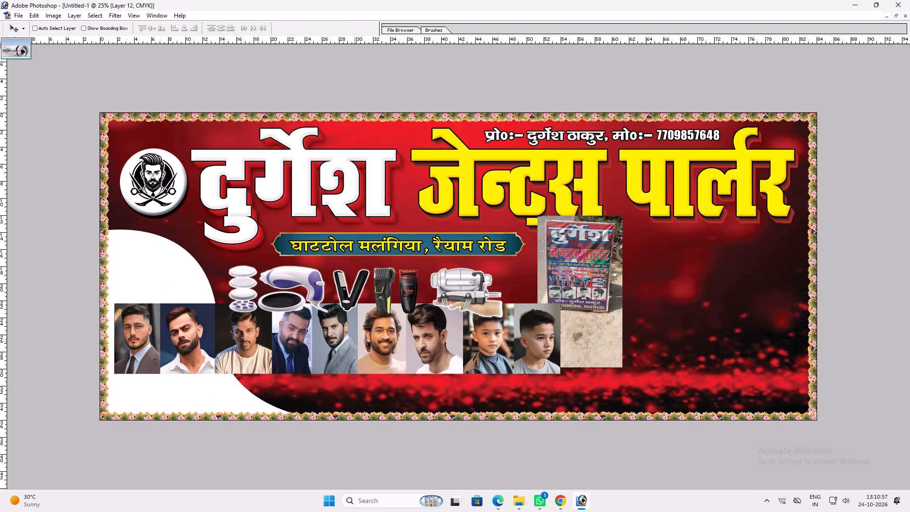
{"action": "left_click", "coordinate": [355, 341], "text": "ctrl"}
{"action": "left_click_drag", "start_coordinate": [353, 338], "coordinate": [523, 346]}
{"action": "key", "text": "v"}
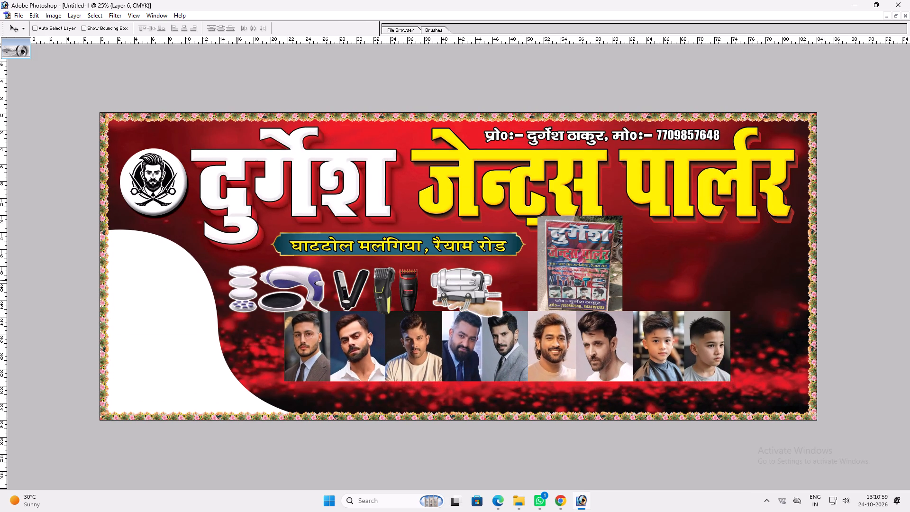
Widen the white curved corner shape to about 103.5% toward the portraits, keeping its height at 100%.
{"action": "left_click", "coordinate": [185, 280], "text": "ctrl"}
{"action": "key", "text": "ctrl+t"}
{"action": "left_click_drag", "start_coordinate": [329, 268], "coordinate": [338, 268], "text": "shift"}
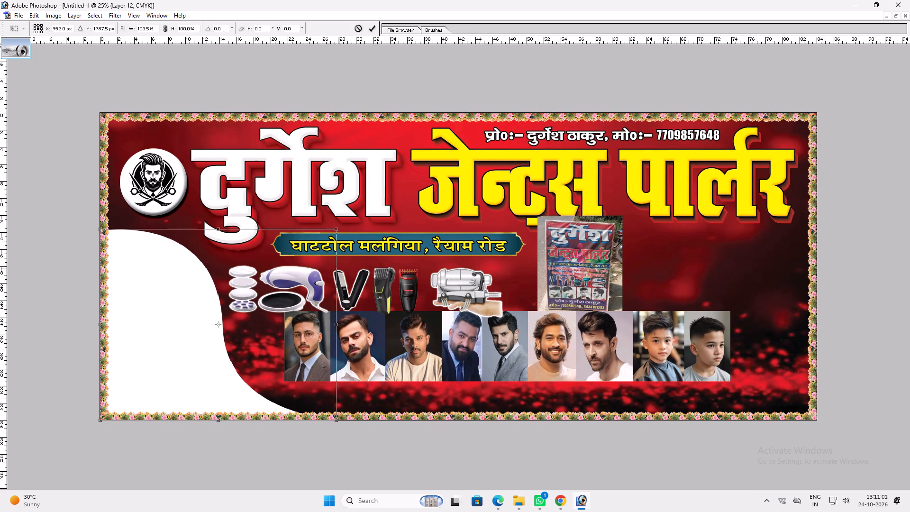
{"action": "key", "text": "shift+Return"}
{"action": "key", "text": "v"}
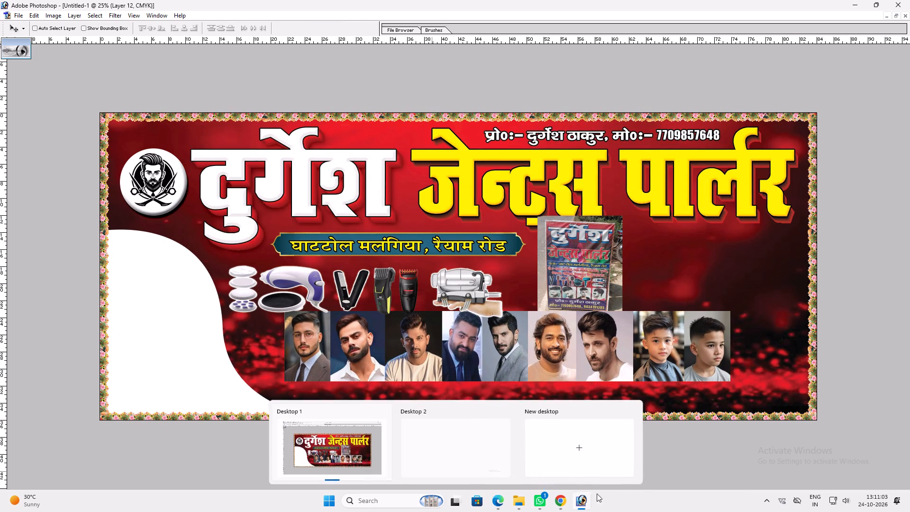
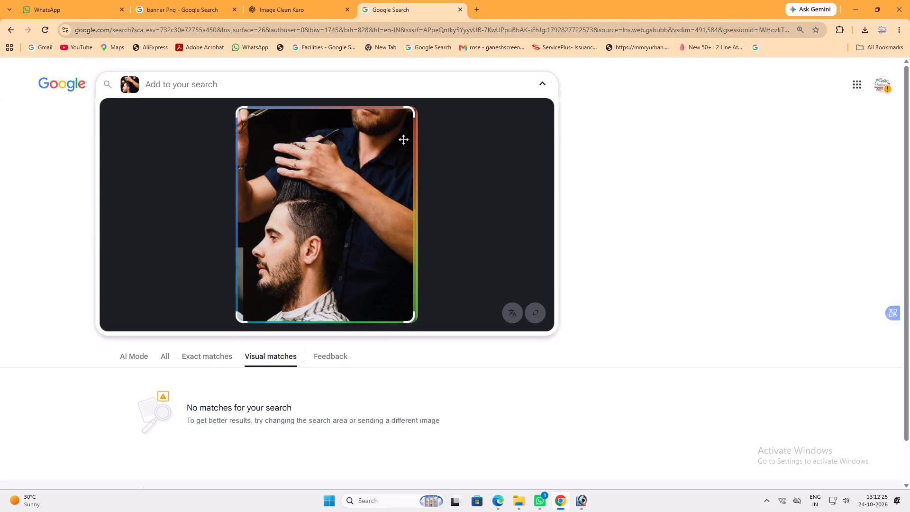
Adjust the visual search area around the barber haircut photo and check for matches.
{"action": "left_click_drag", "start_coordinate": [411, 112], "coordinate": [407, 120]}
{"action": "left_click_drag", "start_coordinate": [240, 323], "coordinate": [249, 323]}
{"action": "scroll", "coordinate": [253, 320], "scroll_direction": "down", "scroll_amount": 1}
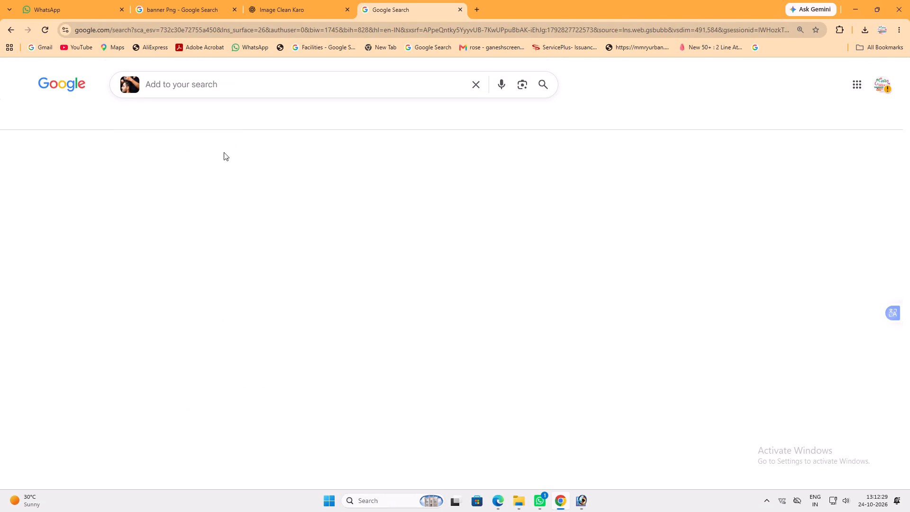
Search images for "saloon image" and look through photos related to the bearded man's haircut result.
{"action": "left_click", "coordinate": [198, 18]}
{"action": "left_click", "coordinate": [177, 82]}
{"action": "key", "text": "ctrl+a"}
{"action": "key", "text": "s"}
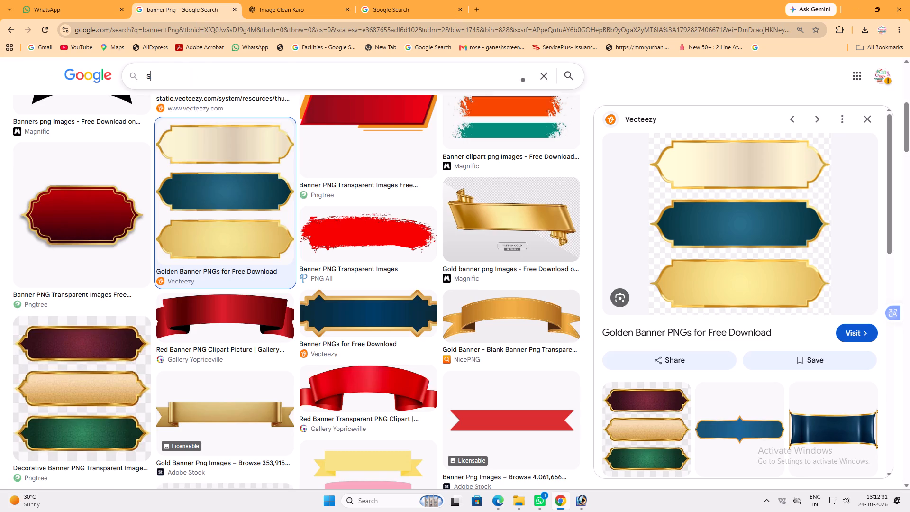
{"action": "type", "text": "aloon image"}
{"action": "key", "text": "Return"}
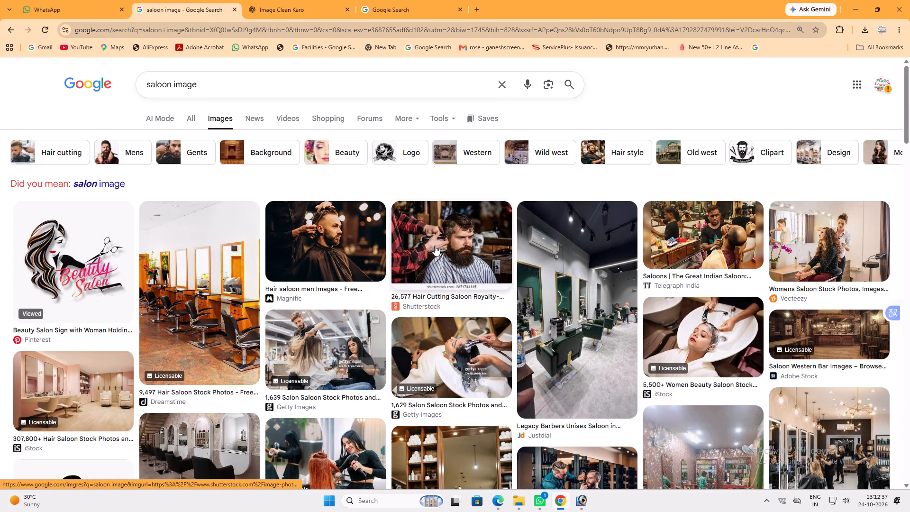
{"action": "left_click", "coordinate": [446, 241]}
{"action": "scroll", "coordinate": [721, 272], "scroll_direction": "down", "scroll_amount": 6}
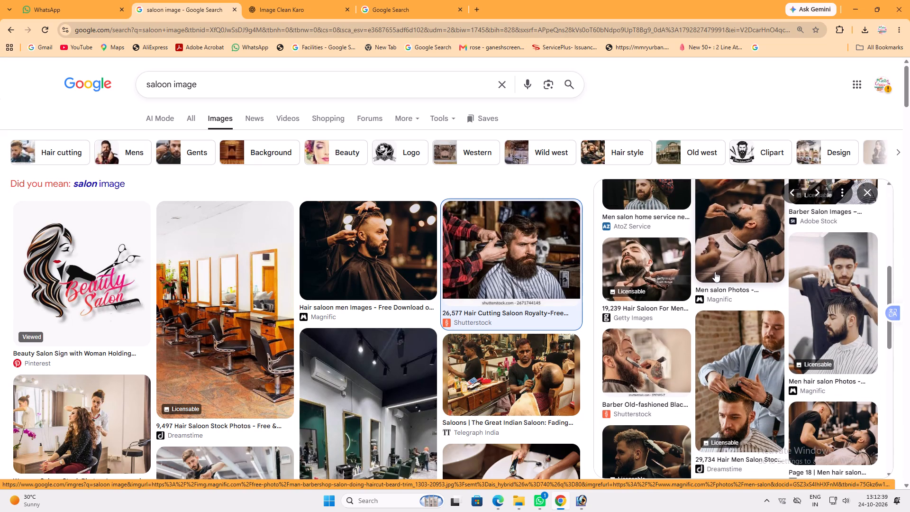
{"action": "scroll", "coordinate": [782, 289], "scroll_direction": "down", "scroll_amount": 3}
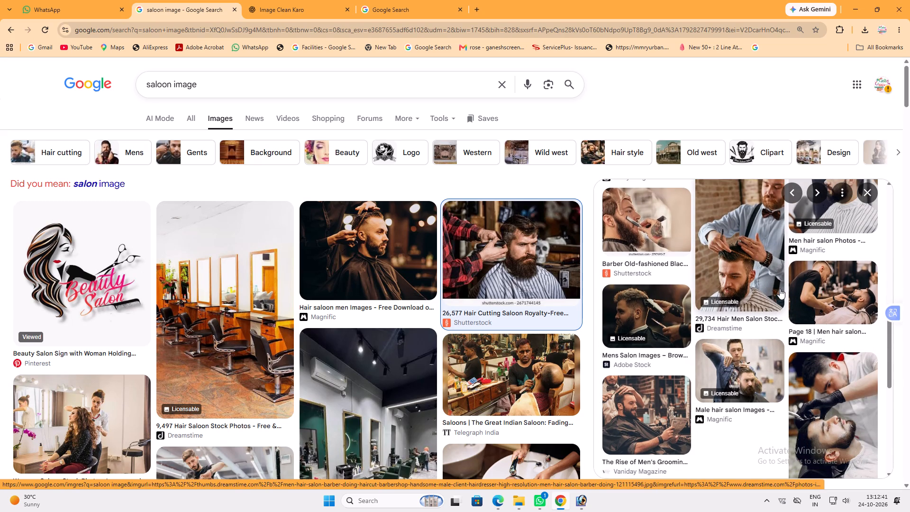
{"action": "scroll", "coordinate": [783, 310], "scroll_direction": "down", "scroll_amount": 1}
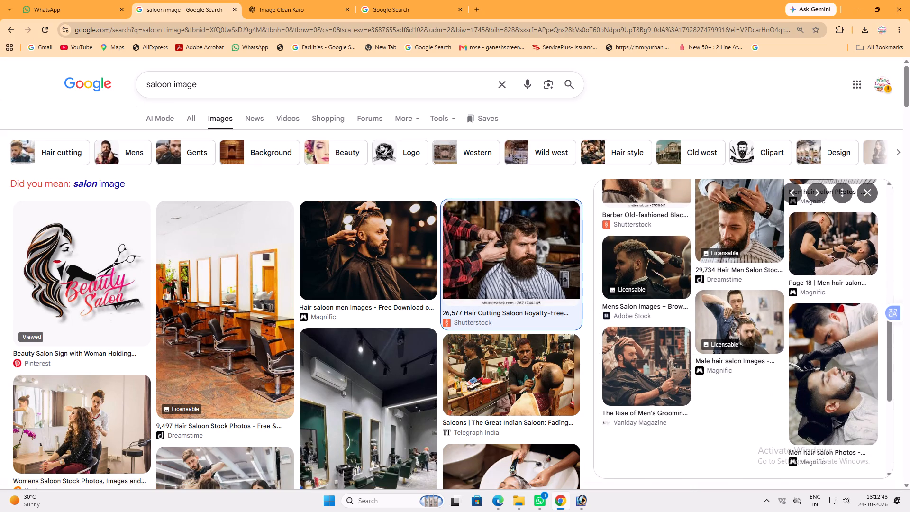
Search for the corrected spelling "salon image" and refine the query to "salon Hd image".
{"action": "left_click", "coordinate": [174, 85]}
{"action": "left_click", "coordinate": [91, 186]}
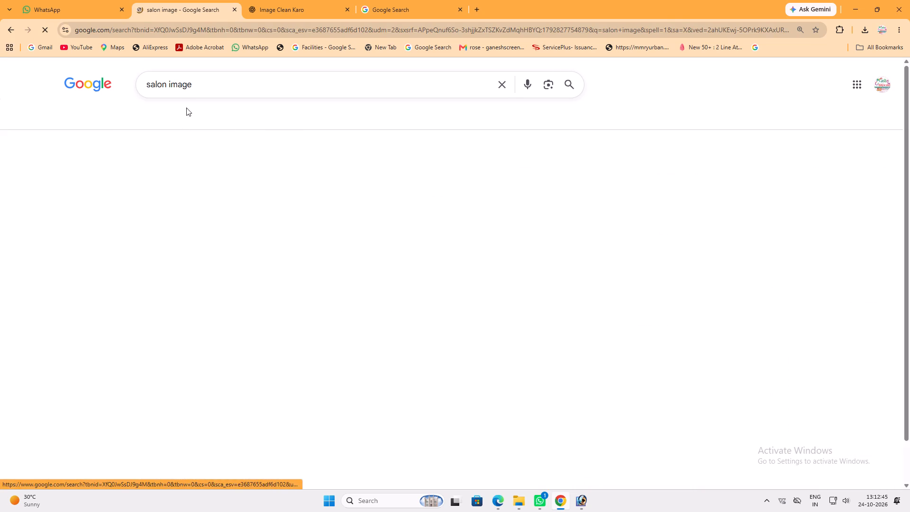
{"action": "left_click", "coordinate": [166, 91]}
{"action": "key", "text": "space"}
{"action": "type", "text": "Hd"}
{"action": "key", "text": "space"}
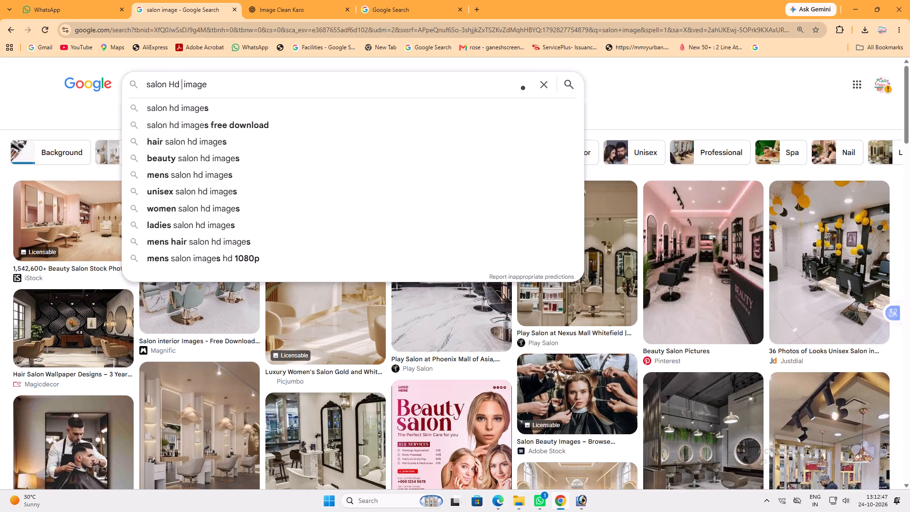
{"action": "key", "text": "Return"}
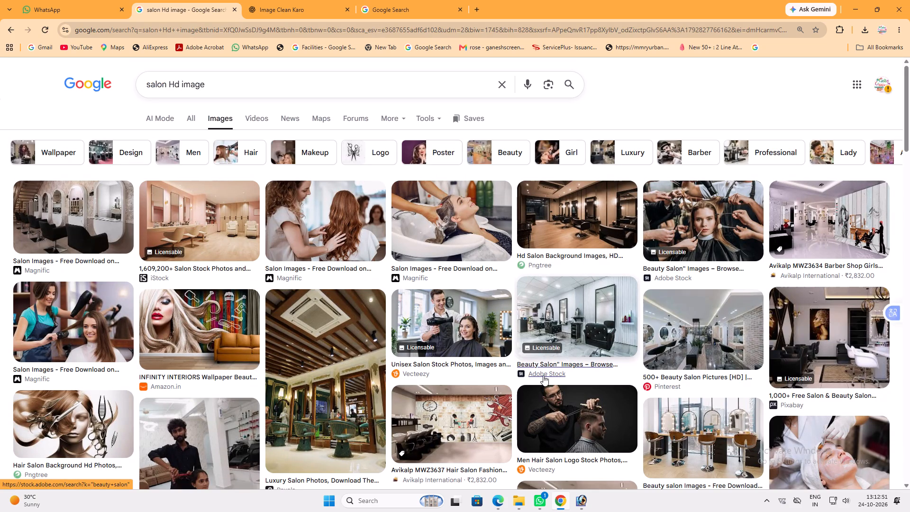
Find the tall photo of a barber trimming a reclining man's beard, copy the image, and switch to Photoshop.
{"action": "scroll", "coordinate": [593, 358], "scroll_direction": "down", "scroll_amount": 2}
{"action": "left_click", "coordinate": [603, 336]}
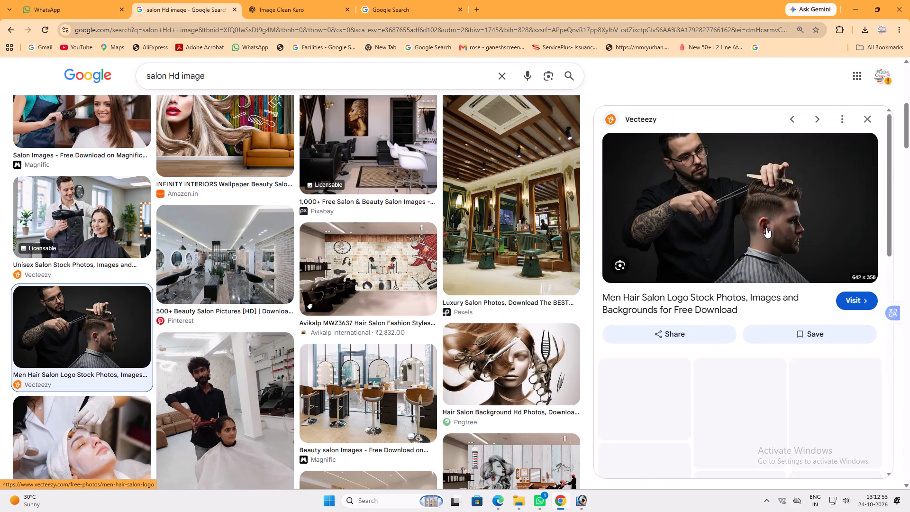
{"action": "left_click", "coordinate": [667, 375]}
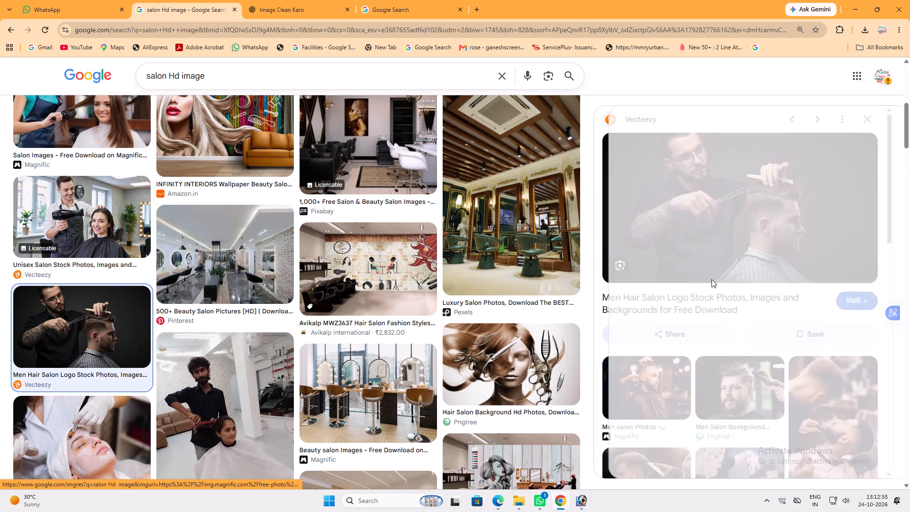
{"action": "scroll", "coordinate": [717, 241], "scroll_direction": "down", "scroll_amount": 2}
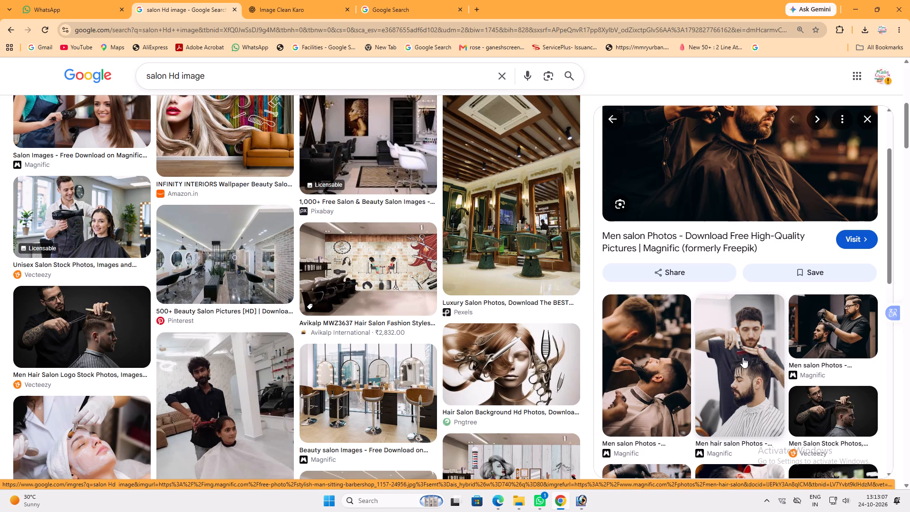
{"action": "left_click", "coordinate": [671, 360]}
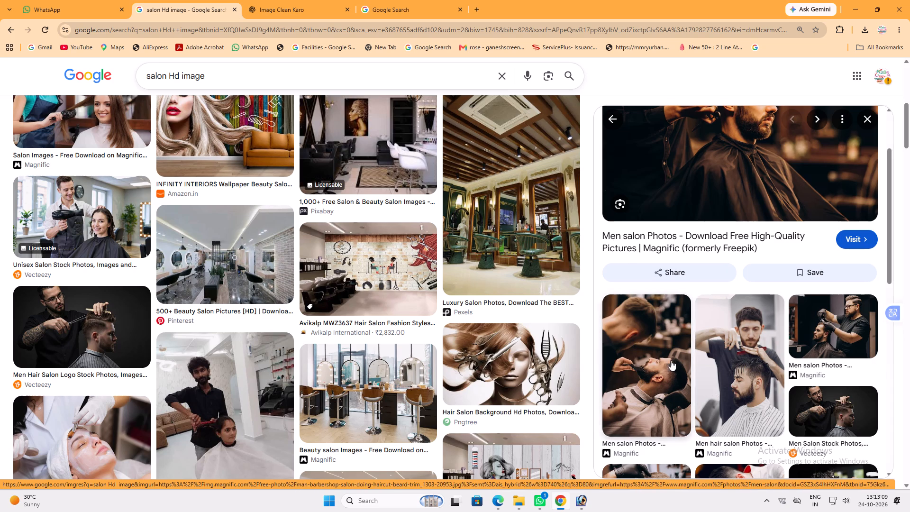
{"action": "right_click", "coordinate": [729, 226]}
{"action": "left_click", "coordinate": [778, 379]}
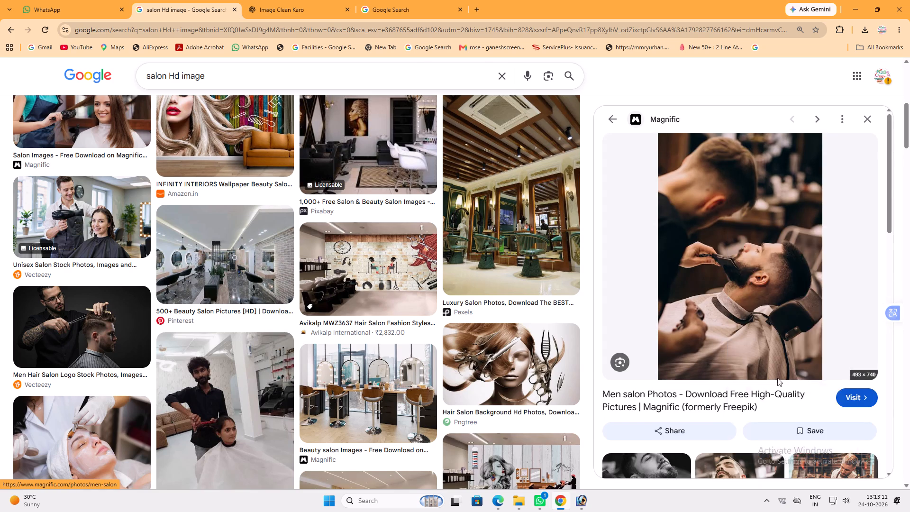
{"action": "scroll", "coordinate": [746, 279], "scroll_direction": "down", "scroll_amount": 5}
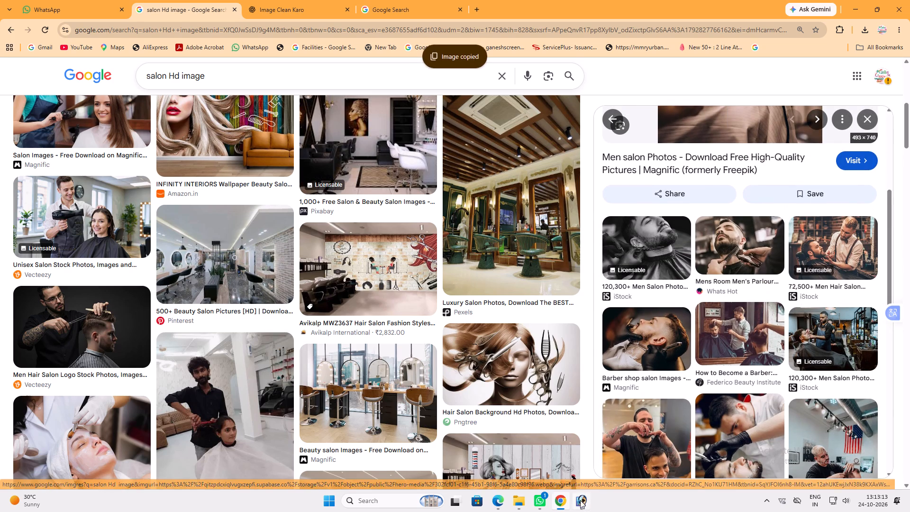
{"action": "left_click", "coordinate": [580, 500]}
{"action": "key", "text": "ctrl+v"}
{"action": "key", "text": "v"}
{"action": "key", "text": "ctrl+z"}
Paste the beard-trim photo into the Untitled-1 banner, bring it to the front, and place it over the white curved corner.
{"action": "key", "text": "ctrl+Tab"}
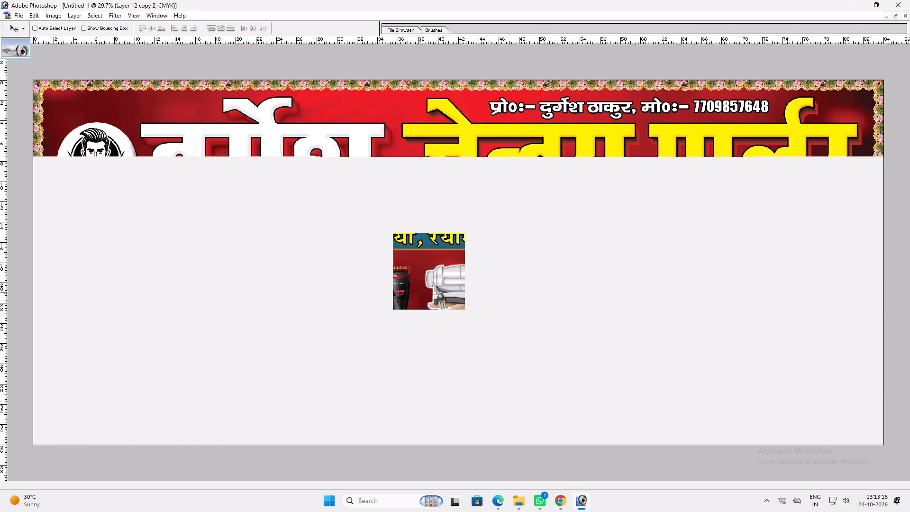
{"action": "key", "text": "ctrl+v"}
{"action": "key", "text": "v"}
{"action": "left_click_drag", "start_coordinate": [446, 303], "coordinate": [101, 315]}
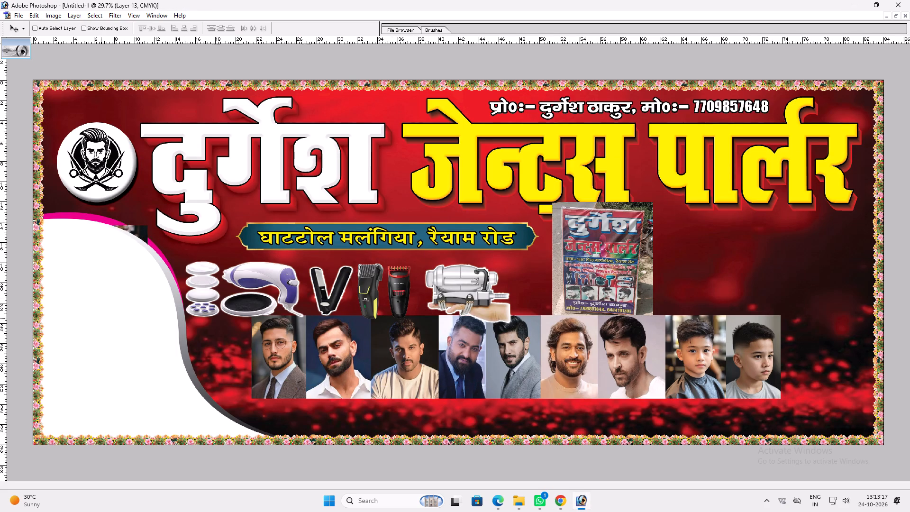
{"action": "key", "text": "ctrl+shift+bracketright"}
{"action": "key", "text": "v"}
{"action": "left_click_drag", "start_coordinate": [148, 293], "coordinate": [111, 280]}
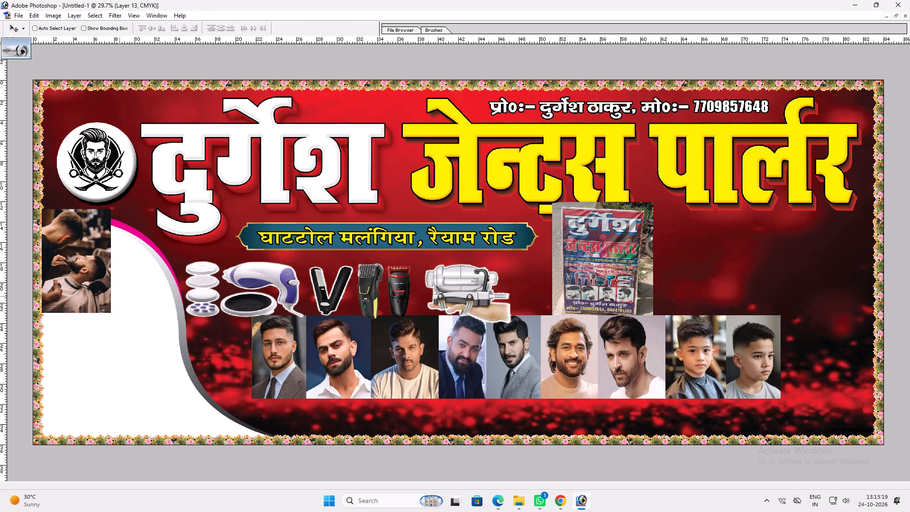
Enlarge the beard-trim photo to cover most of the white curved corner and set its opacity to 50%.
{"action": "key", "text": "ctrl+t"}
{"action": "left_click_drag", "start_coordinate": [110, 311], "coordinate": [246, 430], "text": "shift"}
{"action": "key", "text": "shift+Return"}
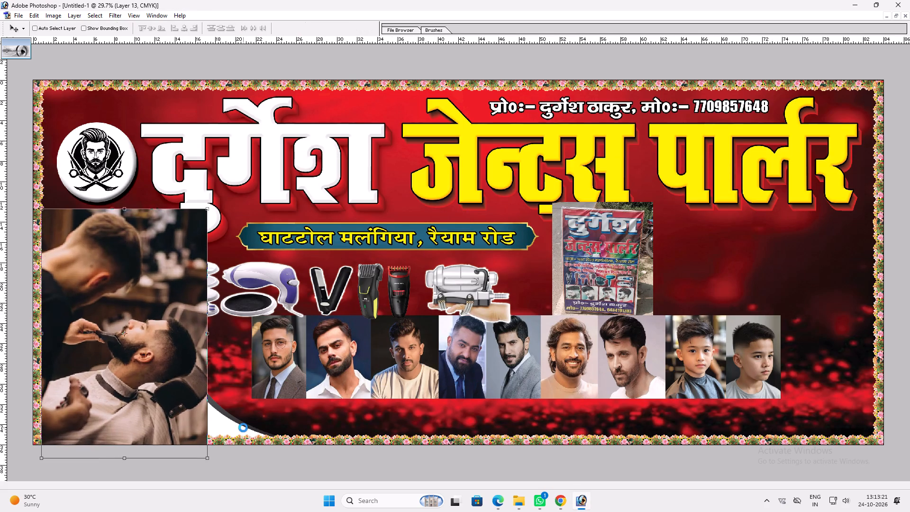
{"action": "type", "text": "5v"}
Flip the beard-trim photo horizontally.
{"action": "key", "text": "ctrl+t"}
{"action": "right_click", "coordinate": [154, 329], "text": "ctrl"}
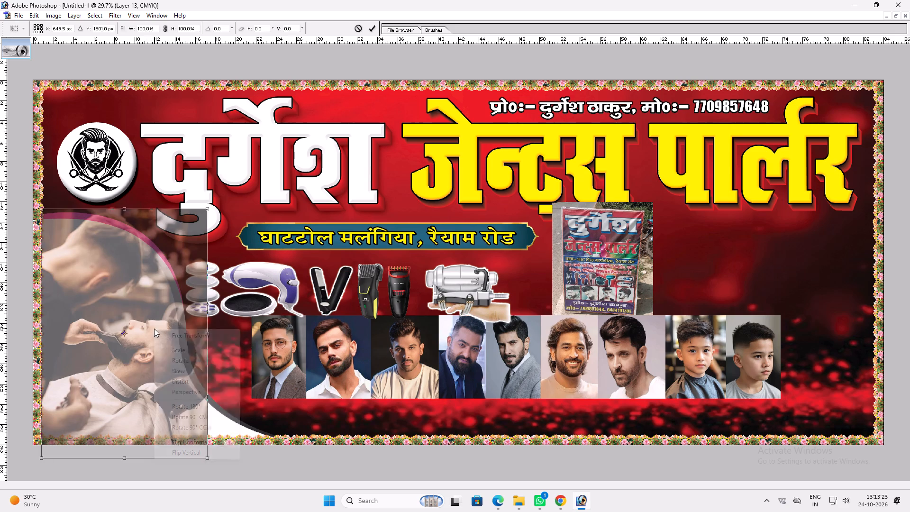
{"action": "left_click", "coordinate": [202, 442]}
{"action": "key", "text": "Return"}
Shift the beard-trim photo slightly left and down, and widen it toward the portrait row.
{"action": "key", "text": "v"}
{"action": "left_click_drag", "start_coordinate": [196, 420], "coordinate": [190, 426]}
{"action": "key", "text": "ctrl+t"}
{"action": "left_click_drag", "start_coordinate": [203, 414], "coordinate": [230, 420], "text": "shift"}
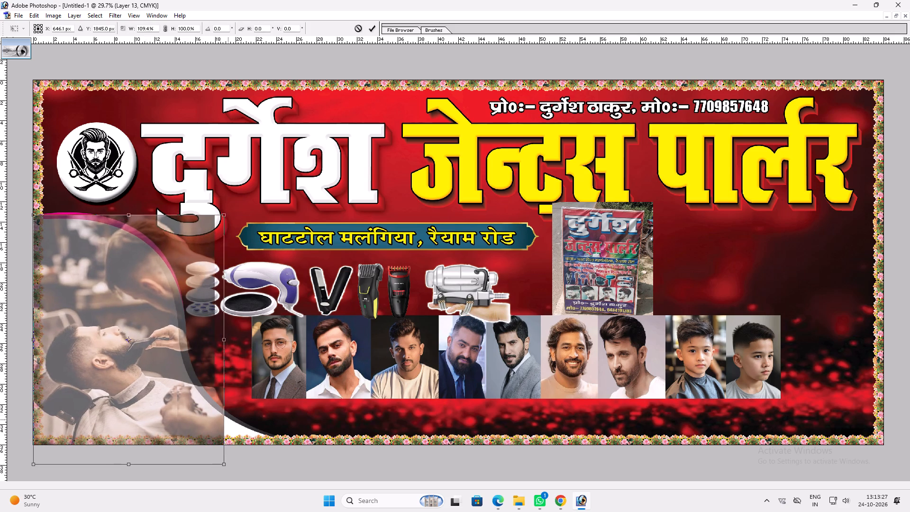
{"action": "left_click_drag", "start_coordinate": [230, 420], "coordinate": [233, 421], "text": "shift"}
{"action": "key", "text": "Return"}
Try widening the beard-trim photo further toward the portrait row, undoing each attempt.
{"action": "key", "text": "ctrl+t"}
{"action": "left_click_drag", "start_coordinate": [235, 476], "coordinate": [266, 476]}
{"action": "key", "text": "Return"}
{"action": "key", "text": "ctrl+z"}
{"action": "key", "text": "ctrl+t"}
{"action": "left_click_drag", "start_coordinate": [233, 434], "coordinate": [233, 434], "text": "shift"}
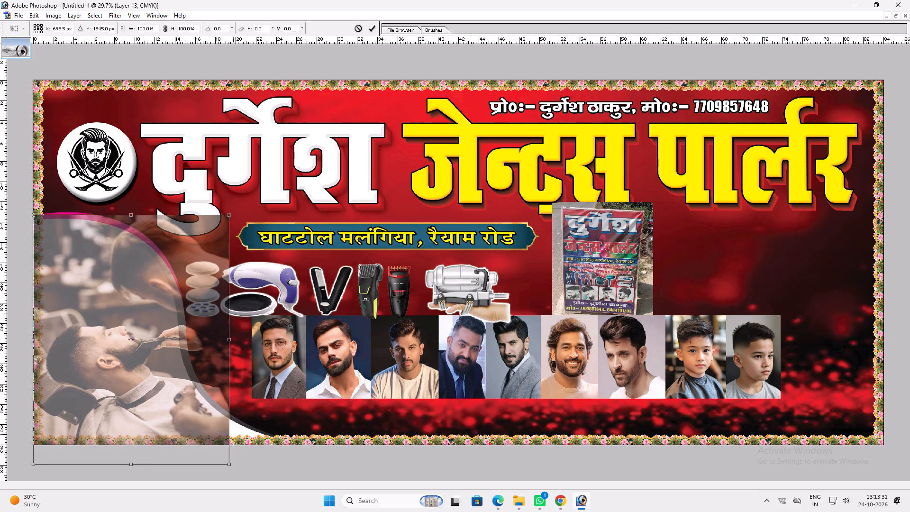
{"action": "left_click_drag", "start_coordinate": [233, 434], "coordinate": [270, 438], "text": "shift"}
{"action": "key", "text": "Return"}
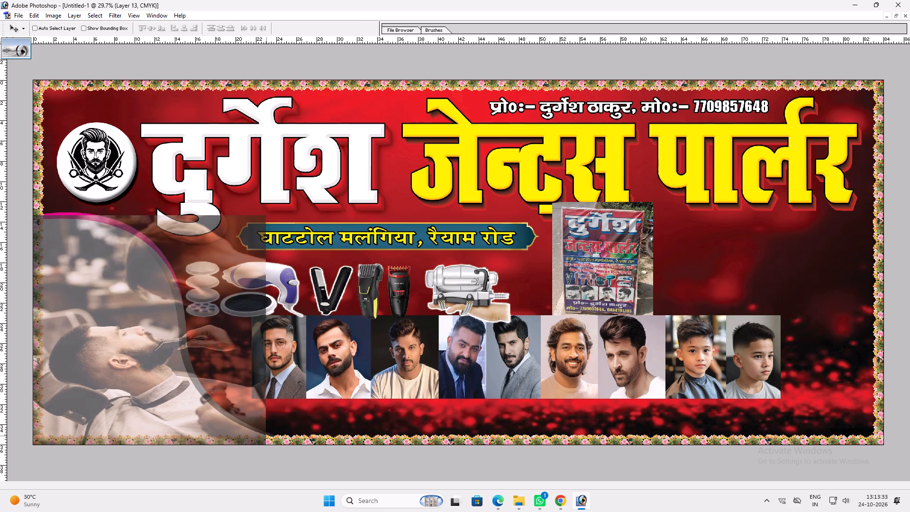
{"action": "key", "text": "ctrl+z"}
Stretch the beard-trim photo taller and move it up until its lower edge meets the banner's bottom edge.
{"action": "left_click_drag", "start_coordinate": [180, 347], "coordinate": [167, 334]}
{"action": "key", "text": "ctrl+t"}
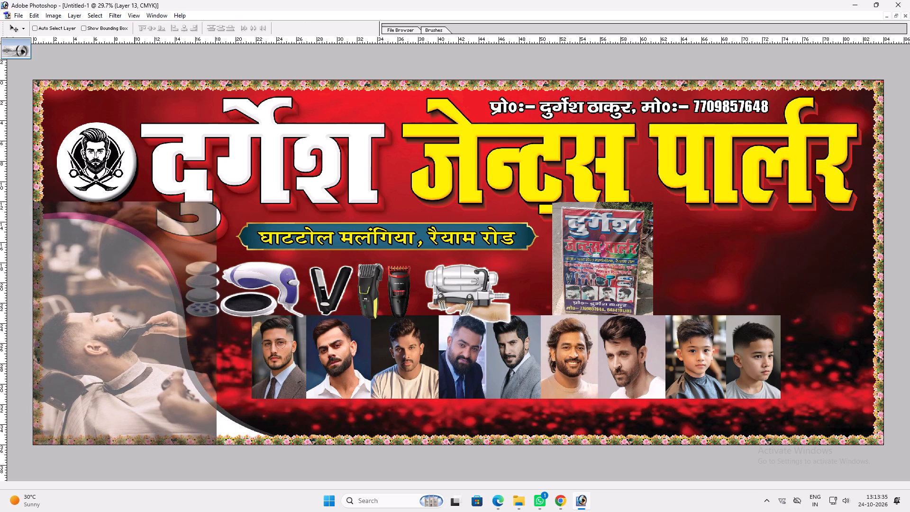
{"action": "left_click_drag", "start_coordinate": [135, 201], "coordinate": [134, 157], "text": "alt+shift"}
{"action": "key", "text": "shift+Return"}
{"action": "key", "text": "v"}
{"action": "key", "text": "v"}
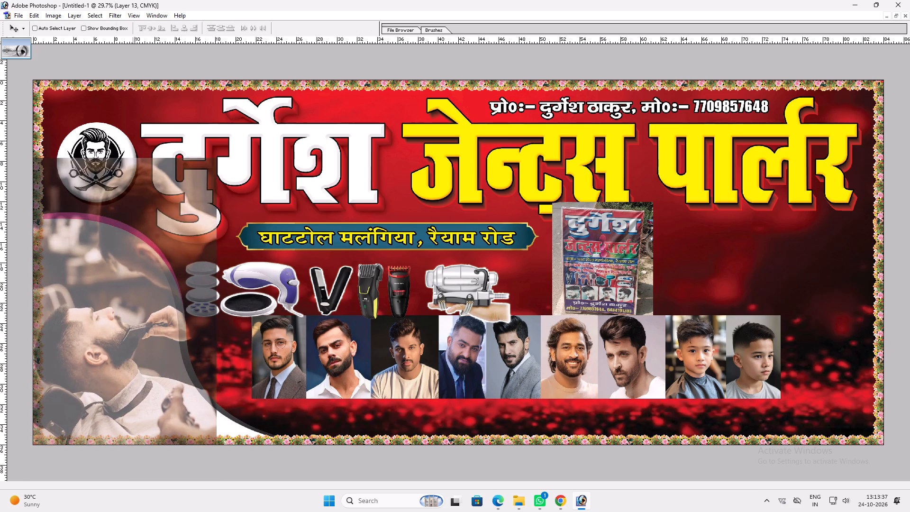
{"action": "left_click_drag", "start_coordinate": [133, 305], "coordinate": [138, 263]}
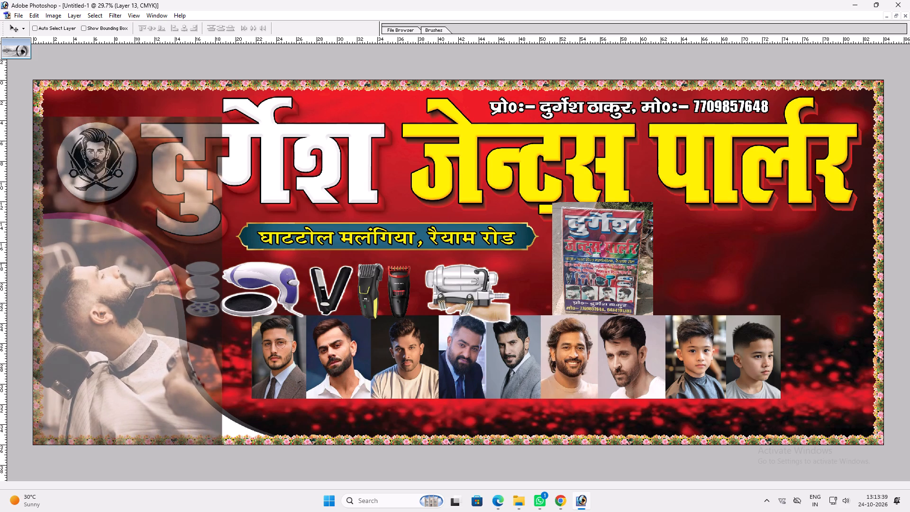
{"action": "left_click_drag", "start_coordinate": [138, 263], "coordinate": [138, 259]}
Adjust the beard-trim photo's width, trying wider sizes before bringing its inner edge back beside the hair dryer.
{"action": "key", "text": "ctrl+t"}
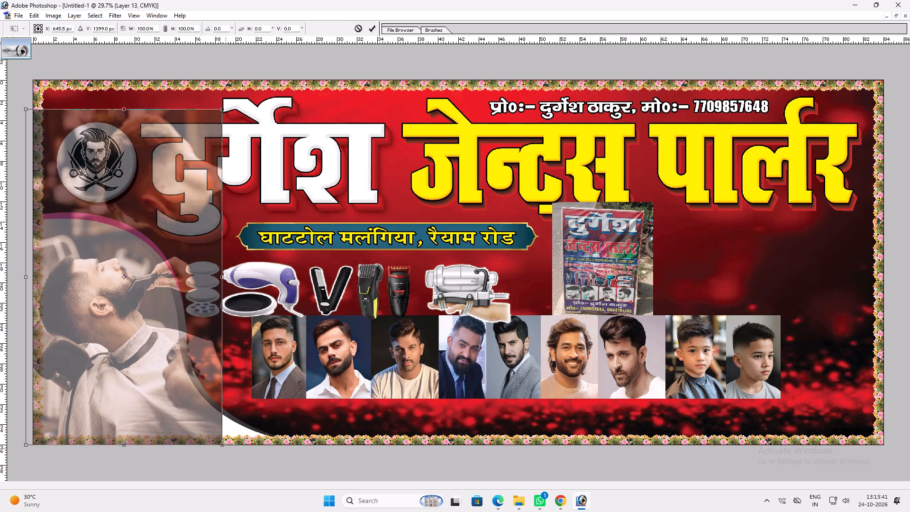
{"action": "left_click", "coordinate": [224, 448], "text": "ctrl"}
{"action": "left_click_drag", "start_coordinate": [224, 427], "coordinate": [264, 426]}
{"action": "key", "text": "Return"}
{"action": "key", "text": "v"}
{"action": "left_click", "coordinate": [181, 394], "text": "shift"}
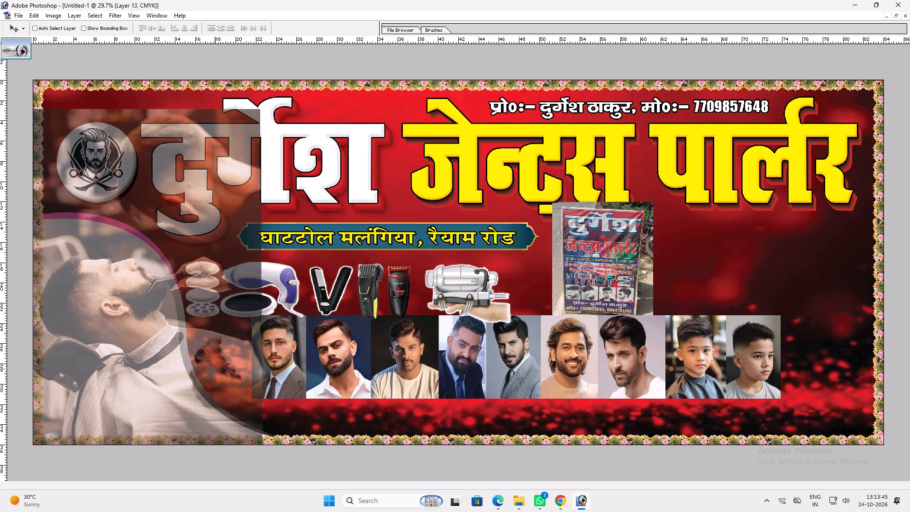
{"action": "key", "text": "ctrl+t"}
{"action": "left_click_drag", "start_coordinate": [258, 299], "coordinate": [241, 290], "text": "shift"}
{"action": "key", "text": "Return"}
{"action": "key", "text": "v"}
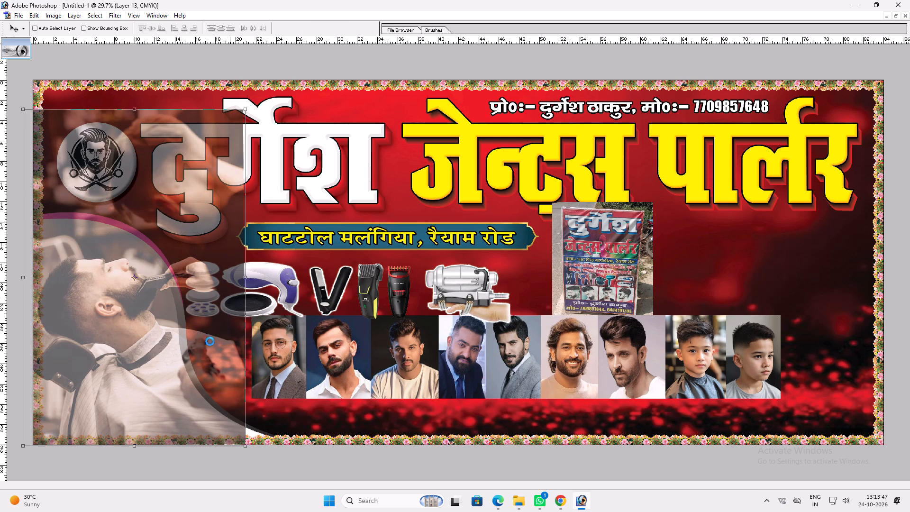
{"action": "key", "text": "ctrl+t"}
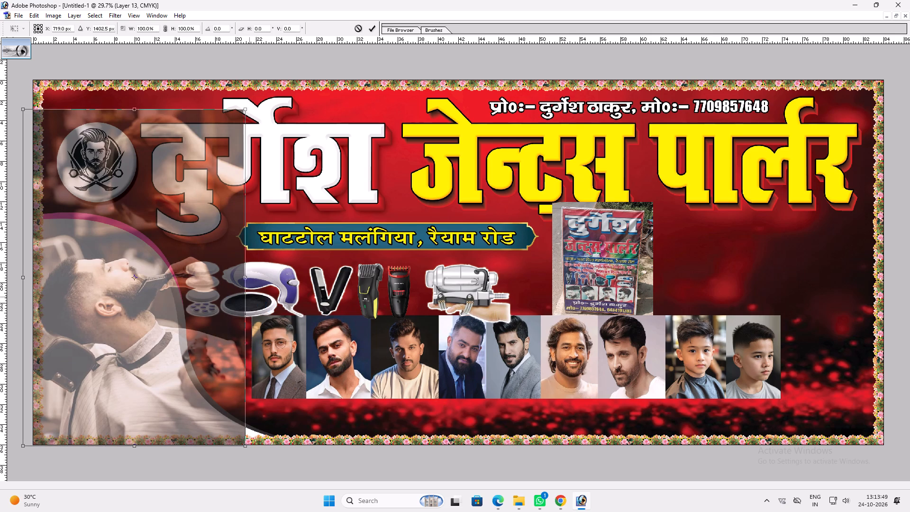
{"action": "left_click_drag", "start_coordinate": [249, 297], "coordinate": [225, 296], "text": "shift"}
{"action": "key", "text": "shift+Return"}
{"action": "key", "text": "v"}
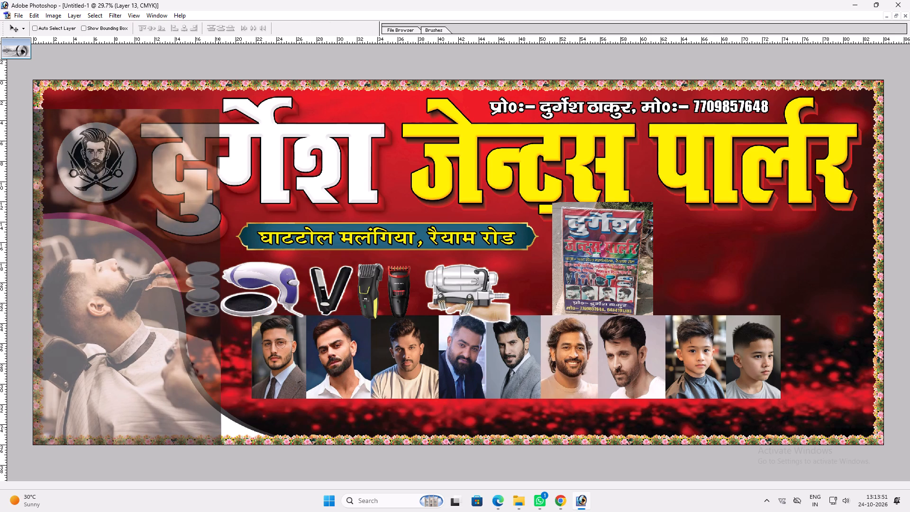
Select a narrow strip at the beard-trim photo's lower inner edge, stretch it across the white curve's tail, and deselect.
{"action": "key", "text": "m"}
{"action": "left_click_drag", "start_coordinate": [209, 400], "coordinate": [209, 451]}
{"action": "key", "text": "ctrl+t"}
{"action": "left_click_drag", "start_coordinate": [212, 424], "coordinate": [236, 424]}
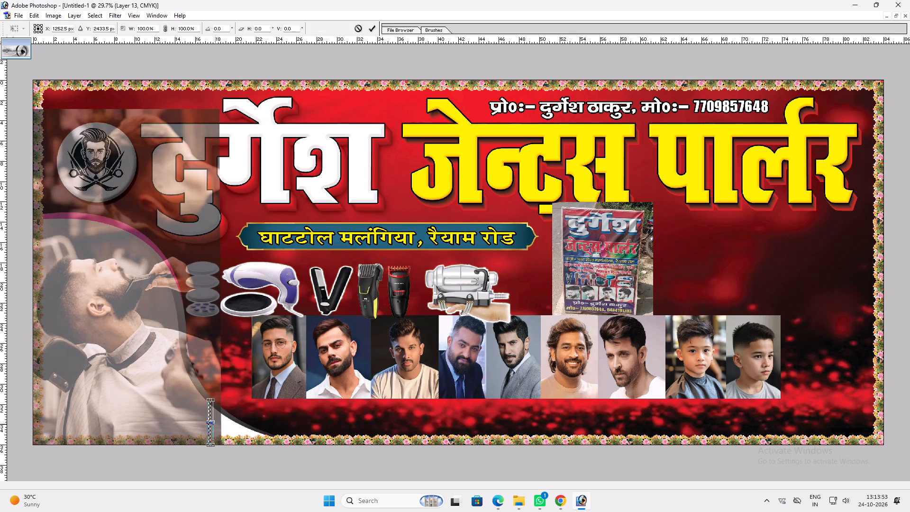
{"action": "left_click_drag", "start_coordinate": [236, 424], "coordinate": [279, 432]}
{"action": "key", "text": "Return"}
{"action": "key", "text": "ctrl+d"}
{"action": "key", "text": "v"}
{"action": "key", "text": "v"}
Select the area outside the white curved shape, delete that area from the beard-trim photo's layer, and deselect.
{"action": "right_click", "coordinate": [163, 394]}
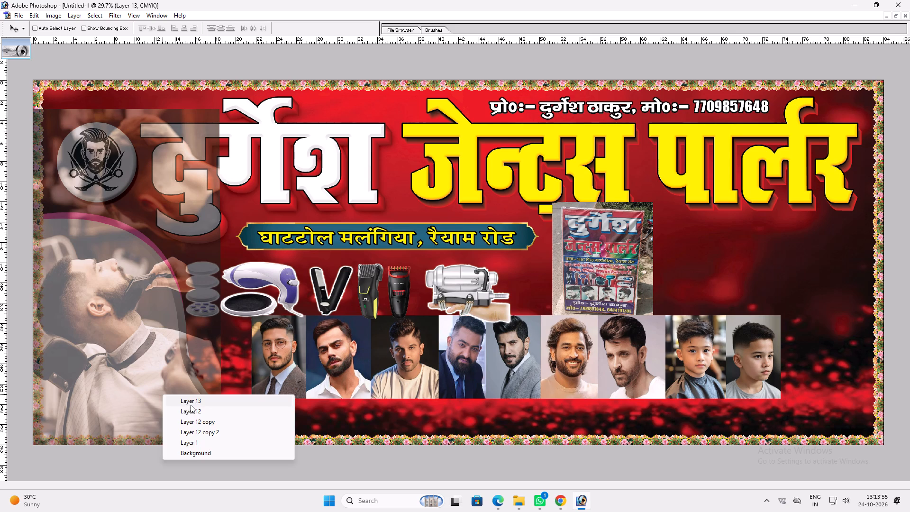
{"action": "left_click", "coordinate": [191, 405]}
{"action": "right_click", "coordinate": [174, 386]}
{"action": "left_click", "coordinate": [199, 399]}
{"action": "key", "text": "w"}
{"action": "left_click", "coordinate": [248, 388]}
{"action": "key", "text": "v"}
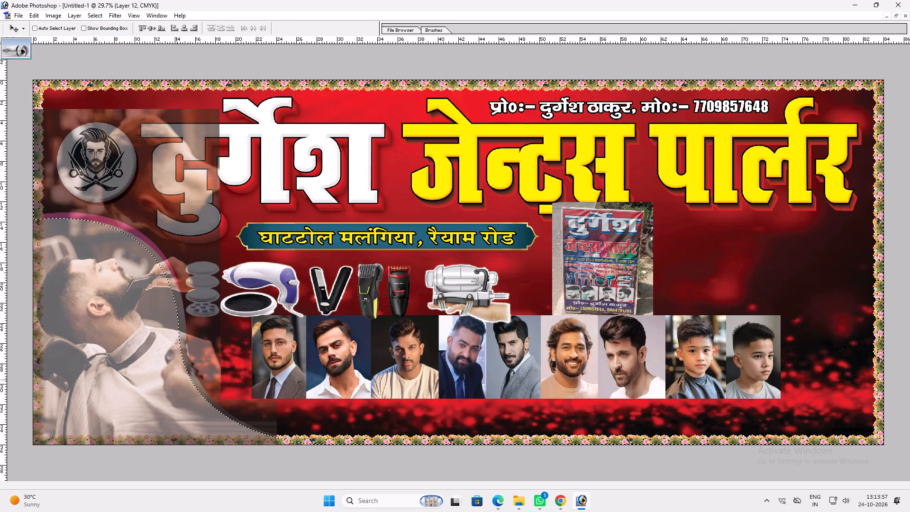
{"action": "right_click", "coordinate": [167, 374]}
{"action": "left_click", "coordinate": [182, 379]}
{"action": "key", "text": "Delete"}
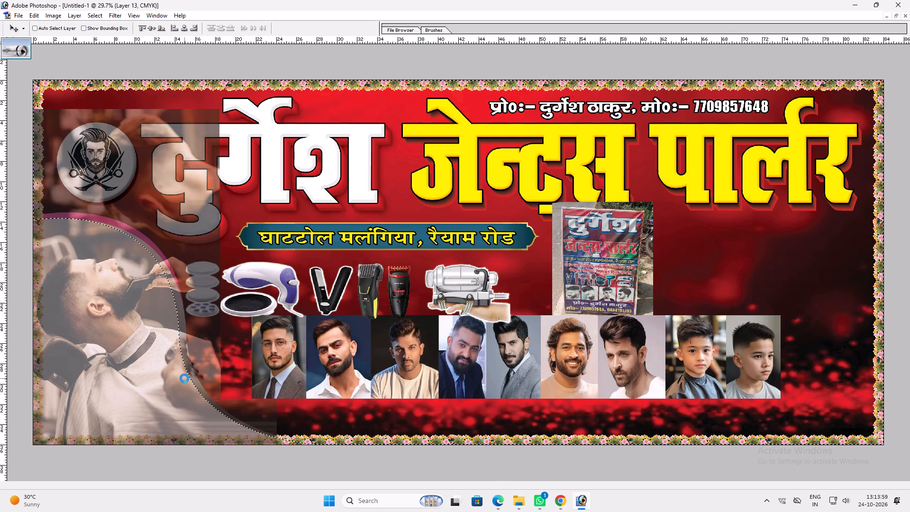
{"action": "key", "text": "ctrl+d"}
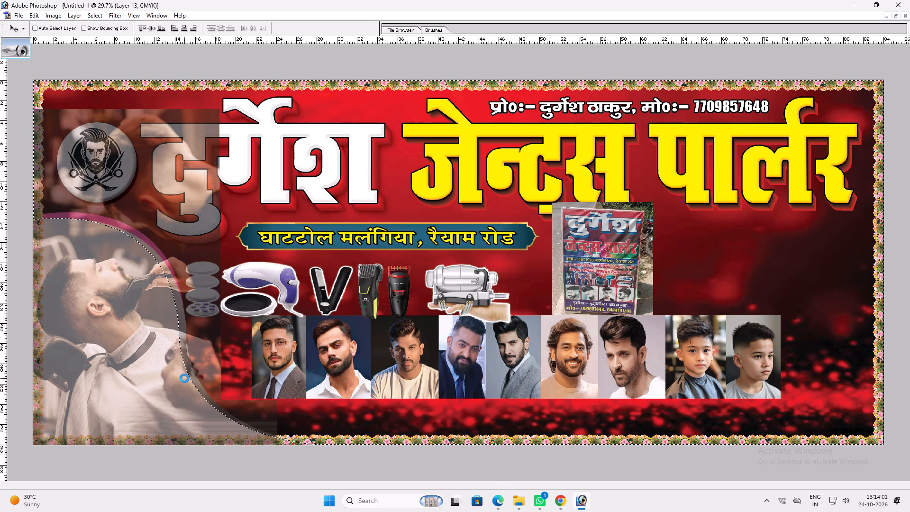
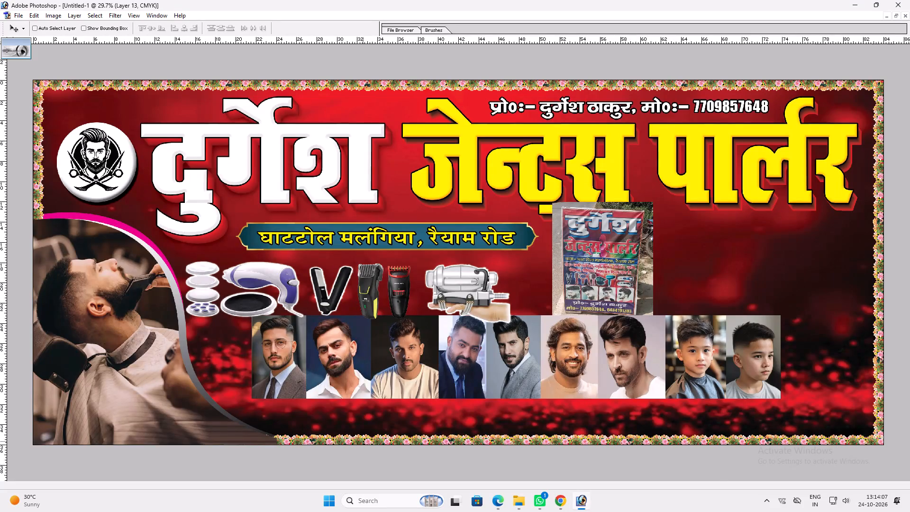
Bring the floral border along the banner's bottom edge to the front, above the beard-trim photo.
{"action": "key", "text": "ctrl+shift+bracketright"}
{"action": "key", "text": "v"}
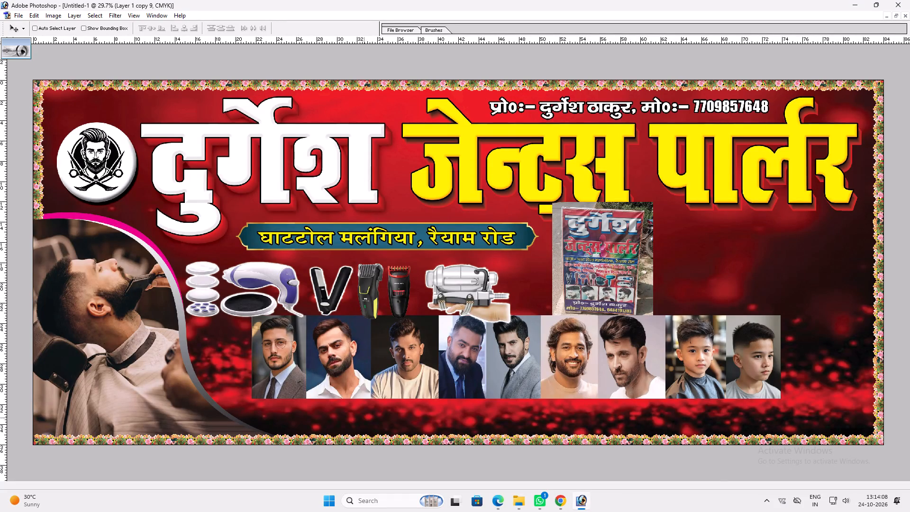
Examine the layout of the open Hair Cutting Saloon banner, and return to the Durgesh banner at full size.
{"action": "scroll", "coordinate": [398, 282], "scroll_direction": "up", "scroll_amount": 2}
{"action": "key", "text": "v"}
{"action": "key", "text": "ctrl+0"}
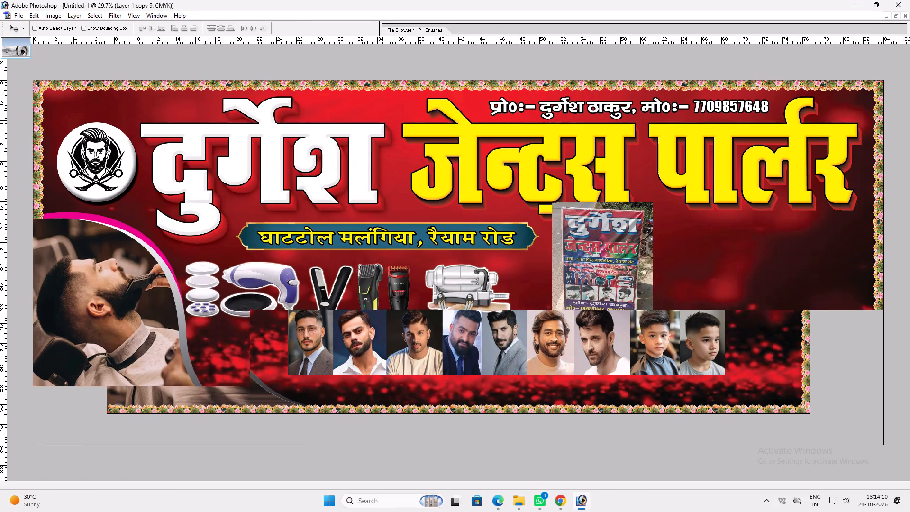
{"action": "key", "text": "f"}
{"action": "key", "text": "f"}
{"action": "key", "text": "f"}
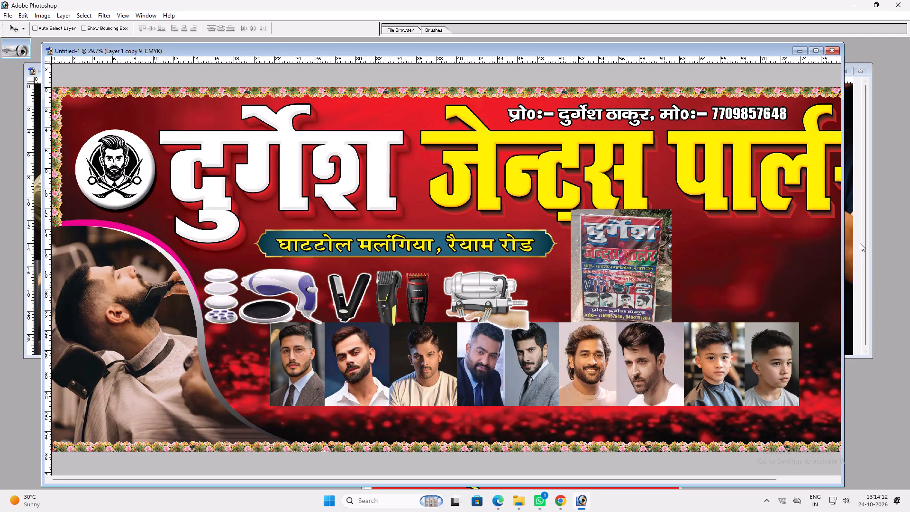
{"action": "left_click", "coordinate": [860, 243]}
{"action": "key", "text": "v"}
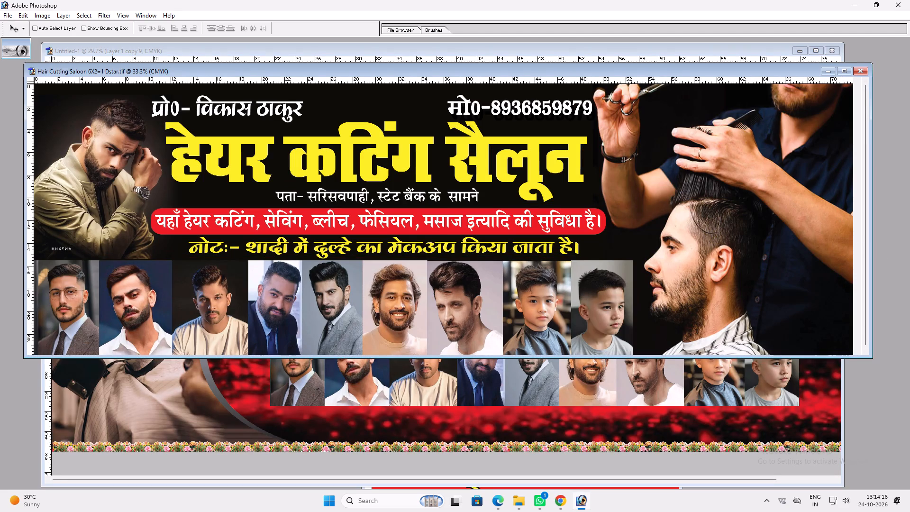
{"action": "left_click", "coordinate": [451, 399]}
{"action": "double_click", "coordinate": [481, 50]}
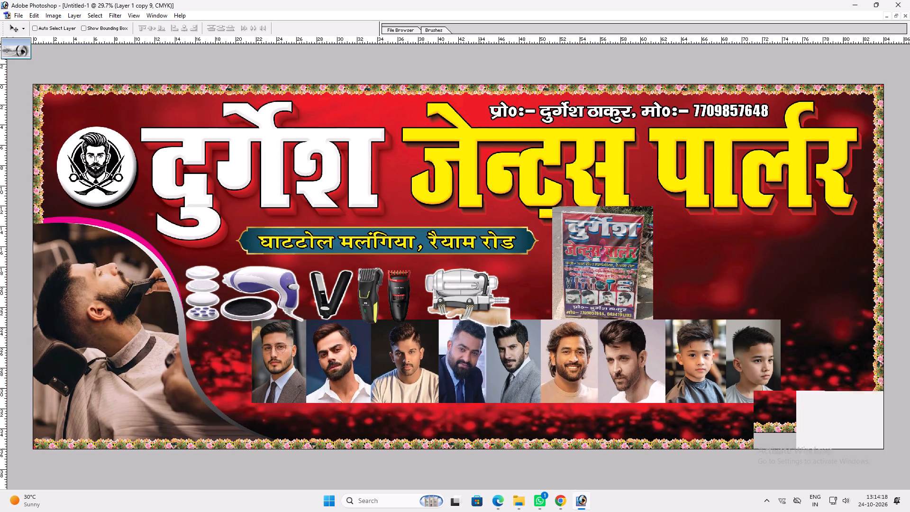
Send the teal plate behind the address line to the back of the layer stack.
{"action": "key", "text": "ctrl+plus"}
{"action": "key", "text": "space"}
{"action": "left_click", "coordinate": [537, 240], "text": "ctrl"}
{"action": "key", "text": "ctrl+shift+bracketleft"}
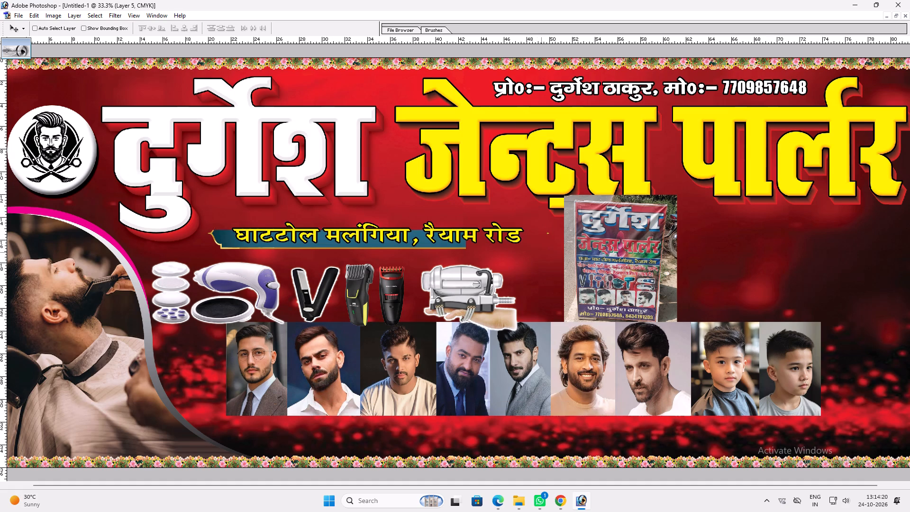
Select the strip below the portraits along the banner's bottom, copy it from the background, and paste it as a raised new layer.
{"action": "scroll", "coordinate": [534, 253], "scroll_direction": "up", "scroll_amount": 4}
{"action": "key", "text": "space"}
{"action": "key", "text": "space"}
{"action": "key", "text": "space"}
{"action": "key", "text": "space"}
{"action": "key", "text": "space"}
{"action": "key", "text": "space"}
{"action": "key", "text": "space"}
{"action": "key", "text": "space"}
{"action": "key", "text": "space"}
{"action": "key", "text": "space"}
{"action": "right_click_drag", "start_coordinate": [483, 323], "coordinate": [489, 324]}
{"action": "left_click", "coordinate": [494, 327]}
{"action": "scroll", "coordinate": [498, 329], "scroll_direction": "up", "scroll_amount": 3}
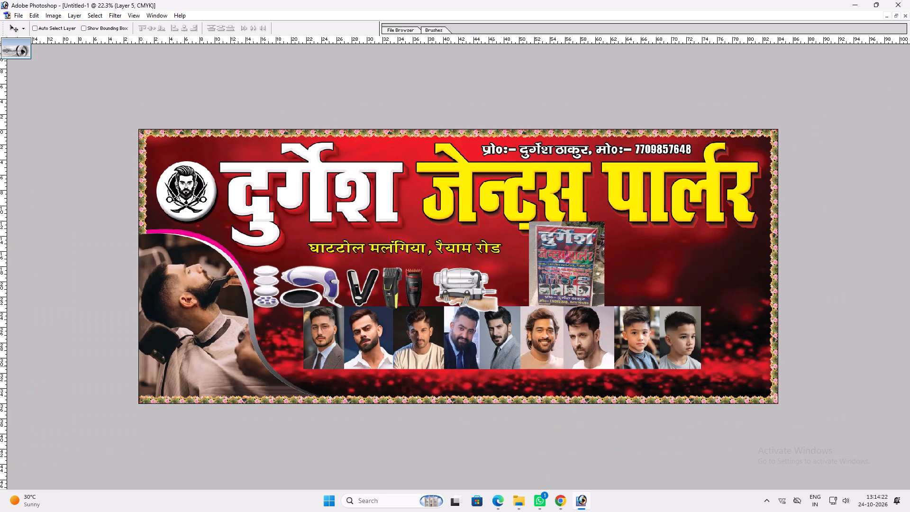
{"action": "key", "text": "m"}
{"action": "left_click_drag", "start_coordinate": [256, 369], "coordinate": [896, 447]}
{"action": "key", "text": "v"}
{"action": "key", "text": "v"}
{"action": "right_click", "coordinate": [751, 338]}
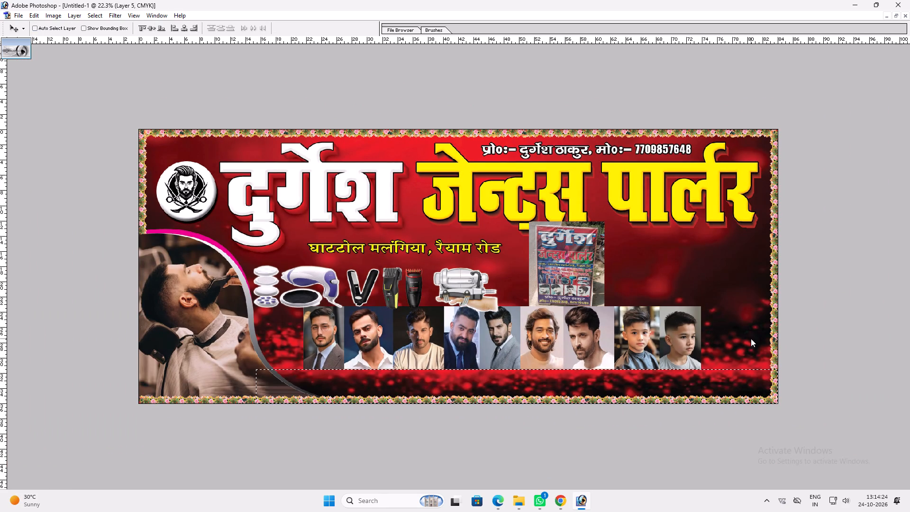
{"action": "left_click", "coordinate": [768, 351]}
{"action": "key", "text": "ctrl+c"}
{"action": "key", "text": "ctrl+v"}
{"action": "key", "text": "ctrl+bracketright"}
Extend the pasted bottom strip slightly upward to overlap the portraits' lower edge, and make it solid white.
{"action": "key", "text": "ctrl+t"}
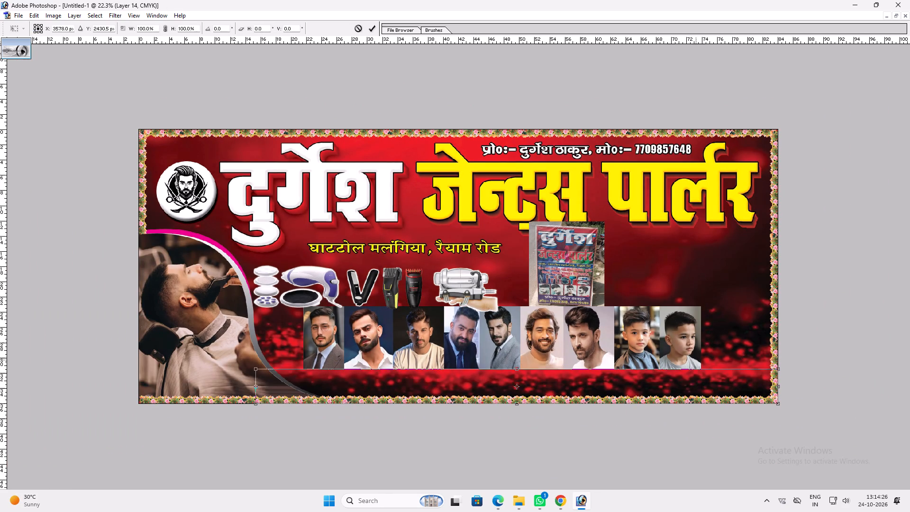
{"action": "left_click", "coordinate": [692, 369], "text": "shift"}
{"action": "key", "text": "shift+Return"}
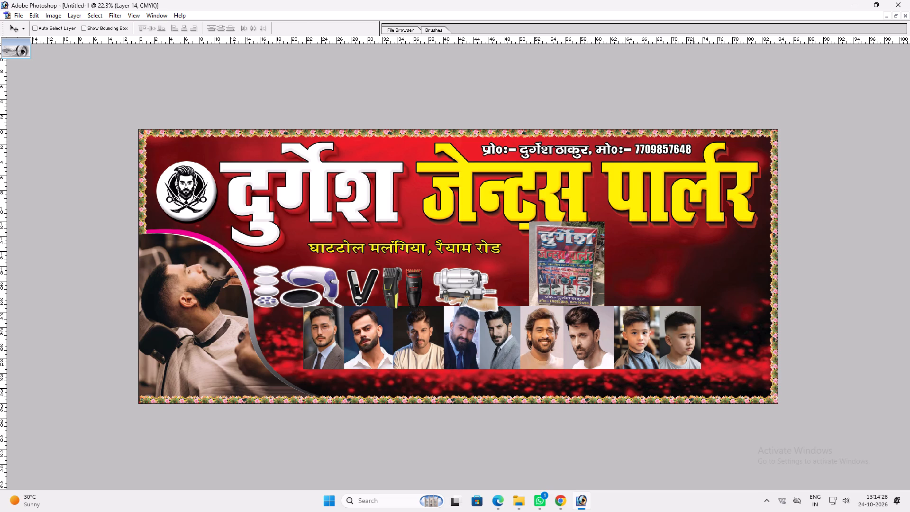
{"action": "key", "text": "Return"}
{"action": "key", "text": "v"}
{"action": "key", "text": "ctrl+bracketright"}
{"action": "key", "text": "v"}
{"action": "key", "text": "v"}
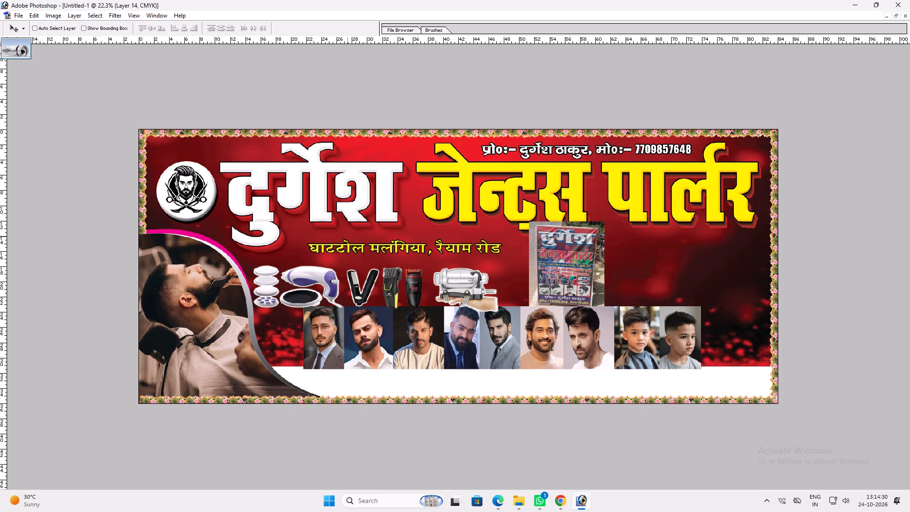
Bring the floral border on the banner's left edge to the front, above the beard-trim photo.
{"action": "left_click", "coordinate": [141, 184], "text": "ctrl"}
{"action": "key", "text": "ctrl+shift+bracketright"}
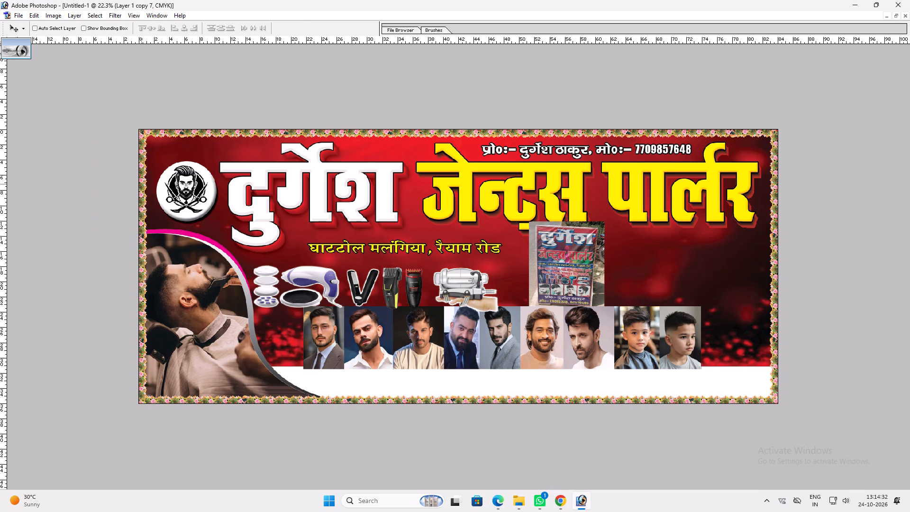
Move the row of haircut portraits up and toward the beard-trim photo, clear of the white strip.
{"action": "key", "text": "ctrl+plus"}
{"action": "key", "text": "space"}
{"action": "key", "text": "space"}
{"action": "key", "text": "space"}
{"action": "key", "text": "space"}
{"action": "key", "text": "space"}
{"action": "left_click_drag", "start_coordinate": [355, 225], "coordinate": [355, 218]}
{"action": "key", "text": "ctrl+plus"}
{"action": "key", "text": "space"}
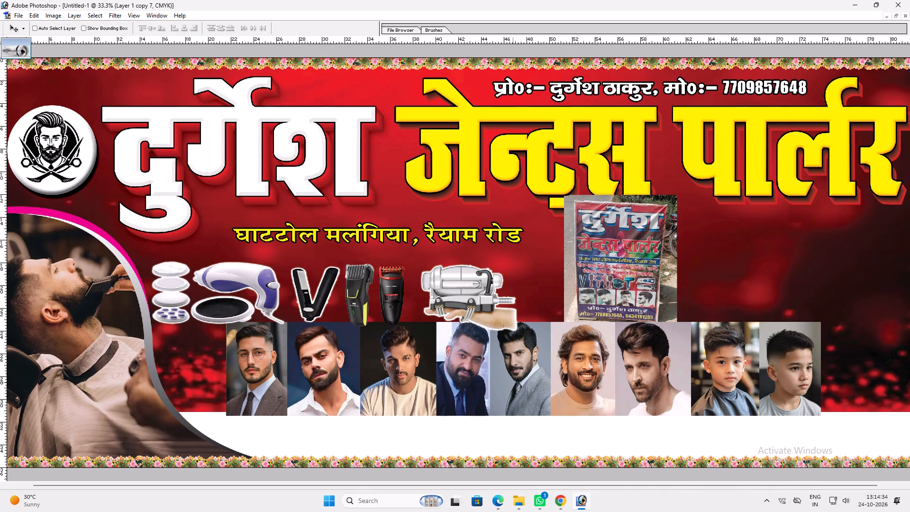
{"action": "left_click", "coordinate": [514, 382], "text": "ctrl"}
{"action": "left_click_drag", "start_coordinate": [515, 381], "coordinate": [455, 354]}
Select the area above the white strip, copy it from the background, paste and raise it as a white band behind the portraits.
{"action": "key", "text": "m"}
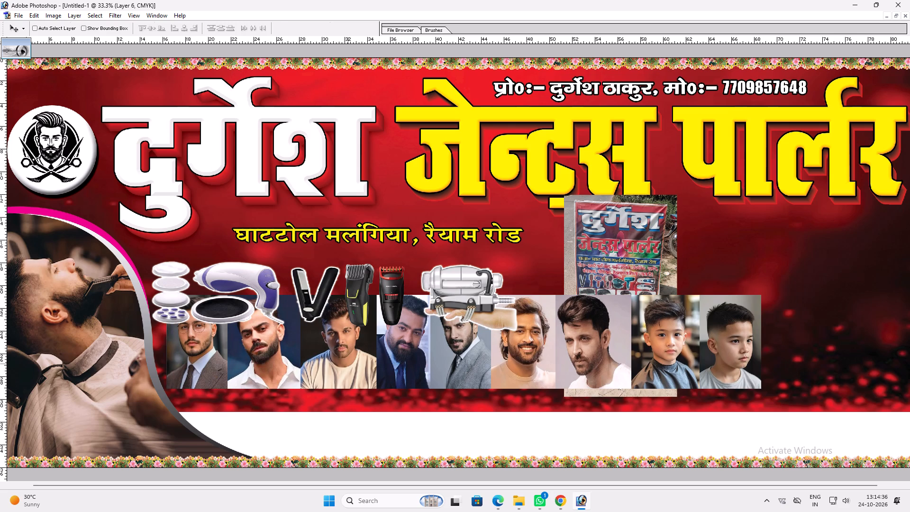
{"action": "left_click_drag", "start_coordinate": [109, 298], "coordinate": [909, 410]}
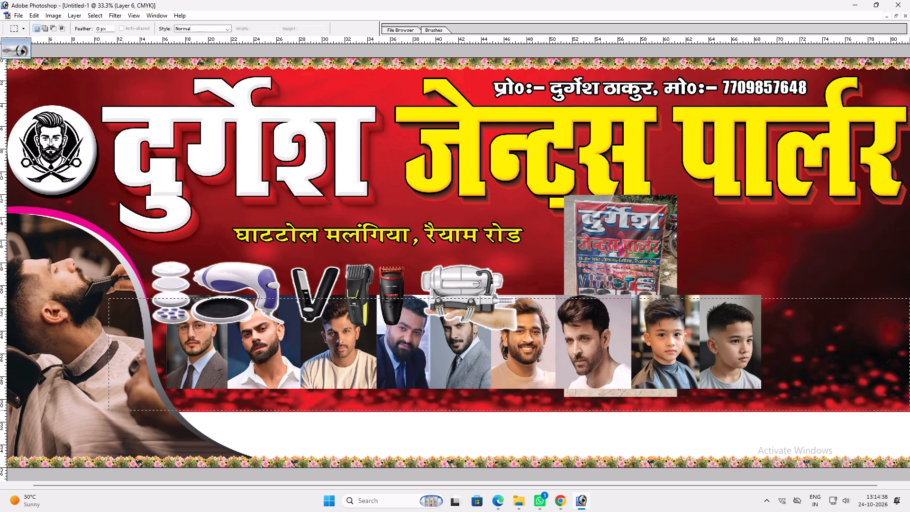
{"action": "left_click_drag", "start_coordinate": [909, 410], "coordinate": [909, 412]}
{"action": "key", "text": "v"}
{"action": "right_click", "coordinate": [798, 290]}
{"action": "left_click", "coordinate": [819, 303]}
{"action": "key", "text": "ctrl+c"}
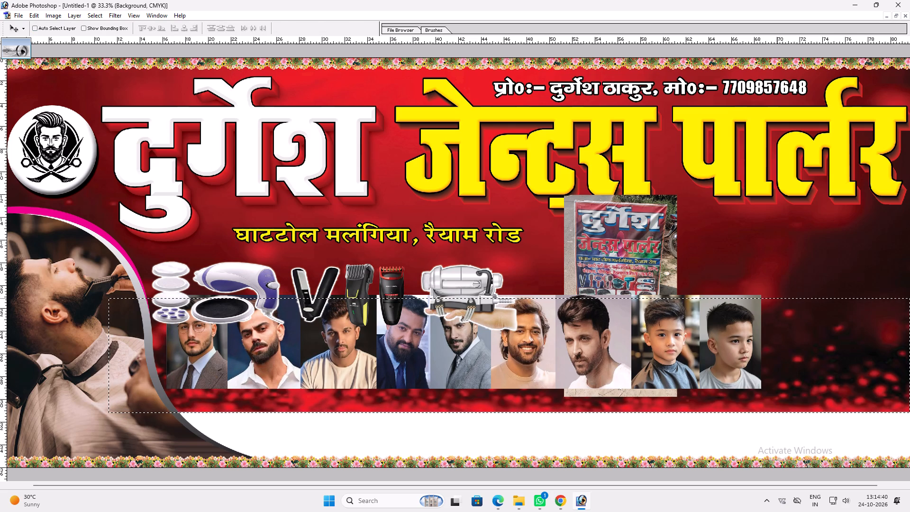
{"action": "key", "text": "ctrl+v"}
{"action": "key", "text": "ctrl+bracketright"}
{"action": "key", "text": "ctrl+bracketright"}
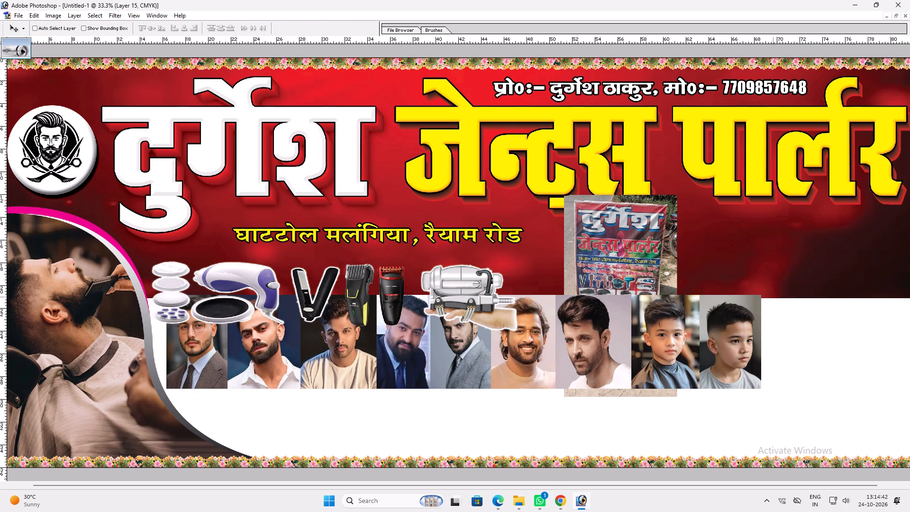
Align the portrait row with the white band's upper edge beside the beard-trim photo and stretch its width to about 124%.
{"action": "scroll", "coordinate": [620, 324], "scroll_direction": "up", "scroll_amount": 1}
{"action": "left_click", "coordinate": [617, 349], "text": "ctrl"}
{"action": "left_click_drag", "start_coordinate": [614, 347], "coordinate": [622, 378]}
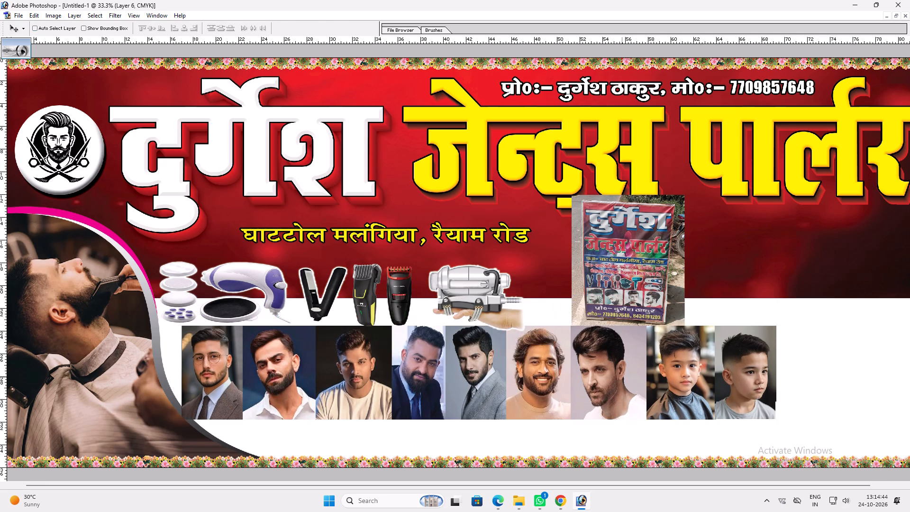
{"action": "left_click_drag", "start_coordinate": [622, 378], "coordinate": [582, 348]}
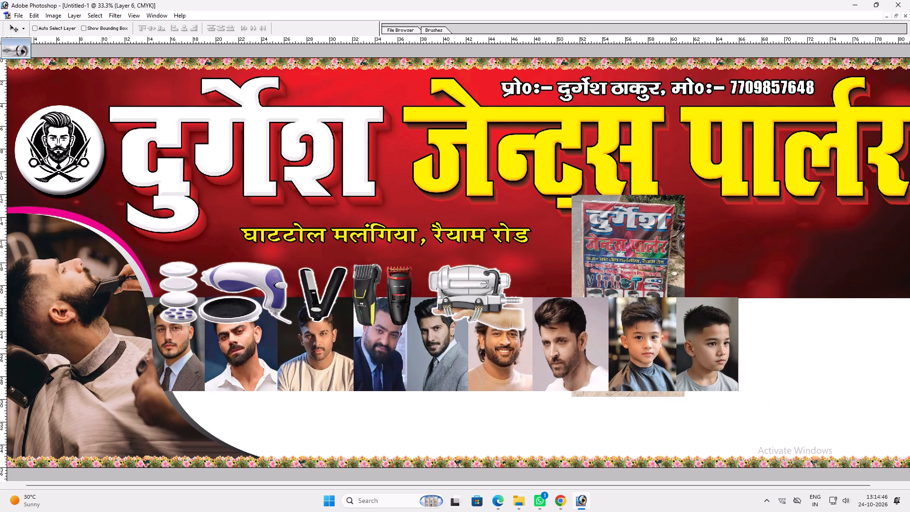
{"action": "left_click_drag", "start_coordinate": [582, 348], "coordinate": [581, 347]}
{"action": "key", "text": "ctrl+t"}
{"action": "left_click_drag", "start_coordinate": [737, 337], "coordinate": [880, 340], "text": "shift"}
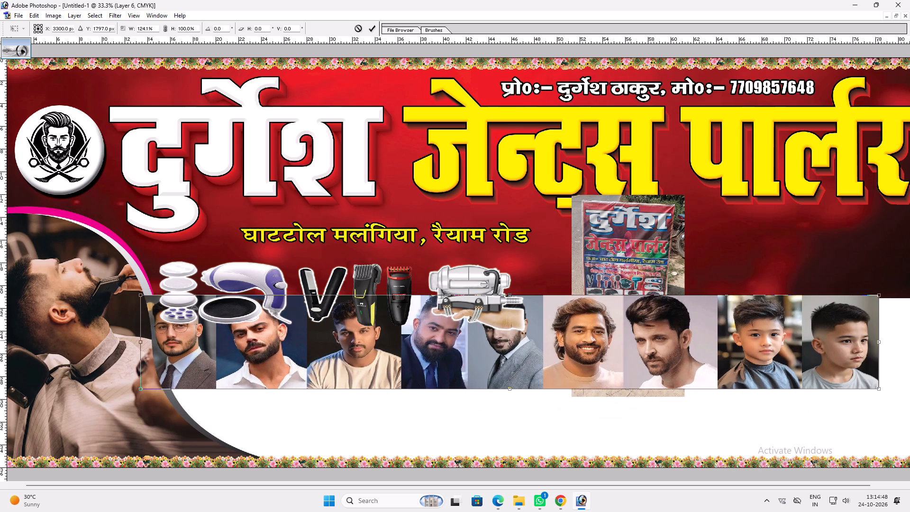
{"action": "key", "text": "Return"}
{"action": "key", "text": "v"}
Apply a yellow Color Overlay to the strip along the banner's bottom.
{"action": "left_click", "coordinate": [662, 449], "text": "ctrl"}
{"action": "key", "text": "alt+l"}
{"action": "key", "text": "alt+y"}
{"action": "key", "text": "n"}
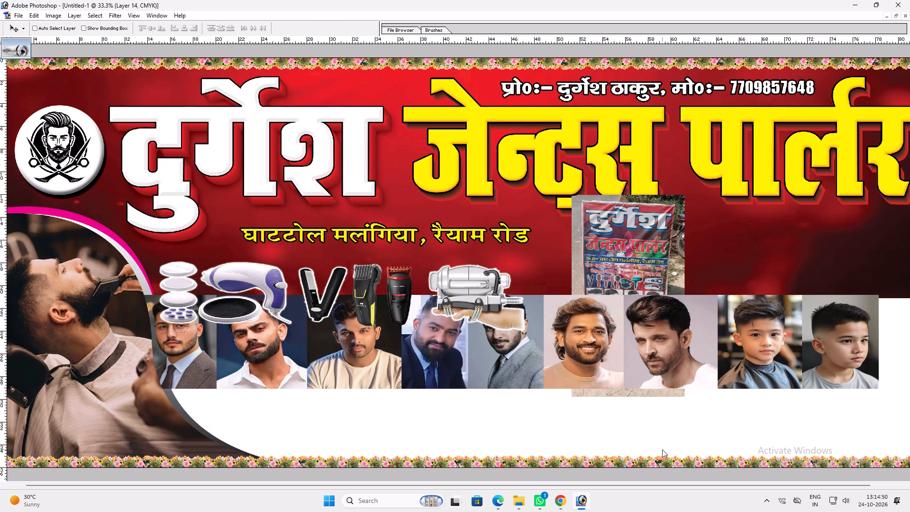
{"action": "left_click", "coordinate": [564, 362]}
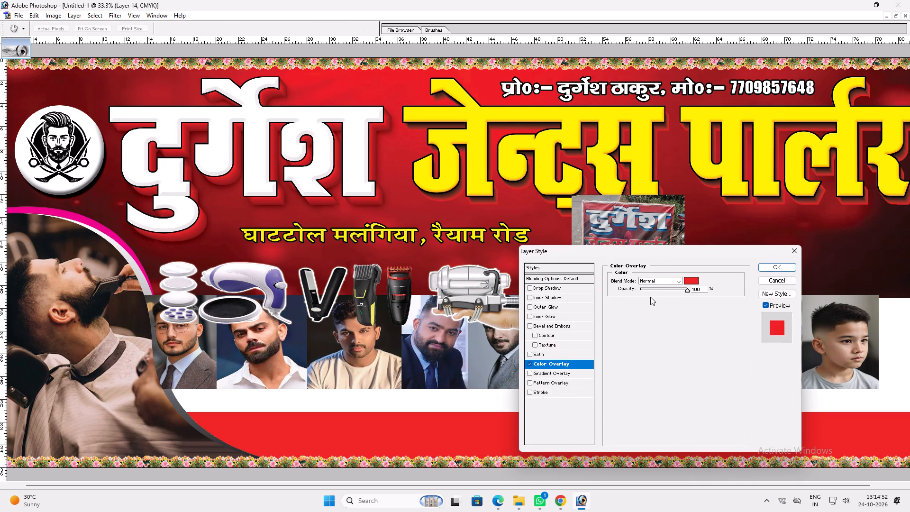
{"action": "left_click", "coordinate": [685, 280]}
{"action": "key", "text": "Tab"}
{"action": "key", "text": "0"}
{"action": "key", "text": "Return"}
{"action": "key", "text": "Return"}
{"action": "type", "text": "vv"}
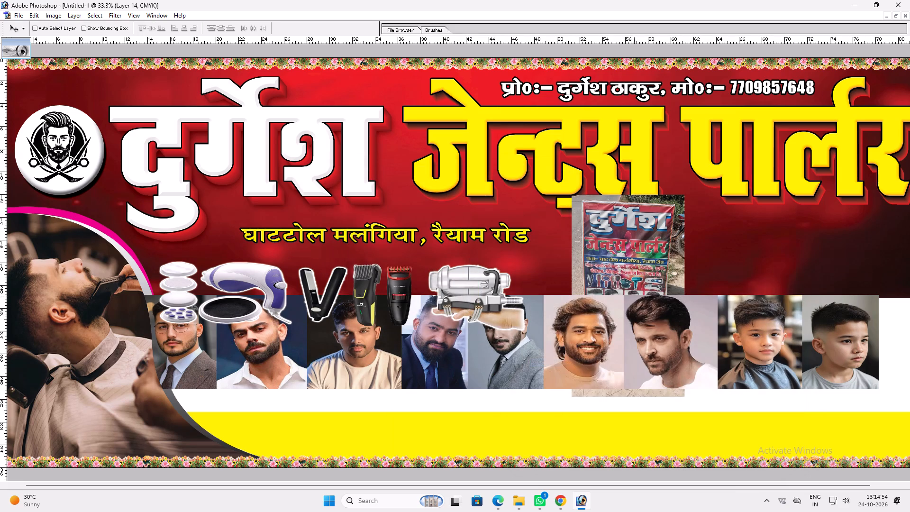
Move the portrait row down until its lower edge rests on the yellow strip.
{"action": "left_click", "coordinate": [592, 362], "text": "ctrl"}
{"action": "left_click_drag", "start_coordinate": [578, 353], "coordinate": [613, 366]}
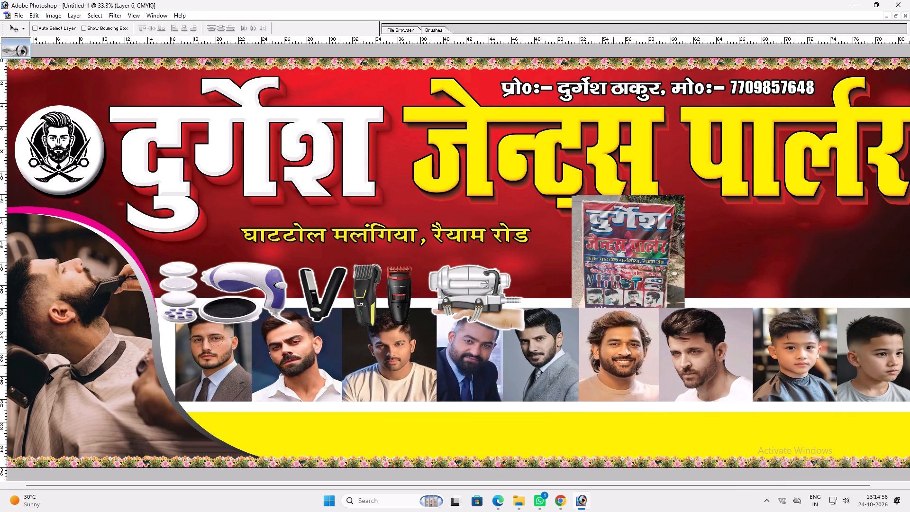
{"action": "left_click_drag", "start_coordinate": [613, 366], "coordinate": [605, 376]}
Restack the portrait row so it sits above the white band but behind the beard-trim photo and its curved edge.
{"action": "key", "text": "ctrl+shift+bracketleft"}
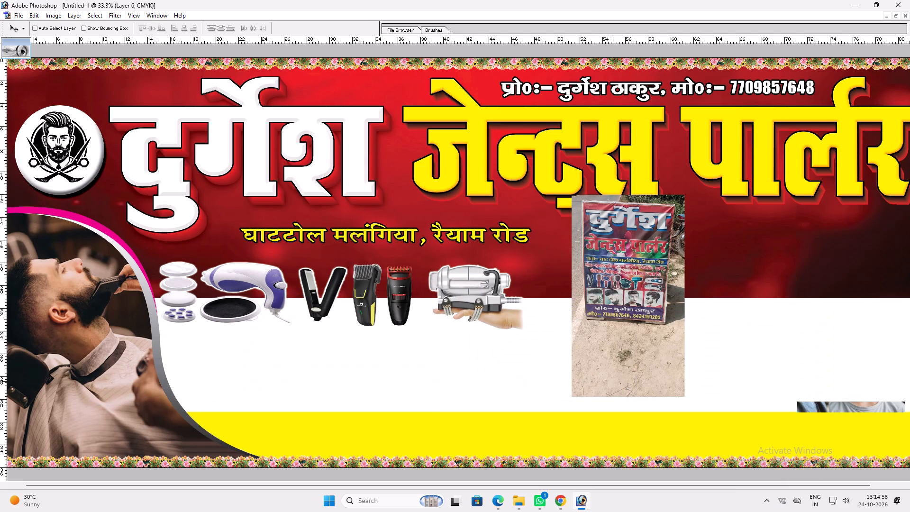
{"action": "key", "text": "ctrl+bracketright"}
{"action": "key", "text": "ctrl+bracketright"}
{"action": "key", "text": "ctrl+bracketright"}
{"action": "key", "text": "ctrl+bracketright"}
{"action": "key", "text": "ctrl+bracketright"}
{"action": "key", "text": "ctrl+bracketright"}
{"action": "key", "text": "ctrl+bracketright"}
{"action": "key", "text": "ctrl+bracketright"}
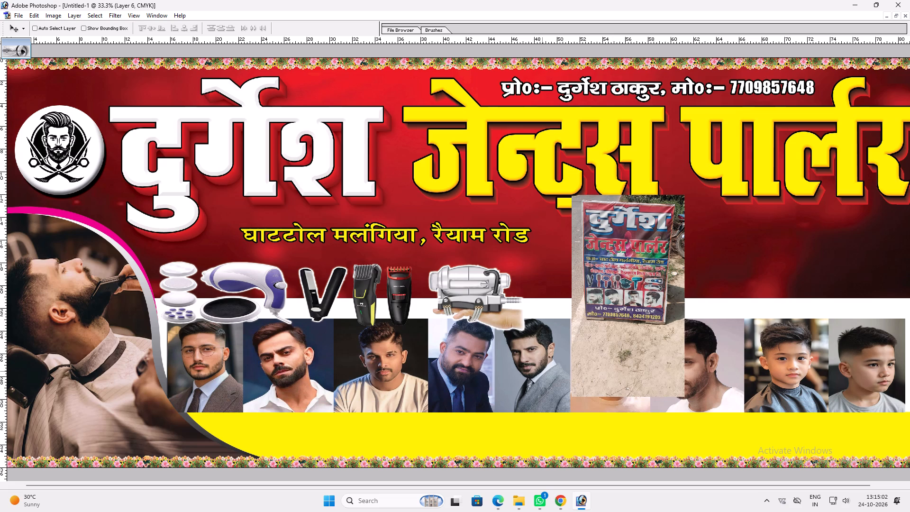
{"action": "key", "text": "ctrl+bracketleft"}
{"action": "key", "text": "v"}
{"action": "key", "text": "ctrl+bracketleft"}
{"action": "type", "text": "vv"}
Move the portrait row up to the white band's upper edge and tuck its start behind the curve.
{"action": "left_click_drag", "start_coordinate": [440, 369], "coordinate": [436, 366]}
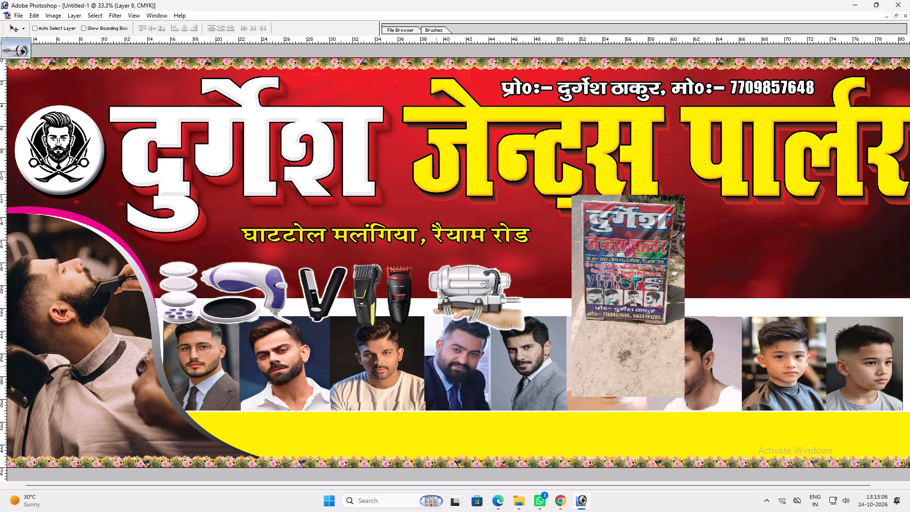
{"action": "left_click_drag", "start_coordinate": [436, 366], "coordinate": [422, 351]}
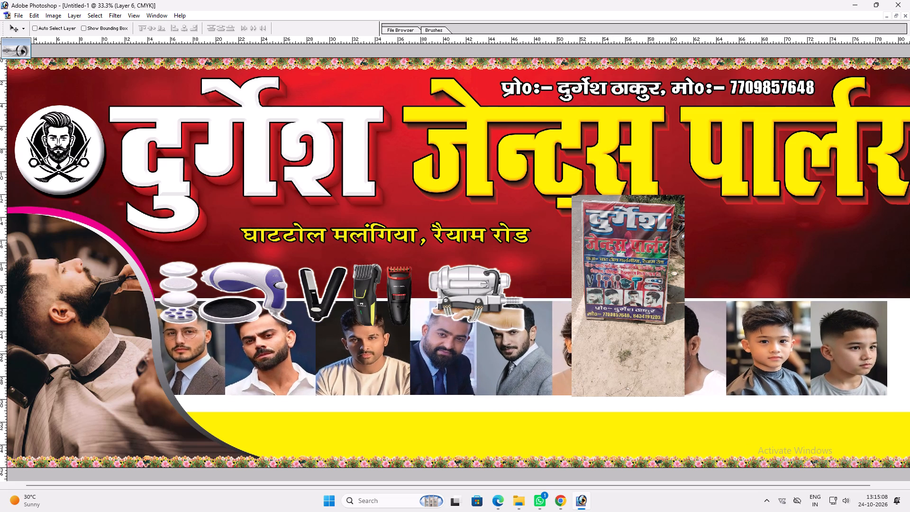
{"action": "left_click_drag", "start_coordinate": [422, 351], "coordinate": [422, 349]}
{"action": "key", "text": "ctrl+bracketleft"}
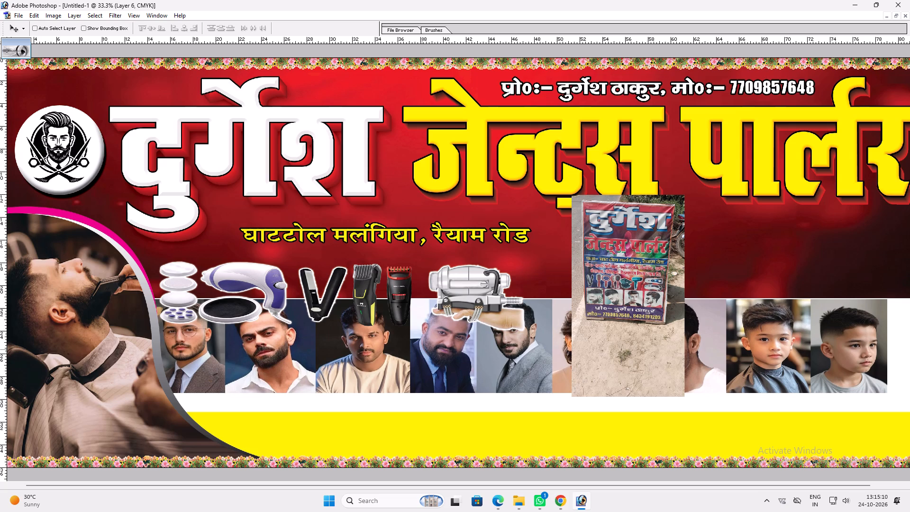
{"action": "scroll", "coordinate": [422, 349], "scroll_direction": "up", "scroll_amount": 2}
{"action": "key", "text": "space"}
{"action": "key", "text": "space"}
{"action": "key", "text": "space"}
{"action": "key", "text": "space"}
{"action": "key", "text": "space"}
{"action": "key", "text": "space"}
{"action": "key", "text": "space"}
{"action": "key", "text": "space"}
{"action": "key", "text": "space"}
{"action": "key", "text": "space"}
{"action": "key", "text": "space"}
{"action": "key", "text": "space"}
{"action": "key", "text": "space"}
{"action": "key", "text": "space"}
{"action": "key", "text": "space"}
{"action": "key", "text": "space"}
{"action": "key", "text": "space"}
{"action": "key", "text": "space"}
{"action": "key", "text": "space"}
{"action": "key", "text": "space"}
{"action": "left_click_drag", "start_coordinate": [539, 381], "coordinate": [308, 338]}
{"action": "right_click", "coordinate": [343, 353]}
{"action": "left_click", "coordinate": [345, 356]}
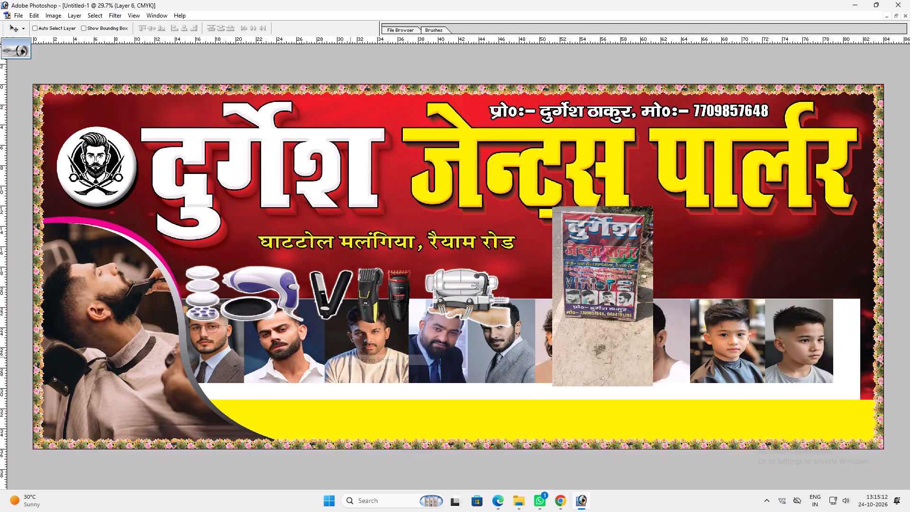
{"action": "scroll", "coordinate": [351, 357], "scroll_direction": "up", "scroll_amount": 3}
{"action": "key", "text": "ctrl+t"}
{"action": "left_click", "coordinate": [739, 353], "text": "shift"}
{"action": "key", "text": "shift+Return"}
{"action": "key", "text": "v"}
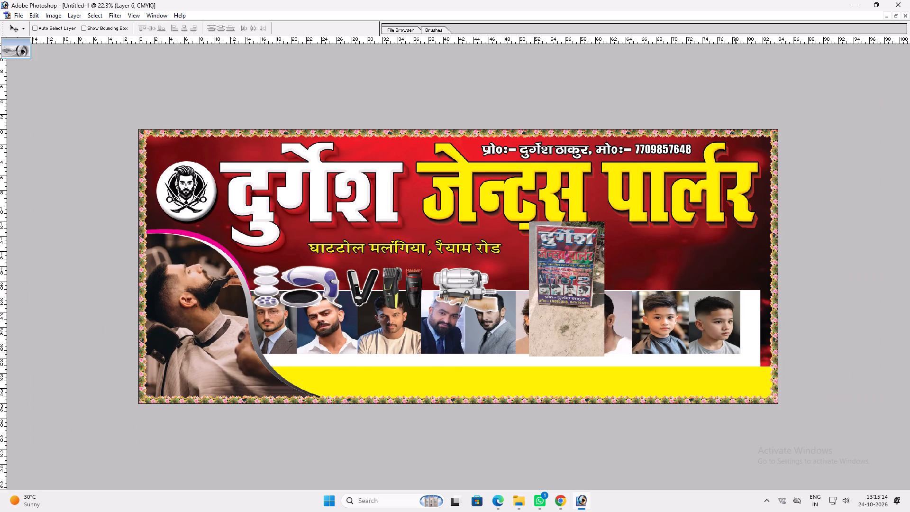
Stretch the white band's width to the floral border on the banner's right edge.
{"action": "left_click", "coordinate": [735, 362], "text": "ctrl"}
{"action": "key", "text": "ctrl+t"}
{"action": "left_click_drag", "start_coordinate": [761, 329], "coordinate": [787, 325], "text": "shift"}
{"action": "key", "text": "shift+Return"}
{"action": "key", "text": "v"}
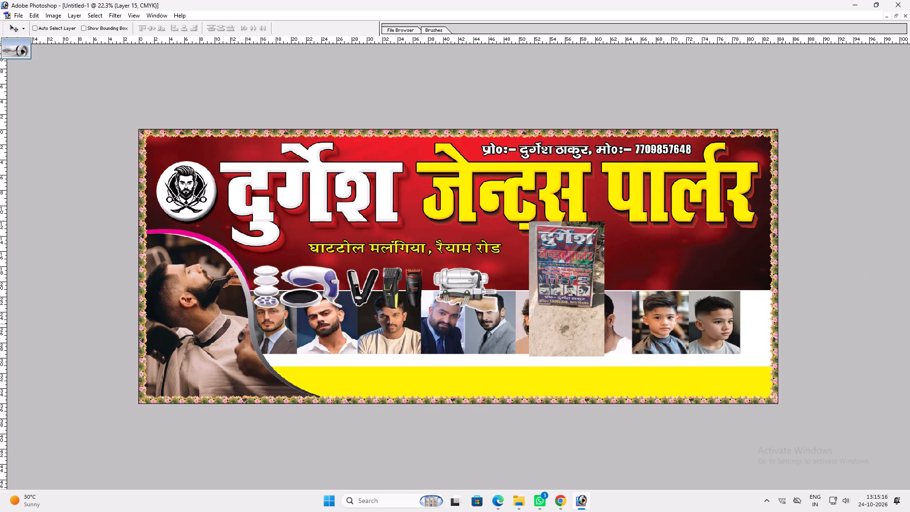
Enlarge the portrait row to about 106.6% up to the right floral border and stretch its lower edge down to the yellow band.
{"action": "left_click", "coordinate": [736, 329], "text": "ctrl"}
{"action": "key", "text": "ctrl+t"}
{"action": "left_click_drag", "start_coordinate": [744, 352], "coordinate": [773, 356], "text": "shift"}
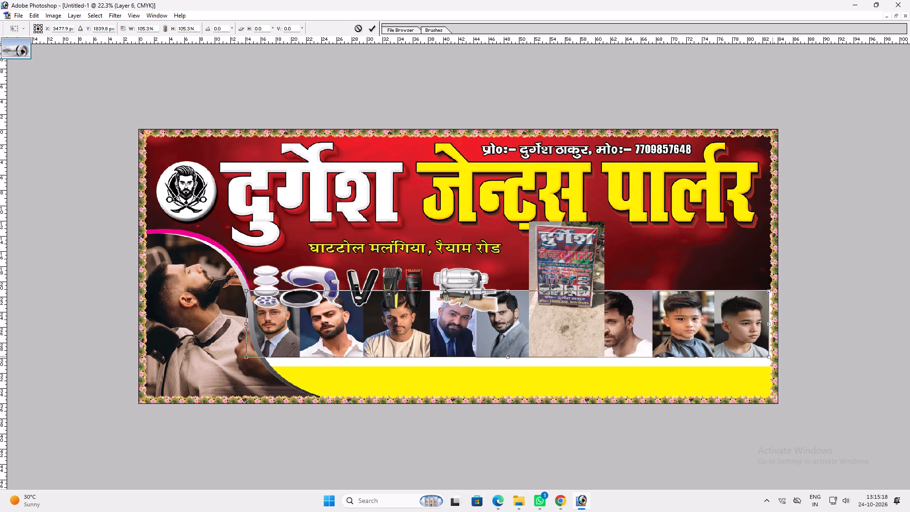
{"action": "left_click_drag", "start_coordinate": [773, 356], "coordinate": [776, 356], "text": "shift"}
{"action": "left_click_drag", "start_coordinate": [760, 362], "coordinate": [756, 365], "text": "shift"}
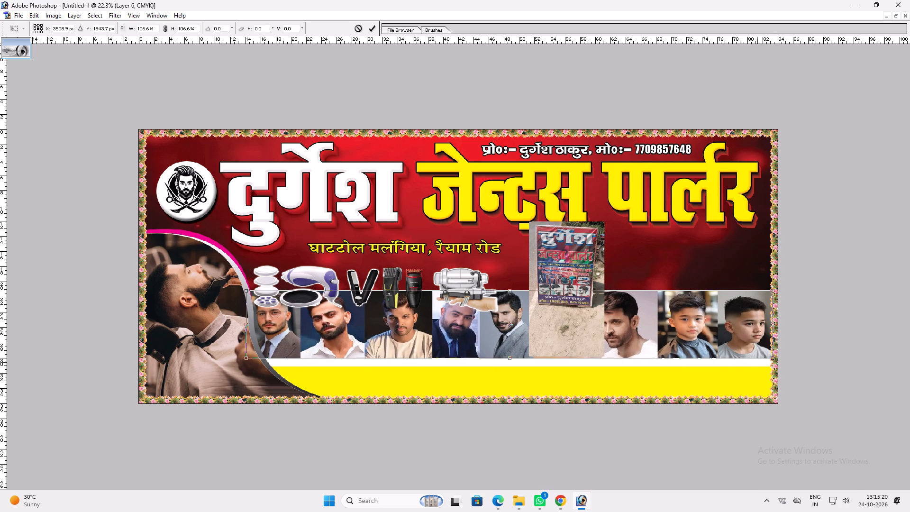
{"action": "left_click_drag", "start_coordinate": [756, 365], "coordinate": [753, 369], "text": "shift"}
{"action": "key", "text": "Return"}
{"action": "key", "text": "v"}
Move the row of salon tools beneath the yellow title, above the portraits on the banner's right half.
{"action": "key", "text": "ctrl+0"}
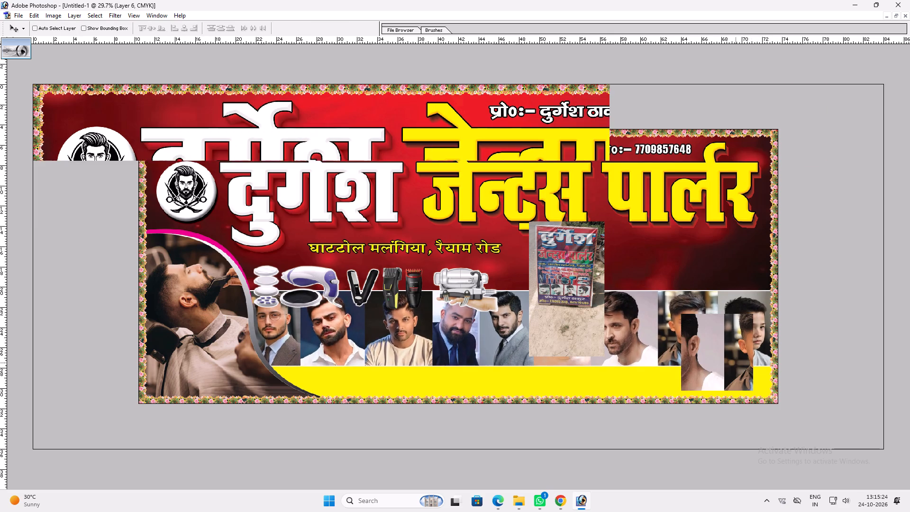
{"action": "key", "text": "v"}
{"action": "right_click", "coordinate": [441, 282]}
{"action": "left_click", "coordinate": [447, 284]}
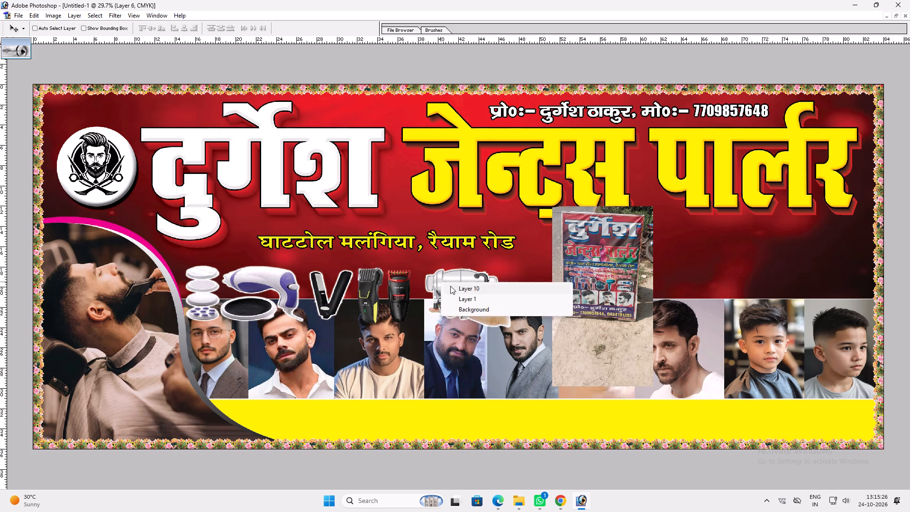
{"action": "left_click_drag", "start_coordinate": [450, 286], "coordinate": [798, 250]}
{"action": "key", "text": "ctrl+t"}
{"action": "left_click_drag", "start_coordinate": [750, 290], "coordinate": [744, 292], "text": "alt+shift"}
{"action": "key", "text": "shift+Return"}
{"action": "key", "text": "v"}
Move the reference sign photo down and left, clear of the yellow title lettering.
{"action": "key", "text": "ctrl+plus"}
{"action": "key", "text": "space"}
{"action": "key", "text": "space"}
{"action": "key", "text": "space"}
{"action": "key", "text": "space"}
{"action": "key", "text": "space"}
{"action": "key", "text": "space"}
{"action": "key", "text": "space"}
{"action": "key", "text": "space"}
{"action": "left_click_drag", "start_coordinate": [588, 386], "coordinate": [598, 330]}
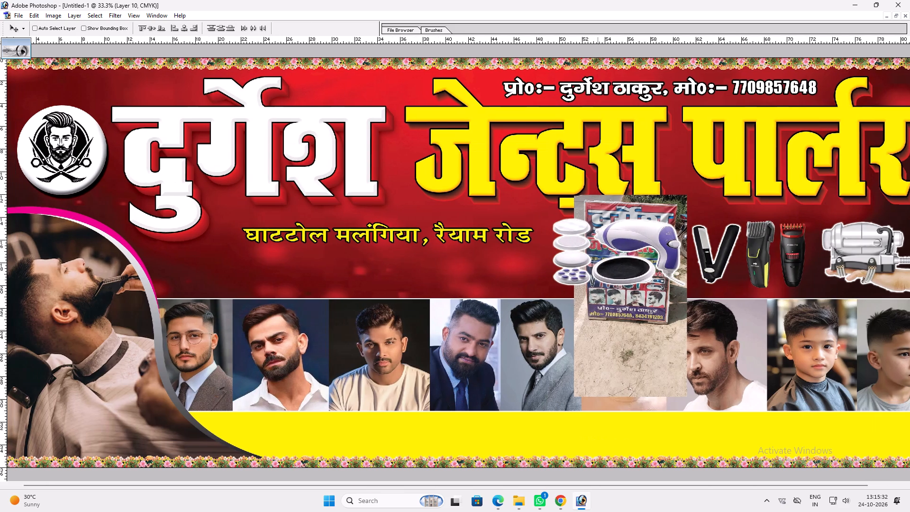
{"action": "left_click", "coordinate": [611, 299], "text": "ctrl"}
{"action": "left_click_drag", "start_coordinate": [612, 302], "coordinate": [565, 327]}
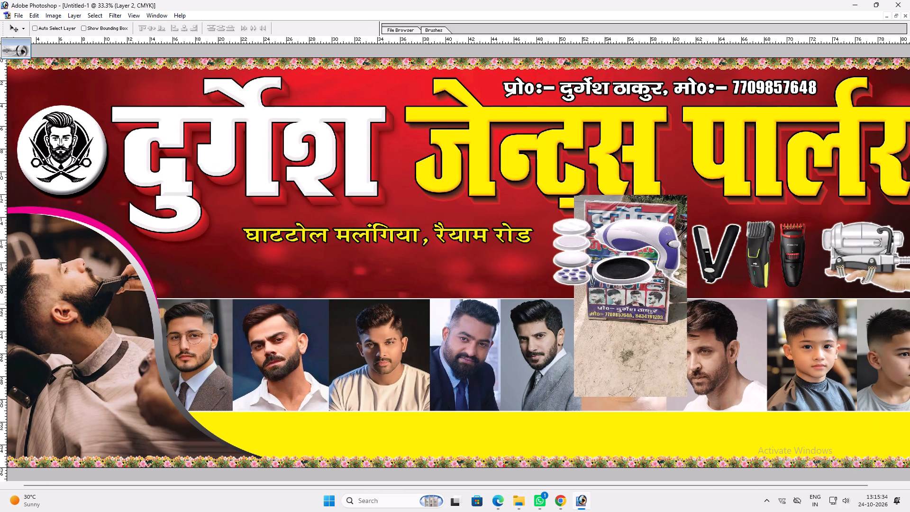
{"action": "left_click_drag", "start_coordinate": [565, 327], "coordinate": [564, 328]}
Stretch the yellow जेन्ट्स पार्लर title taller by extending its lower edge down to the top of the salon tools.
{"action": "right_click", "coordinate": [604, 155]}
{"action": "left_click", "coordinate": [606, 157]}
{"action": "left_click_drag", "start_coordinate": [610, 160], "coordinate": [620, 164]}
{"action": "key", "text": "ctrl+z"}
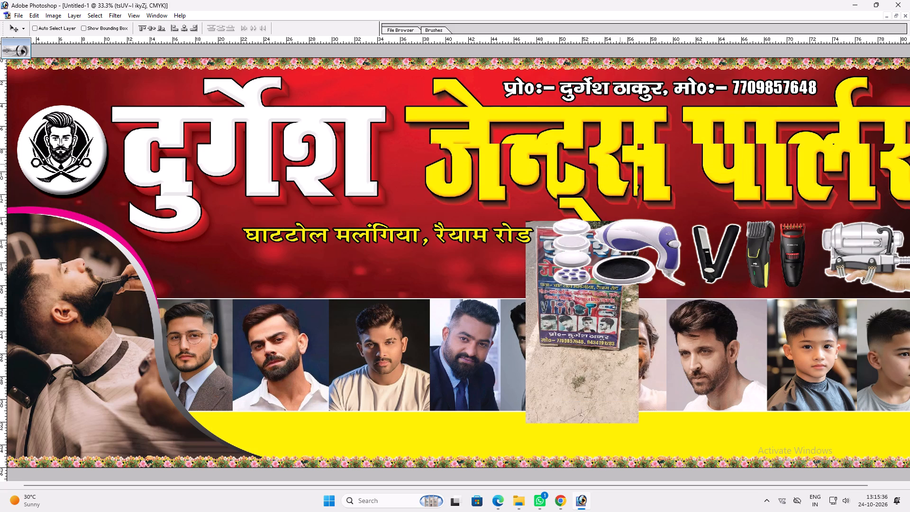
{"action": "key", "text": "ctrl+t"}
{"action": "left_click_drag", "start_coordinate": [689, 232], "coordinate": [688, 261], "text": "shift"}
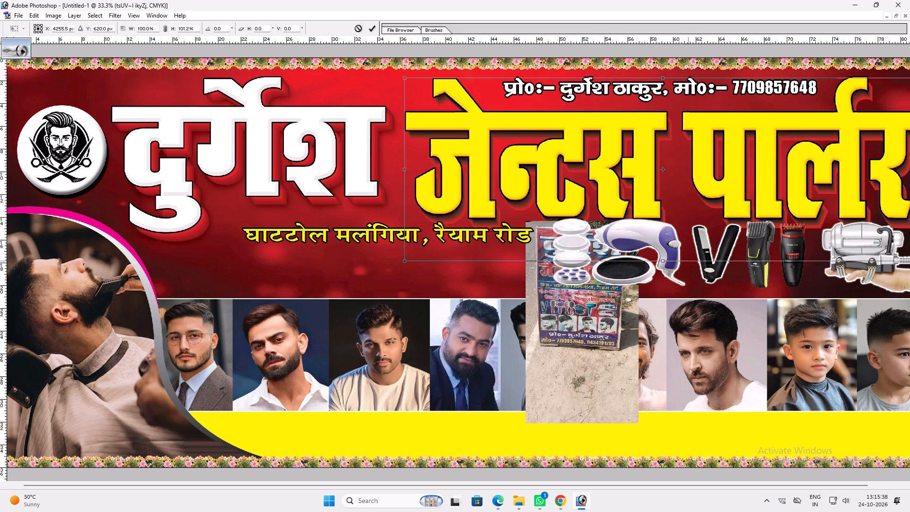
{"action": "left_click_drag", "start_coordinate": [688, 261], "coordinate": [689, 266], "text": "shift"}
{"action": "key", "text": "shift+Return"}
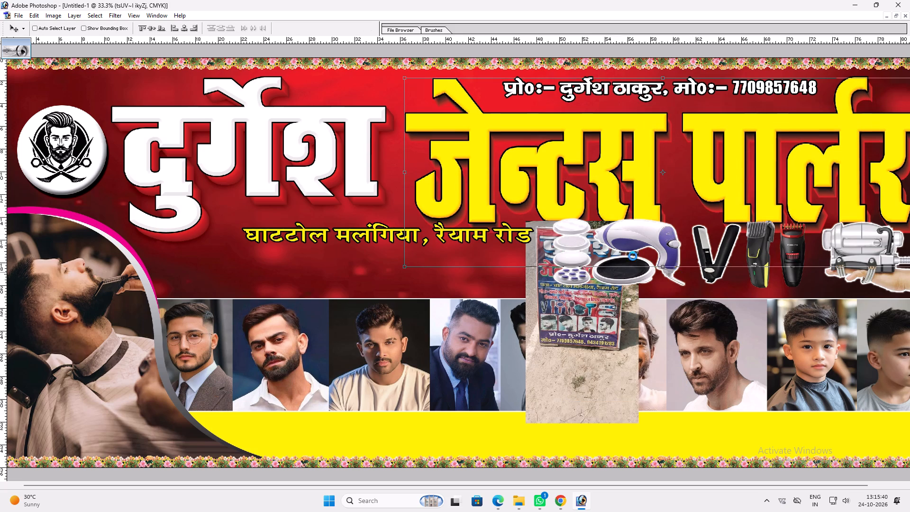
{"action": "key", "text": "v"}
{"action": "key", "text": "v"}
Stretch the white दुर्गेश title taller from its lower edge to match the yellow title's letter height.
{"action": "right_click", "coordinate": [355, 166]}
{"action": "left_click", "coordinate": [370, 171]}
{"action": "key", "text": "ctrl+t"}
{"action": "key", "text": "Return"}
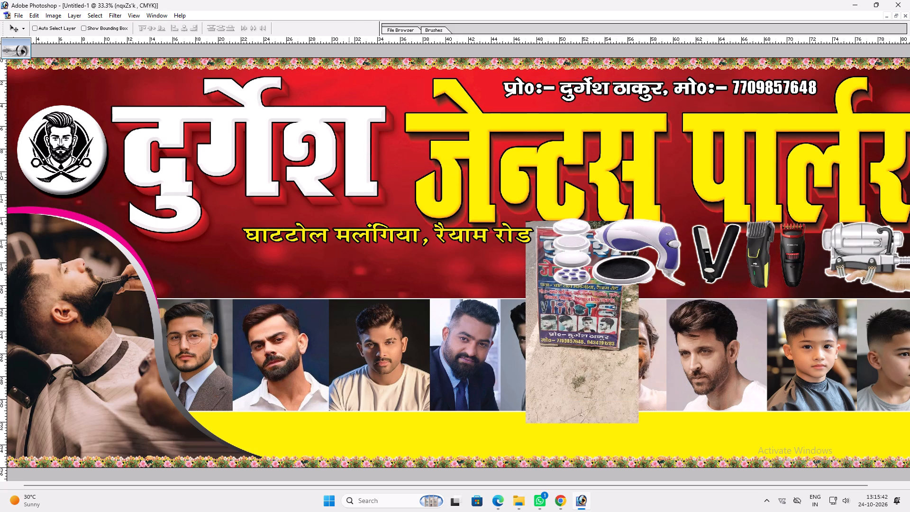
{"action": "right_click", "coordinate": [349, 180], "text": "ctrl+shift"}
{"action": "left_click", "coordinate": [379, 195], "text": "ctrl+shift"}
{"action": "key", "text": "ctrl+t"}
{"action": "left_click_drag", "start_coordinate": [344, 240], "coordinate": [344, 272], "text": "shift"}
{"action": "key", "text": "shift+Return"}
{"action": "key", "text": "v"}
Shift the white दुर्गेश title right and narrow the yellow title to 98% width from its left edge, keeping a small gap between them.
{"action": "key", "text": "space"}
{"action": "left_click_drag", "start_coordinate": [257, 201], "coordinate": [262, 199], "text": "shift"}
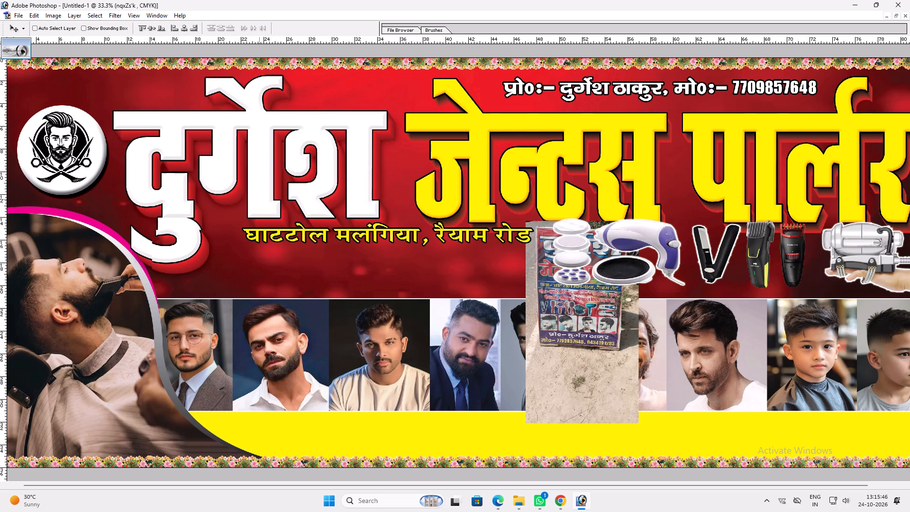
{"action": "left_click_drag", "start_coordinate": [262, 199], "coordinate": [268, 201], "text": "shift"}
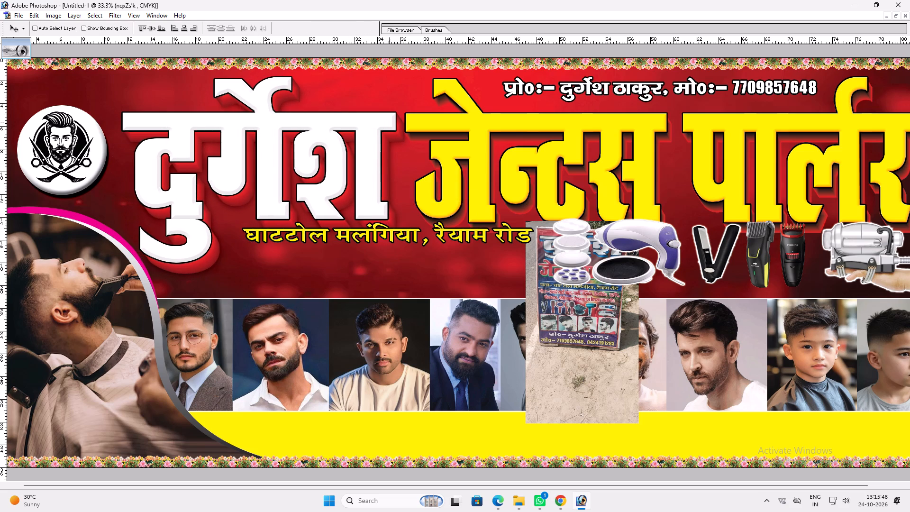
{"action": "left_click", "coordinate": [407, 118], "text": "ctrl"}
{"action": "key", "text": "ctrl+t"}
{"action": "left_click_drag", "start_coordinate": [400, 122], "coordinate": [410, 122], "text": "shift"}
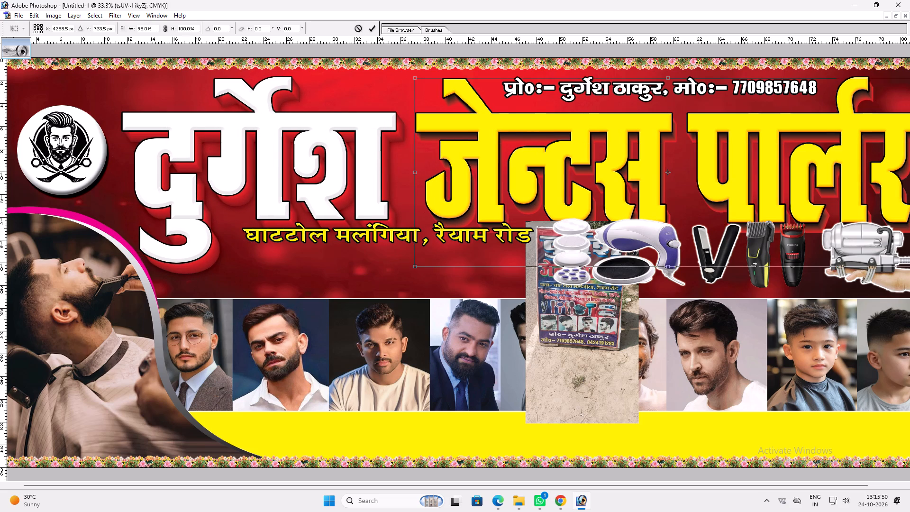
{"action": "key", "text": "Return"}
{"action": "double_click", "coordinate": [383, 116], "text": "ctrl"}
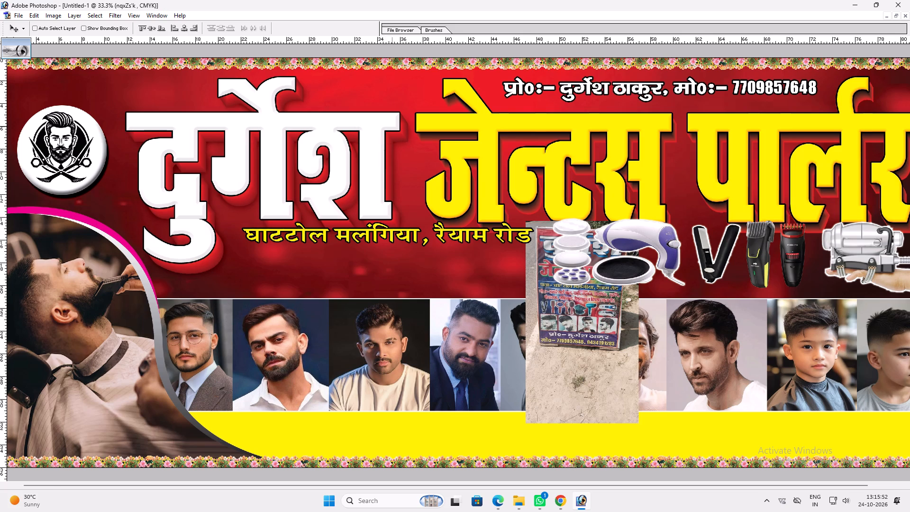
{"action": "key", "text": "space"}
{"action": "key", "text": "space"}
{"action": "key", "text": "space"}
{"action": "left_click_drag", "start_coordinate": [448, 247], "coordinate": [393, 162]}
{"action": "left_click", "coordinate": [448, 233], "text": "ctrl"}
{"action": "left_click_drag", "start_coordinate": [446, 234], "coordinate": [446, 261]}
Bring the reference sign photo to the front, above the salon tools.
{"action": "key", "text": "space"}
{"action": "left_click_drag", "start_coordinate": [432, 290], "coordinate": [401, 204]}
{"action": "left_click", "coordinate": [561, 368], "text": "ctrl"}
{"action": "key", "text": "ctrl+shift+bracketright"}
{"action": "key", "text": "v"}
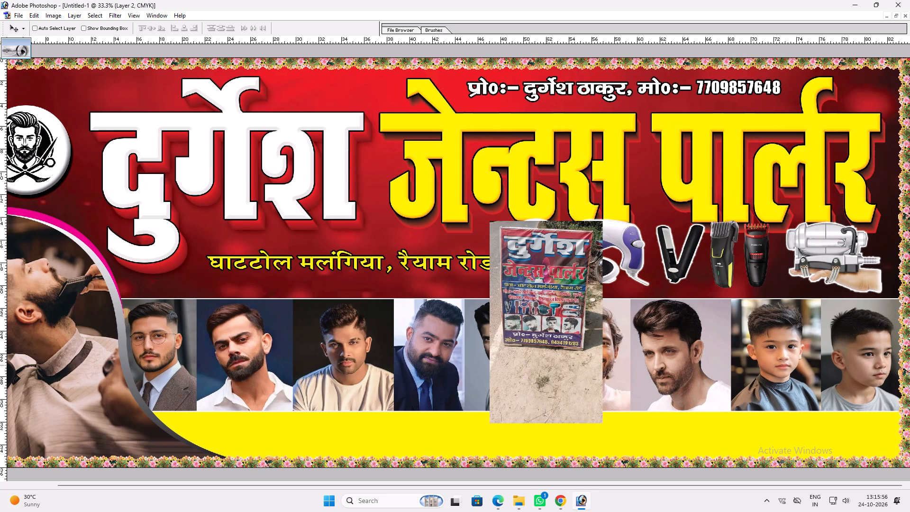
Duplicate the yellow address line directly below the original and bring the copy to the front.
{"action": "key", "text": "ctrl+plus"}
{"action": "key", "text": "ctrl+plus"}
{"action": "key", "text": "space"}
{"action": "key", "text": "space"}
{"action": "left_click_drag", "start_coordinate": [593, 327], "coordinate": [609, 230]}
{"action": "left_click", "coordinate": [479, 169], "text": "ctrl"}
{"action": "left_click_drag", "start_coordinate": [476, 166], "coordinate": [473, 212], "text": "alt"}
{"action": "key", "text": "ctrl+shift+bracketright"}
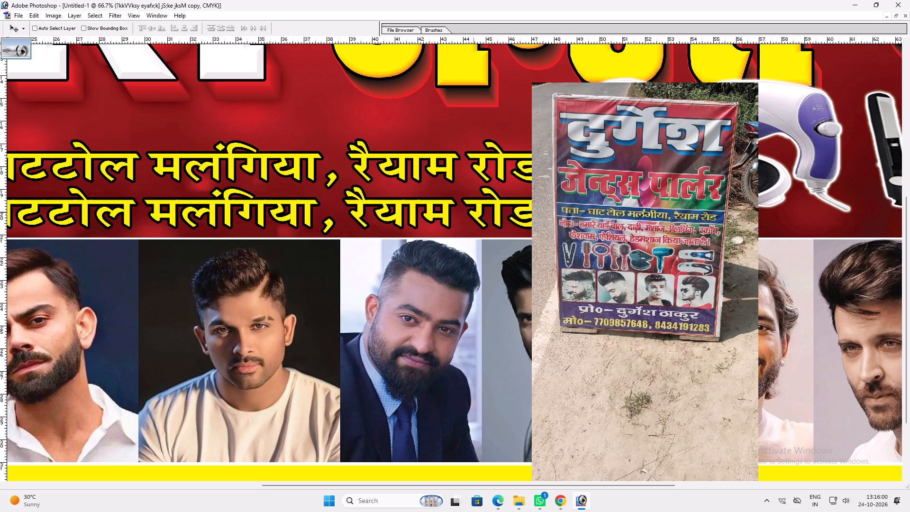
Narrow the copied address line and move it down over the middle of the portrait row.
{"action": "key", "text": "ctrl+t"}
{"action": "left_click_drag", "start_coordinate": [542, 197], "coordinate": [341, 183], "text": "shift"}
{"action": "key", "text": "shift+Return"}
{"action": "key", "text": "v"}
{"action": "left_click_drag", "start_coordinate": [282, 211], "coordinate": [320, 244]}
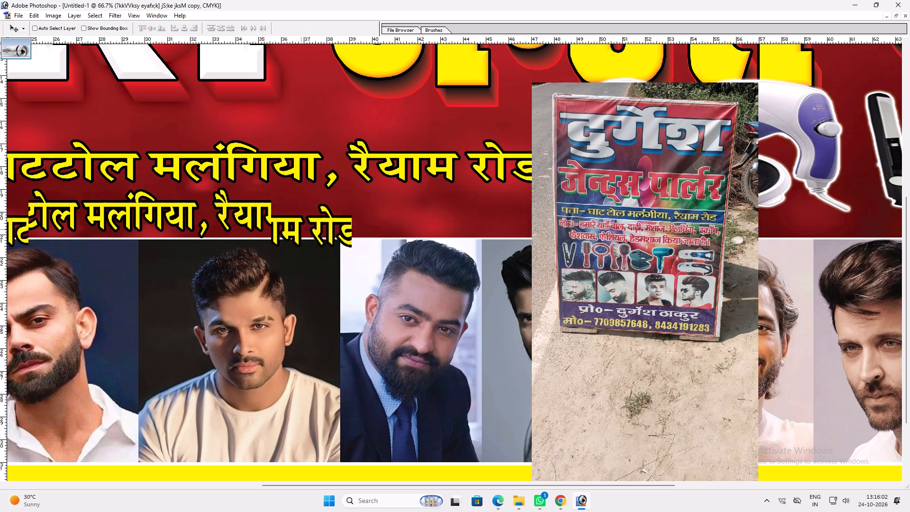
{"action": "left_click_drag", "start_coordinate": [320, 244], "coordinate": [416, 338]}
Replace the copied line's text with the note heading नोटः-.
{"action": "key", "text": "t"}
{"action": "left_click", "coordinate": [409, 339]}
{"action": "left_click", "coordinate": [408, 339]}
{"action": "key", "text": "ctrl+a"}
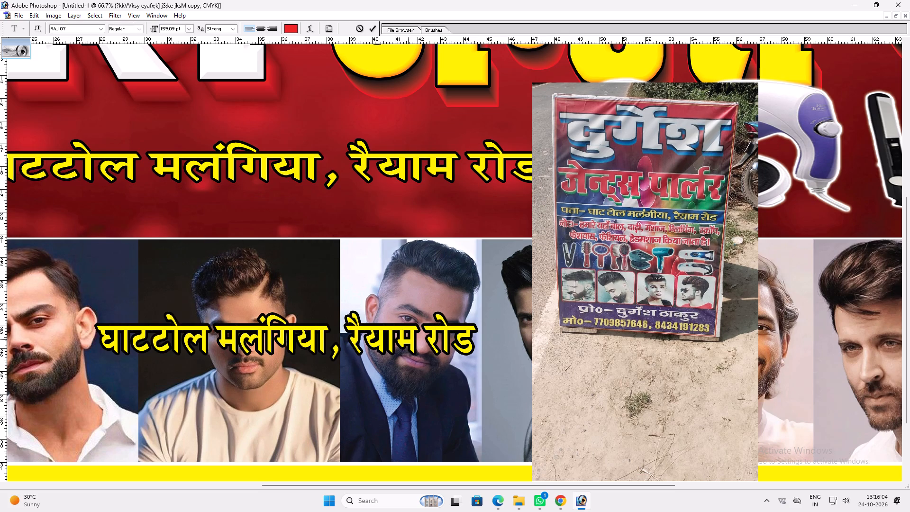
{"action": "type", "text": "ff"}
{"action": "key", "text": "ctrl+a"}
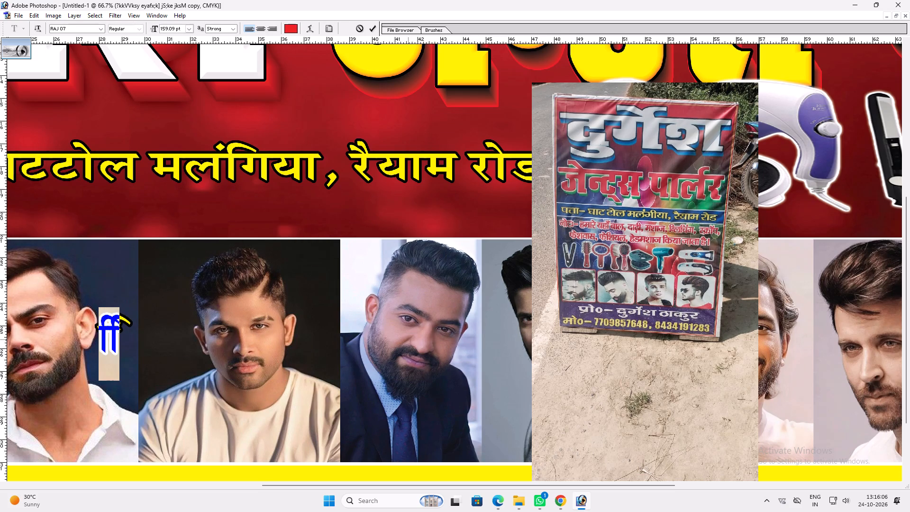
{"action": "type", "text": "ukS"}
{"action": "key", "text": "BackSpace"}
{"action": "type", "text": "sV%&"}
{"action": "key", "text": "space"}
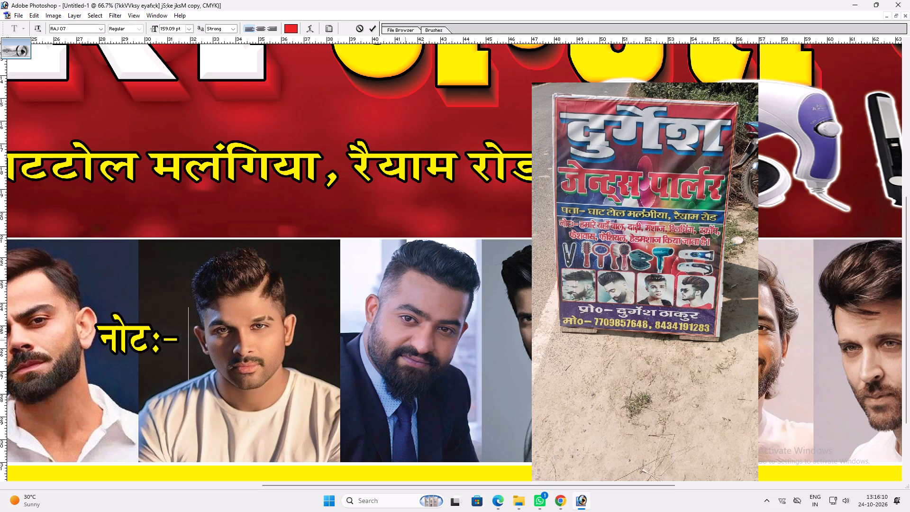
Continue the note from the reference sign with the words हमारे यहाँ बाल, after the heading.
{"action": "type", "text": "gel"}
{"action": "key", "text": "BackSpace"}
{"action": "type", "text": "kjs ;gk"}
{"action": "key", "text": "alt+0"}
{"action": "key", "text": "alt+1"}
{"action": "key", "text": "alt+6"}
{"action": "key", "text": "alt+1"}
{"action": "key", "text": "space"}
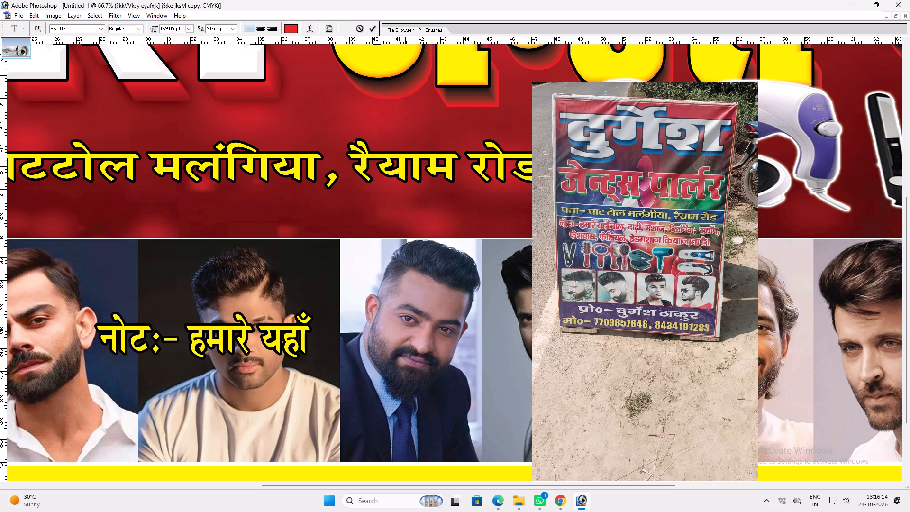
{"action": "type", "text": "ck"}
{"action": "type", "text": "y"}
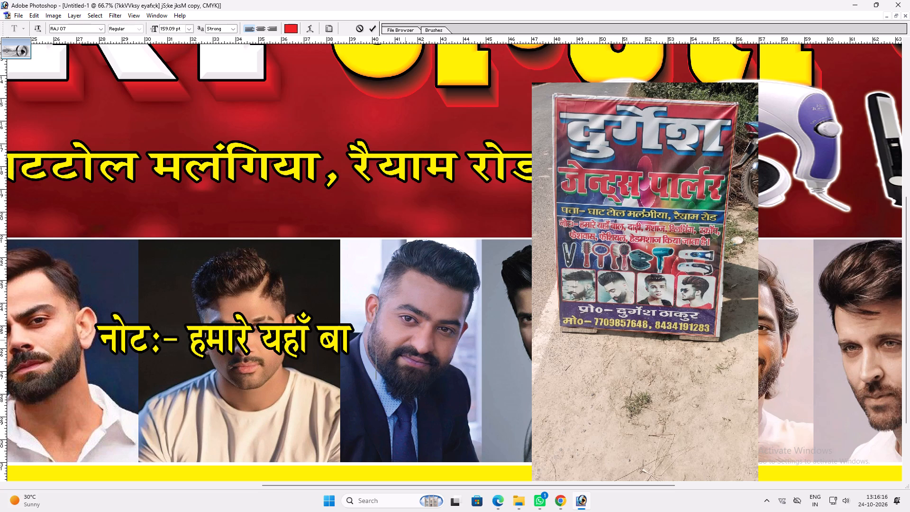
{"action": "key", "text": "space"}
{"action": "key", "text": "BackSpace"}
{"action": "type", "text": "]"}
{"action": "key", "text": "space"}
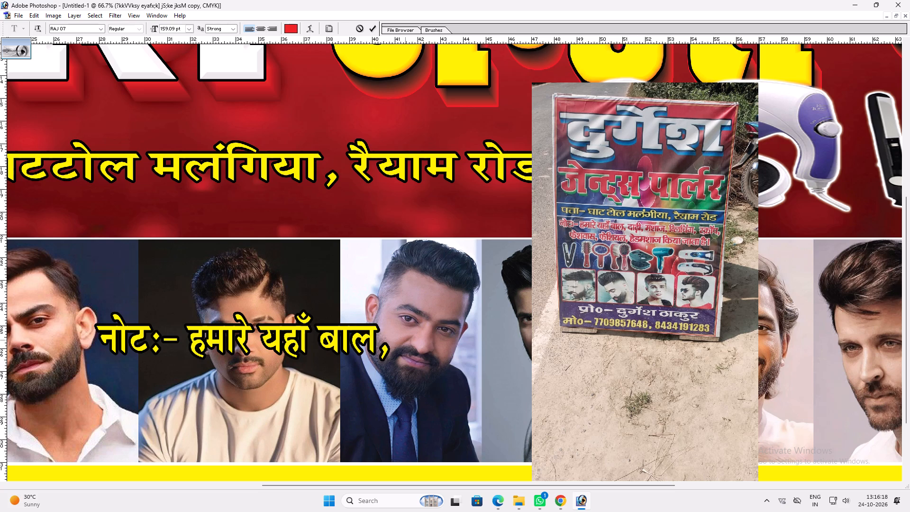
Add दाढ़ी मशाज, to the note's list of services.
{"action": "type", "text": "nk"}
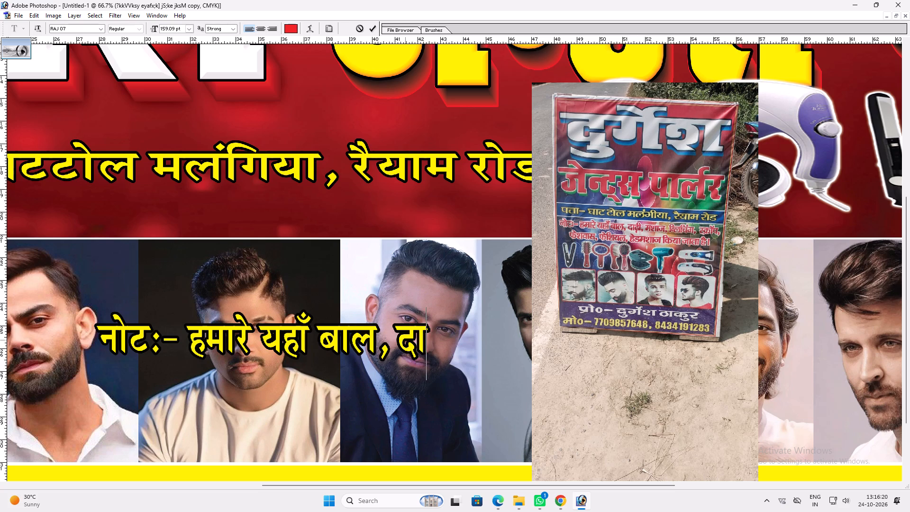
{"action": "key", "text": "shift+less"}
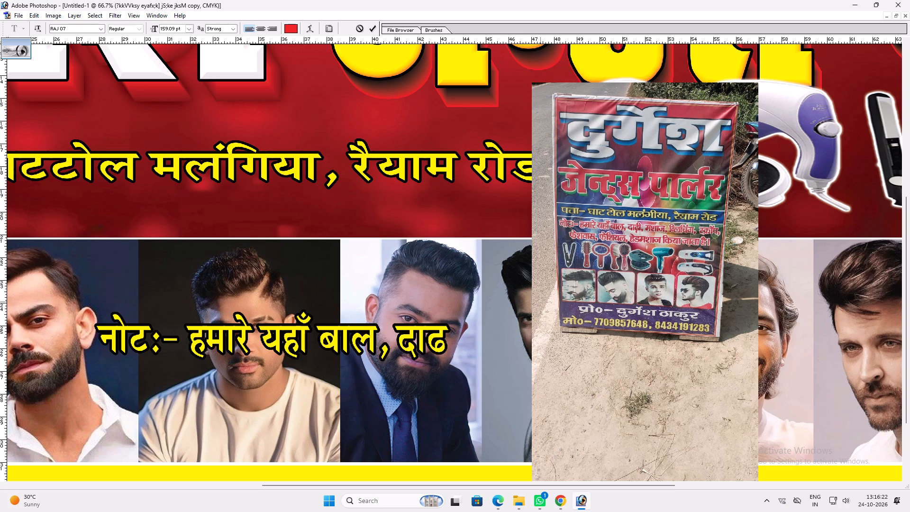
{"action": "key", "text": "plus"}
{"action": "type", "text": "h e"}
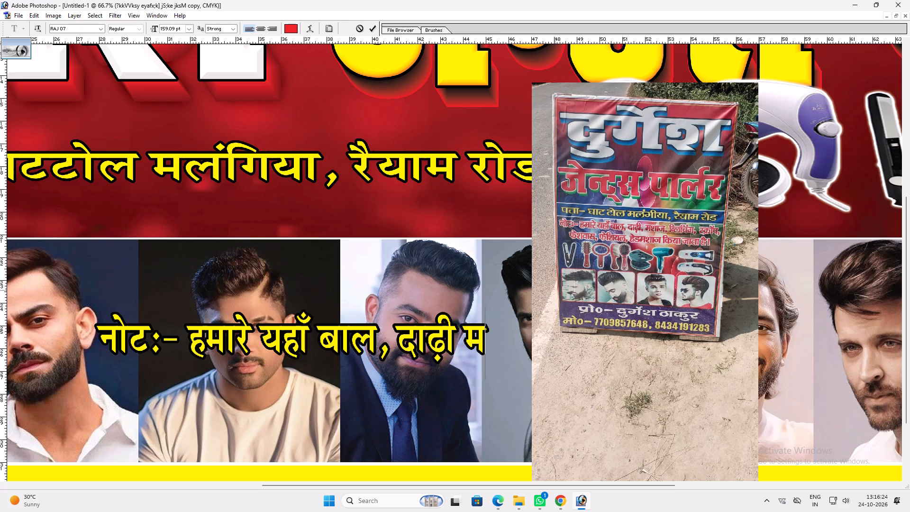
{"action": "type", "text": "'kt"}
{"action": "key", "text": "BackSpace"}
{"action": "type", "text": "kt"}
{"action": "type", "text": "]"}
{"action": "key", "text": "space"}
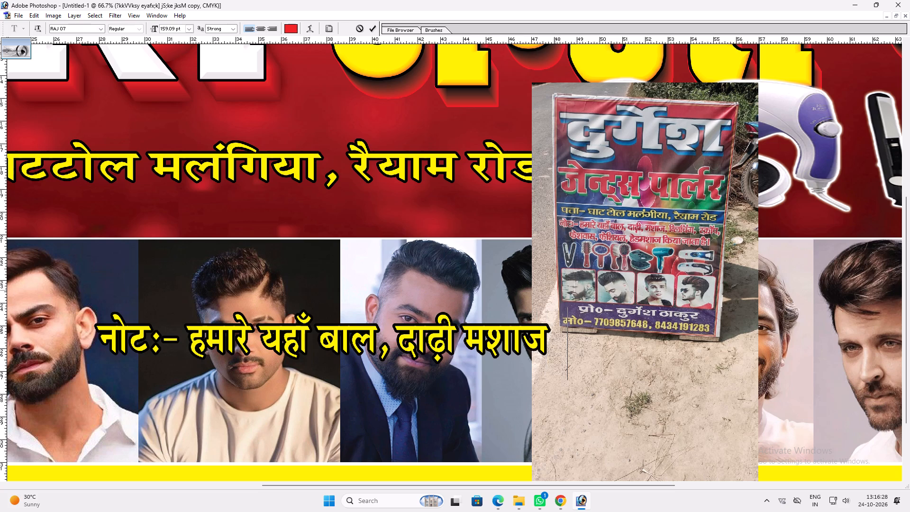
Add the services ब्लिचिंग, स्क्रॉप to the end of the note.
{"action": "type", "text": "fC"}
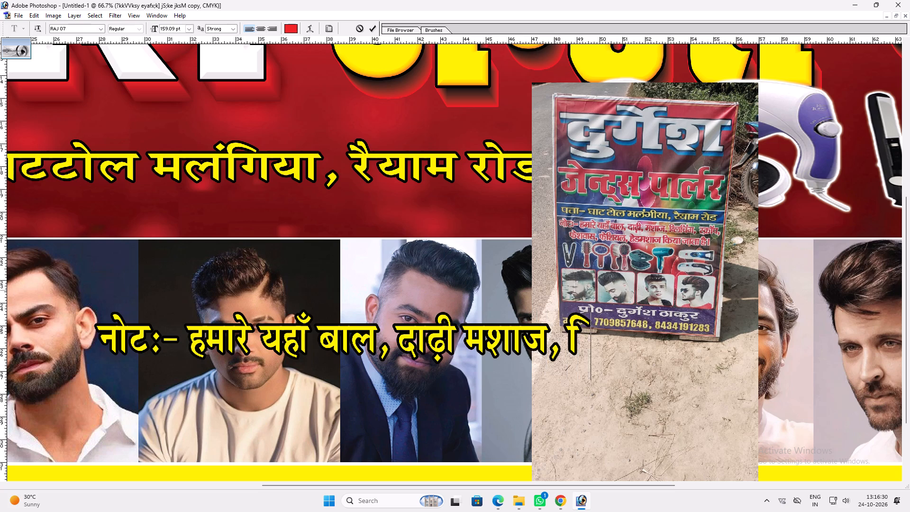
{"action": "key", "text": "y"}
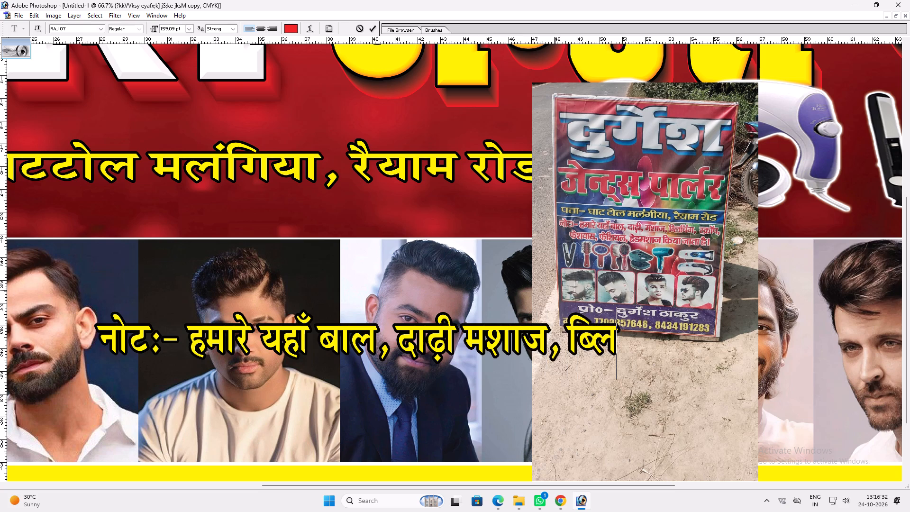
{"action": "key", "text": "f"}
{"action": "key", "text": "bracketleft"}
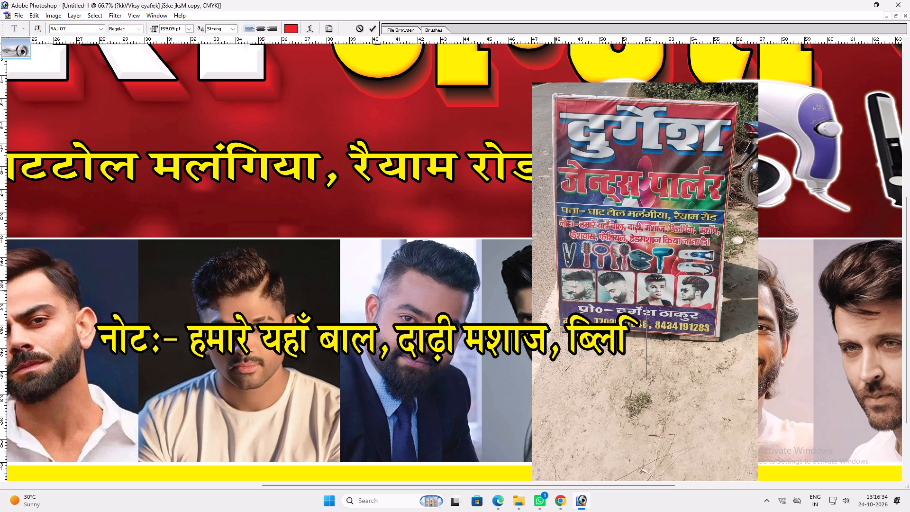
{"action": "key", "text": "BackSpace"}
{"action": "type", "text": "pax"}
{"action": "type", "text": "] L"}
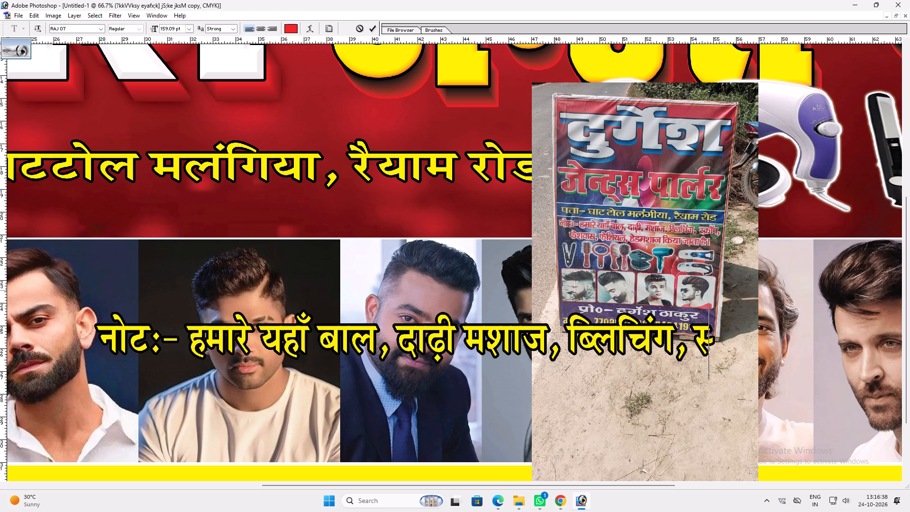
{"action": "key", "text": "alt+0"}
{"action": "key", "text": "alt+2"}
{"action": "key", "text": "alt+1"}
{"action": "key", "text": "alt+6"}
{"action": "type", "text": "kWI"}
{"action": "key", "text": "BackSpace"}
{"action": "key", "text": "i"}
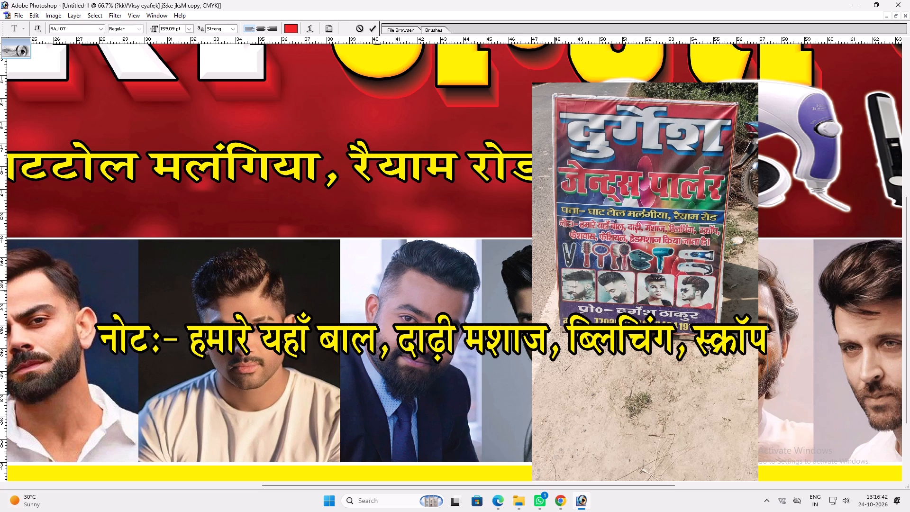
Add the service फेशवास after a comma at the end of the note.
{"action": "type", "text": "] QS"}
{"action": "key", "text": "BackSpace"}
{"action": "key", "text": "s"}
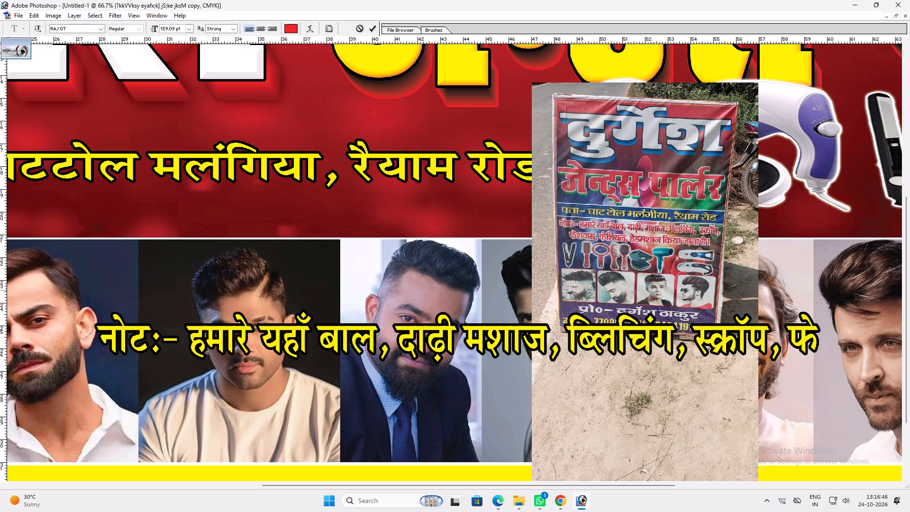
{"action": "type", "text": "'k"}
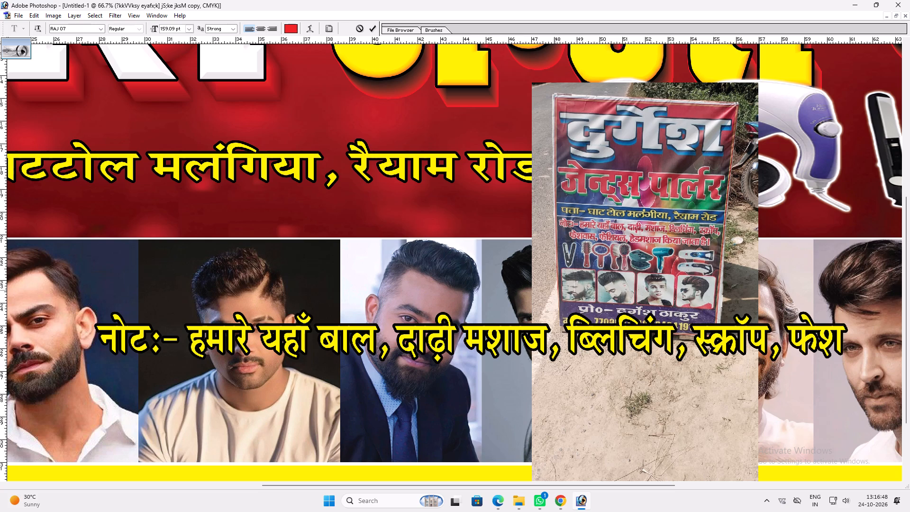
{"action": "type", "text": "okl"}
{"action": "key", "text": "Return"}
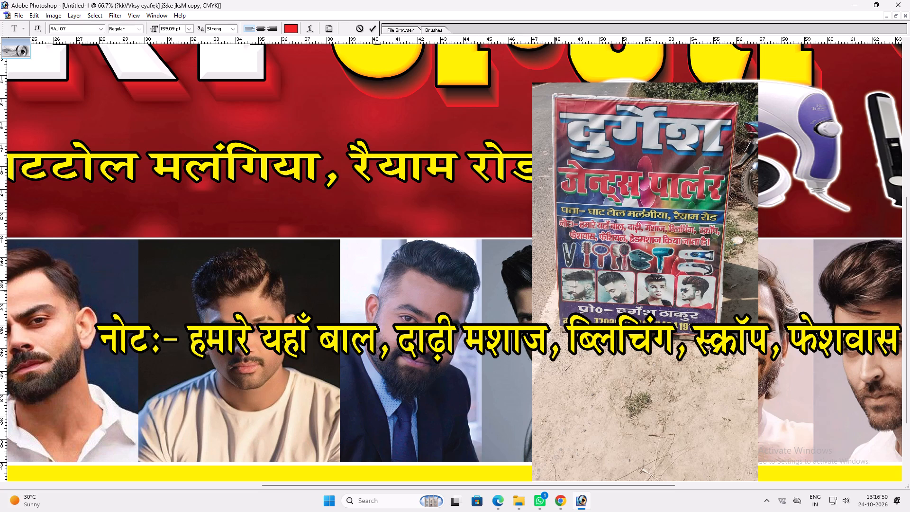
Clear the entire text of the services note.
{"action": "key", "text": "ctrl+a"}
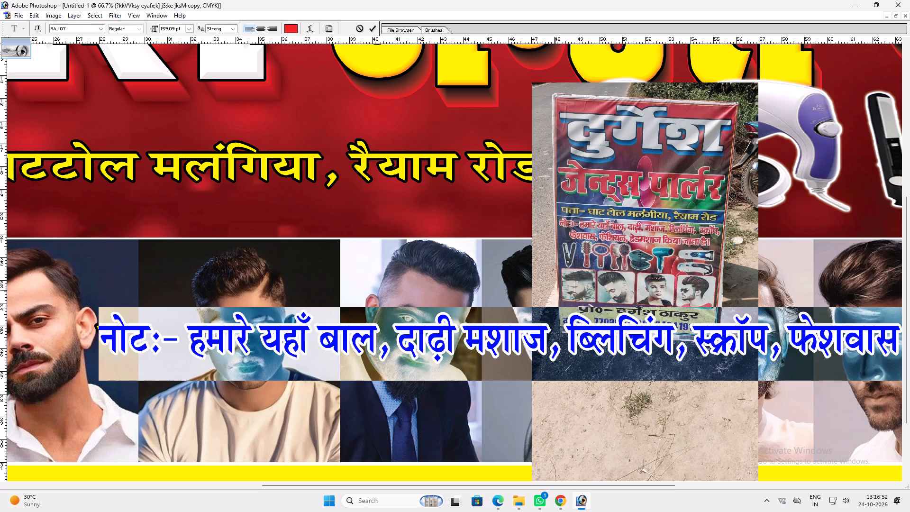
{"action": "key", "text": "BackSpace"}
{"action": "key", "text": "Return"}
{"action": "key", "text": "v"}
Send the reference sign photo to the back, behind the banner artwork.
{"action": "key", "text": "space"}
{"action": "key", "text": "space"}
{"action": "key", "text": "space"}
{"action": "key", "text": "space"}
{"action": "key", "text": "space"}
{"action": "key", "text": "space"}
{"action": "key", "text": "space"}
{"action": "key", "text": "space"}
{"action": "key", "text": "space"}
{"action": "key", "text": "space"}
{"action": "key", "text": "space"}
{"action": "key", "text": "space"}
{"action": "key", "text": "space"}
{"action": "right_click", "coordinate": [520, 296]}
{"action": "left_click", "coordinate": [537, 303]}
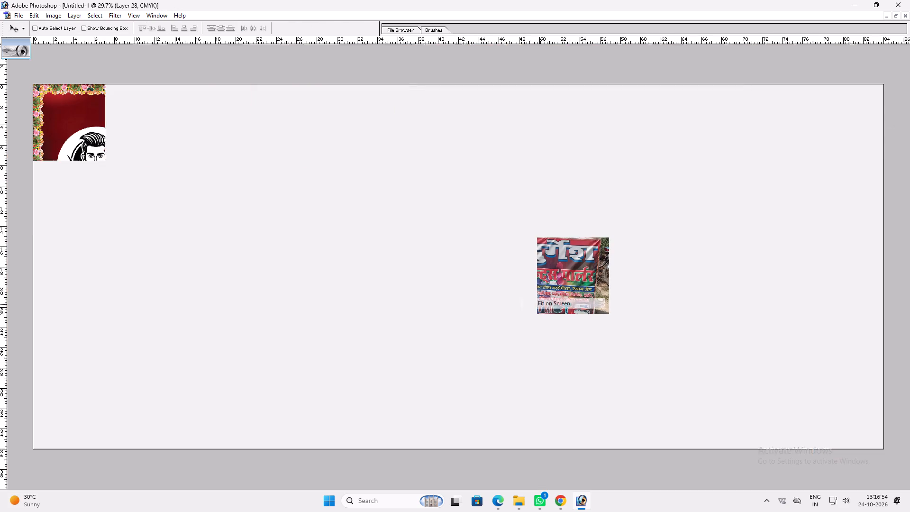
{"action": "scroll", "coordinate": [541, 299], "scroll_direction": "up", "scroll_amount": 1}
{"action": "type", "text": "vv"}
{"action": "left_click", "coordinate": [567, 310], "text": "ctrl"}
{"action": "key", "text": "ctrl+shift+bracketleft"}
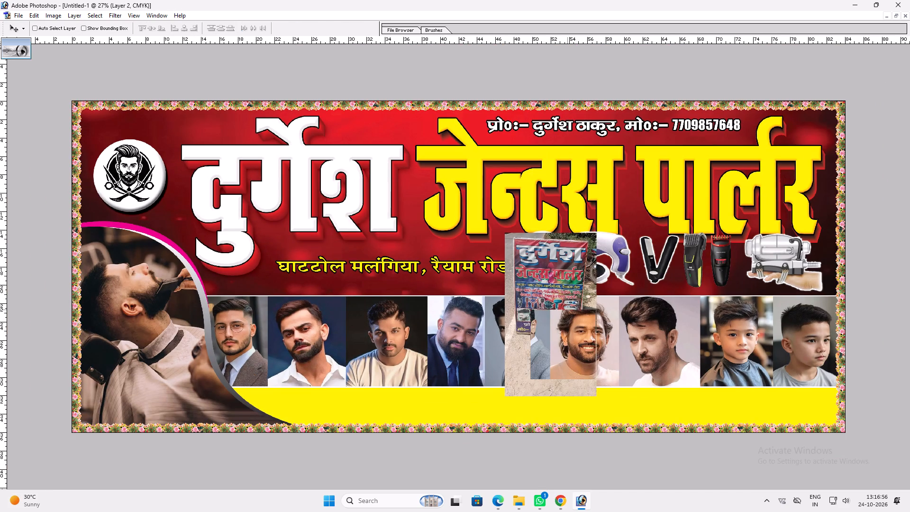
Move the yellow strip below the portraits down to the banner's bottom border.
{"action": "left_click", "coordinate": [540, 392], "text": "ctrl"}
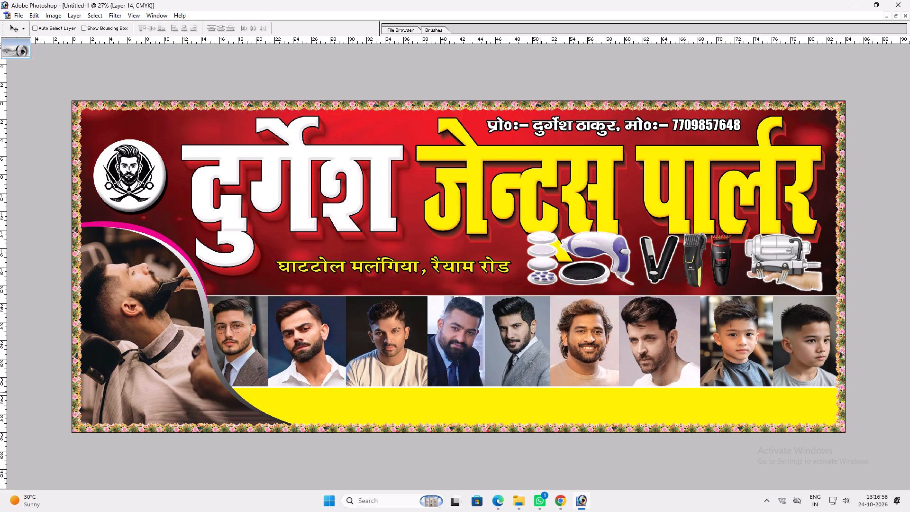
{"action": "left_click_drag", "start_coordinate": [540, 393], "coordinate": [539, 422]}
Move the portrait row down to the bottom border together with the red background panel on Layer 15.
{"action": "left_click", "coordinate": [561, 334], "text": "ctrl"}
{"action": "left_click_drag", "start_coordinate": [559, 333], "coordinate": [553, 364]}
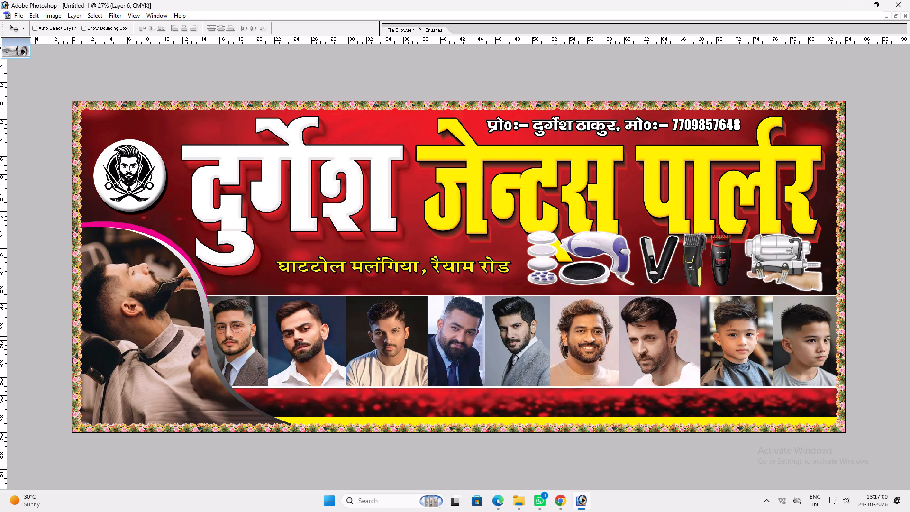
{"action": "left_click_drag", "start_coordinate": [553, 364], "coordinate": [552, 375]}
{"action": "key", "text": "ctrl+z"}
{"action": "right_click", "coordinate": [539, 319], "text": "ctrl+shift"}
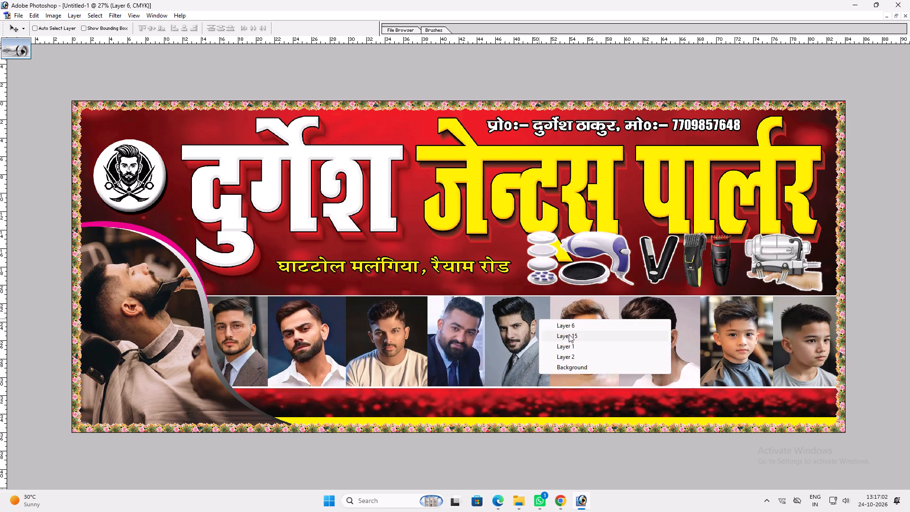
{"action": "left_click", "coordinate": [569, 334], "text": "ctrl+shift"}
{"action": "left_click_drag", "start_coordinate": [569, 335], "coordinate": [568, 376], "text": "shift"}
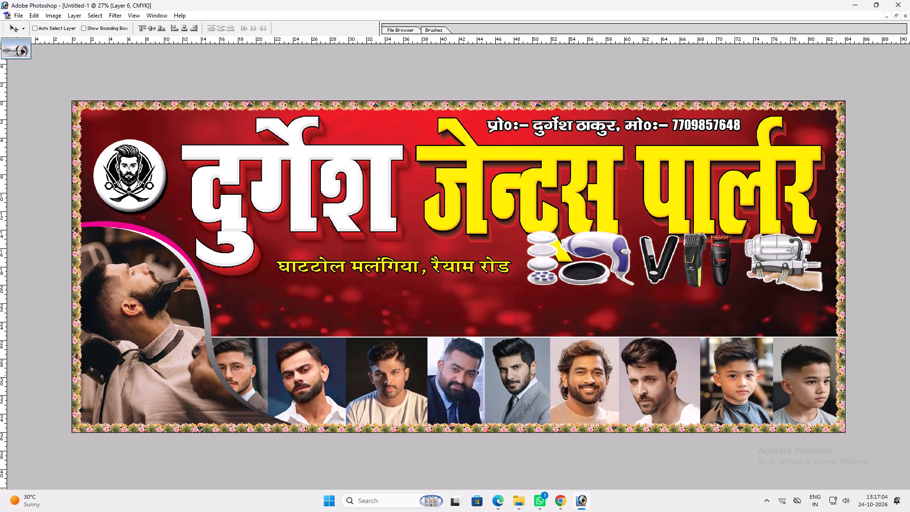
Move the salon tools down so they sit just above the portrait row.
{"action": "left_click", "coordinate": [617, 253], "text": "ctrl"}
{"action": "left_click_drag", "start_coordinate": [617, 253], "coordinate": [623, 304]}
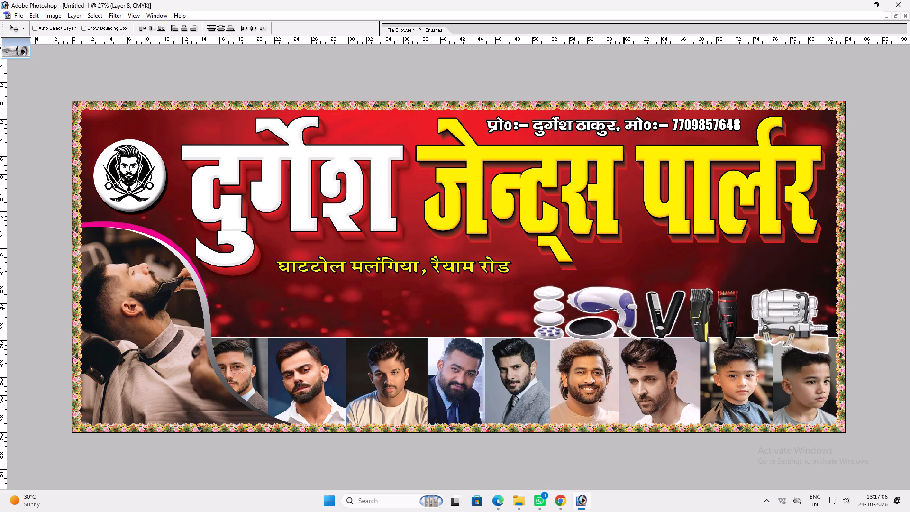
{"action": "left_click_drag", "start_coordinate": [623, 304], "coordinate": [622, 298]}
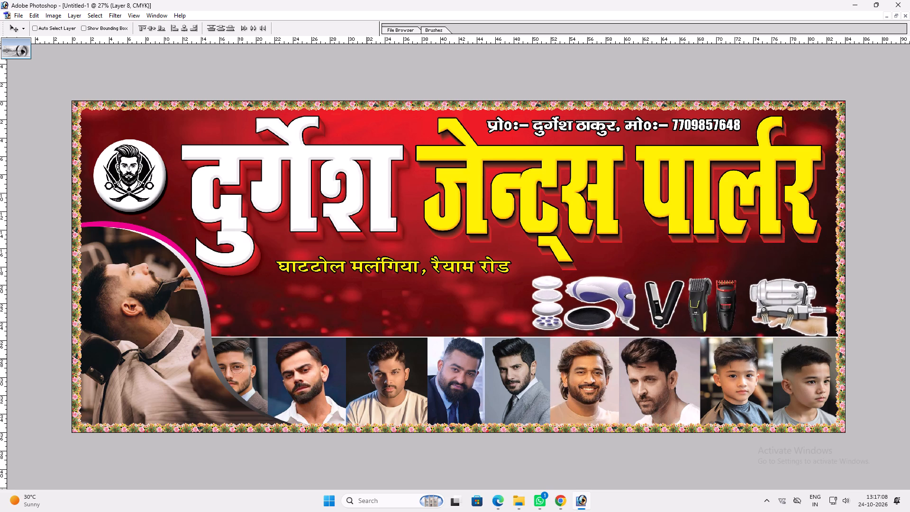
Narrow the portrait row by pulling in its left edge beside the curved barber photo.
{"action": "left_click", "coordinate": [367, 358], "text": "ctrl"}
{"action": "key", "text": "ctrl+t"}
{"action": "left_click_drag", "start_coordinate": [177, 353], "coordinate": [206, 352], "text": "shift"}
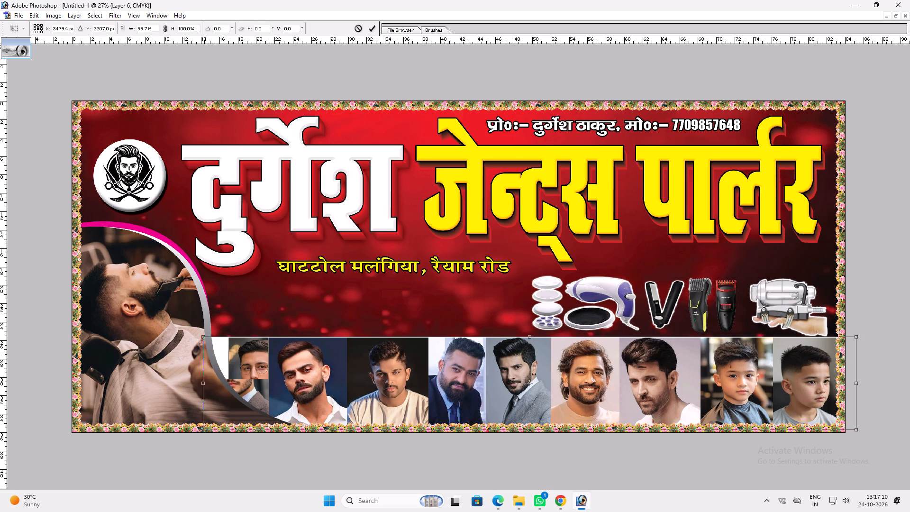
{"action": "left_click_drag", "start_coordinate": [206, 352], "coordinate": [190, 355], "text": "shift"}
{"action": "key", "text": "Return"}
{"action": "key", "text": "v"}
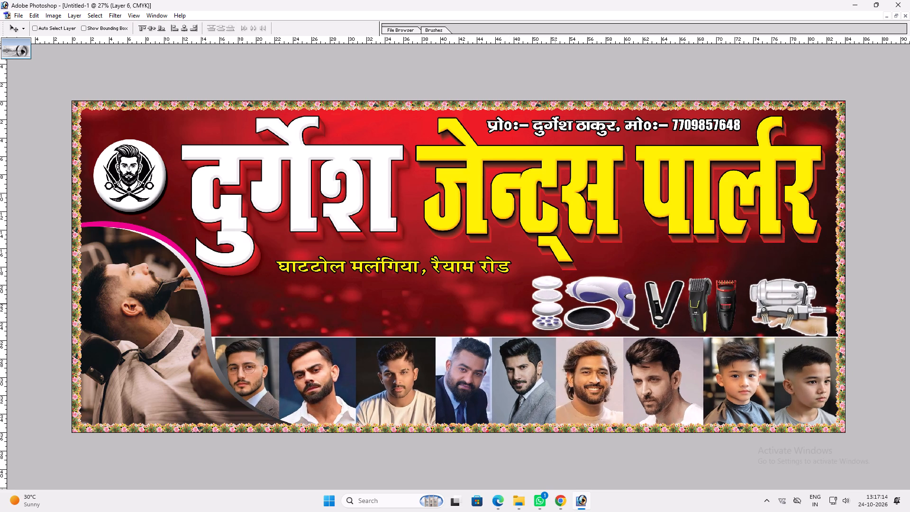
Shift the salon tools down over the portraits and stretch the yellow जेन्ट्स पार्लर title taller downward.
{"action": "left_click", "coordinate": [554, 304], "text": "ctrl"}
{"action": "left_click_drag", "start_coordinate": [550, 304], "coordinate": [550, 347]}
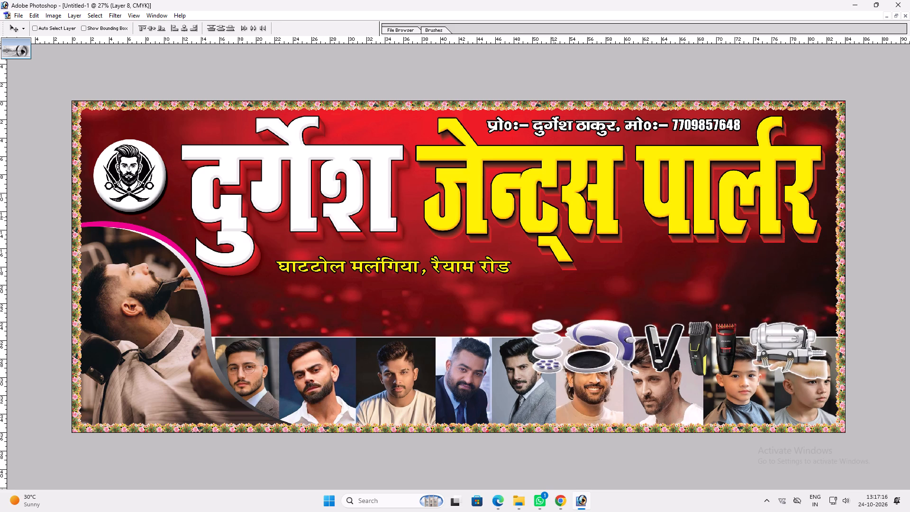
{"action": "right_click", "coordinate": [554, 217]}
{"action": "left_click", "coordinate": [564, 222]}
{"action": "key", "text": "ctrl+t"}
{"action": "left_click_drag", "start_coordinate": [691, 271], "coordinate": [691, 304], "text": "shift"}
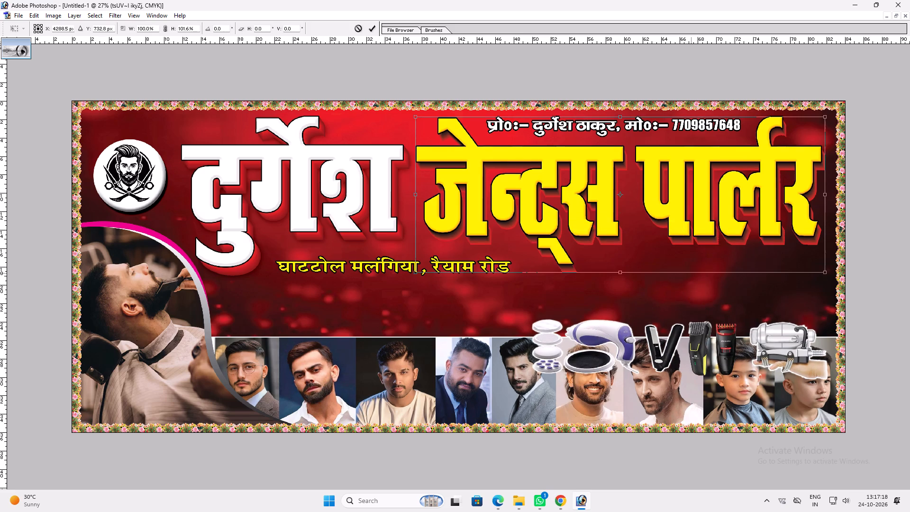
{"action": "left_click_drag", "start_coordinate": [691, 304], "coordinate": [691, 304], "text": "shift"}
{"action": "key", "text": "shift+Return"}
{"action": "key", "text": "v"}
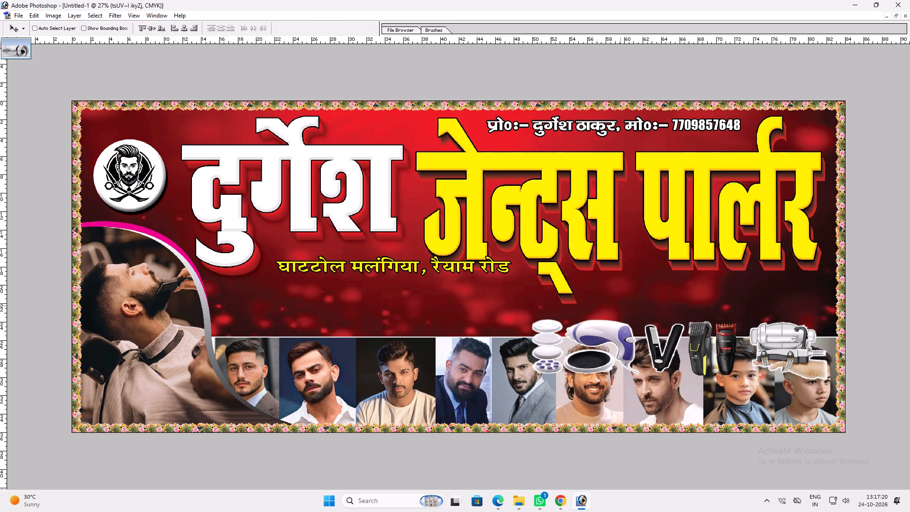
{"action": "key", "text": "v"}
{"action": "key", "text": "v"}
Delete the first portrait of the row, next to the curved barber photo.
{"action": "left_click", "coordinate": [316, 360], "text": "ctrl"}
{"action": "left_click", "coordinate": [316, 360]}
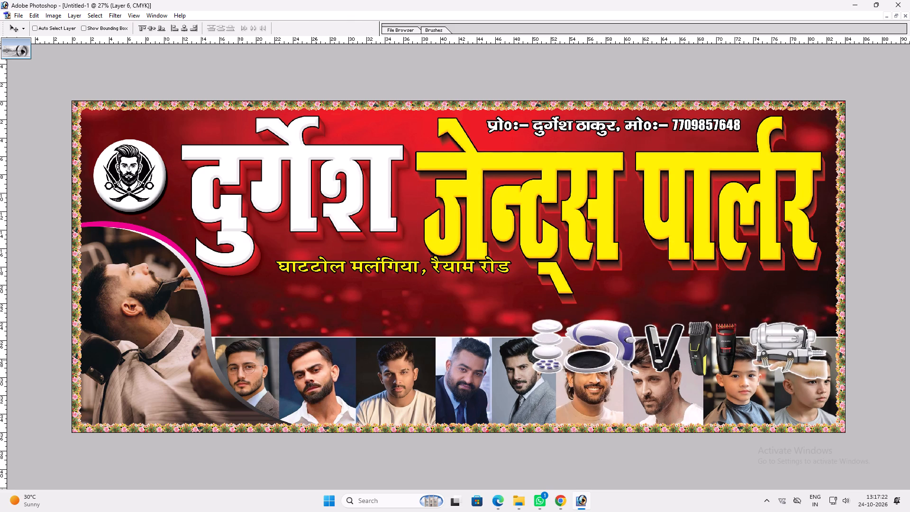
{"action": "left_click", "coordinate": [380, 383], "text": "ctrl"}
{"action": "left_click", "coordinate": [255, 364], "text": "ctrl"}
{"action": "key", "text": "m"}
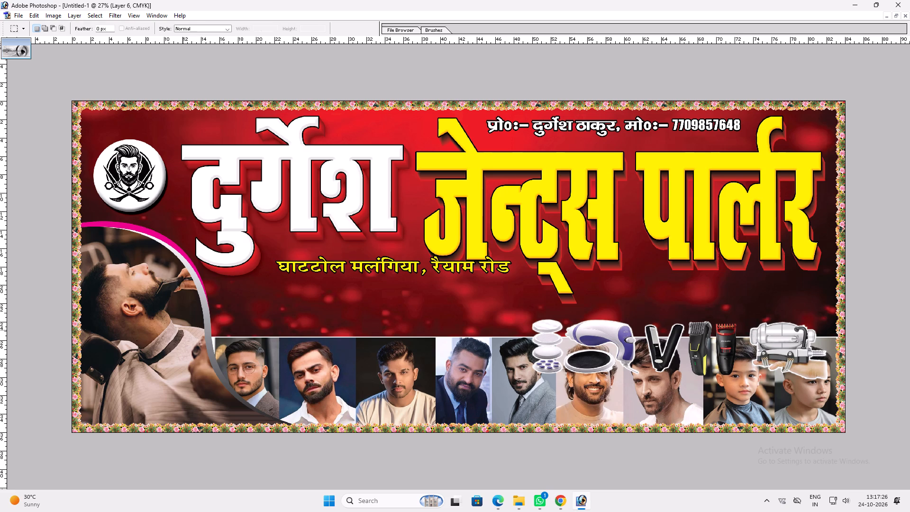
{"action": "left_click_drag", "start_coordinate": [183, 329], "coordinate": [279, 455]}
{"action": "left_click_drag", "start_coordinate": [279, 455], "coordinate": [279, 457]}
{"action": "key", "text": "Delete"}
{"action": "key", "text": "ctrl+d"}
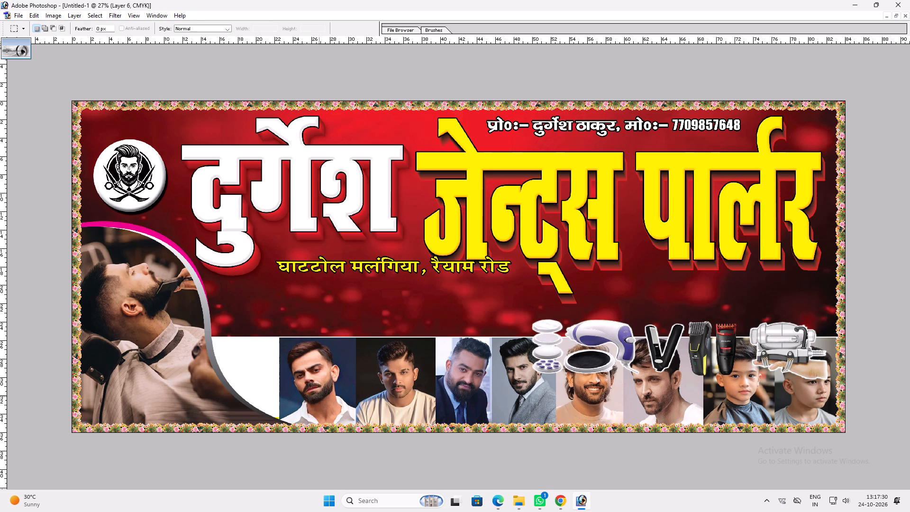
Delete the second, third and fourth portraits of the remaining row.
{"action": "left_click_drag", "start_coordinate": [357, 338], "coordinate": [369, 355]}
{"action": "left_click_drag", "start_coordinate": [369, 355], "coordinate": [555, 427]}
{"action": "key", "text": "Delete"}
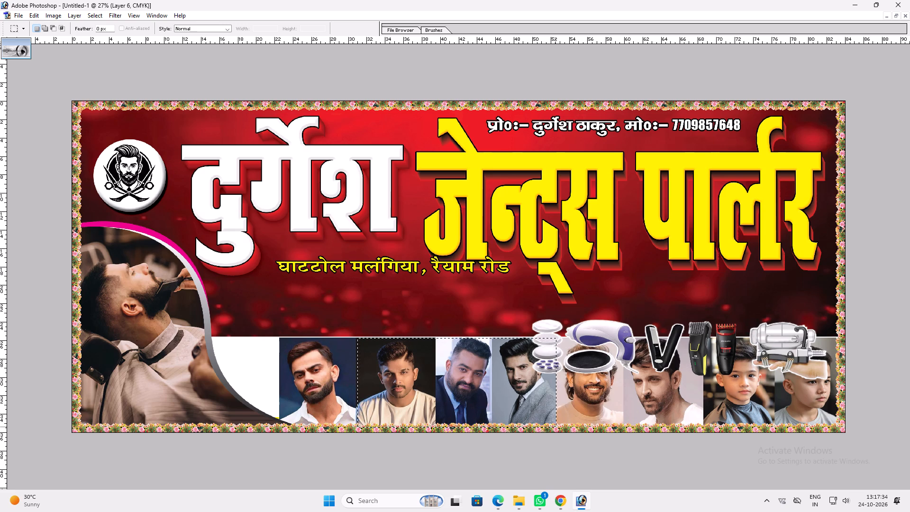
{"action": "key", "text": "ctrl+d"}
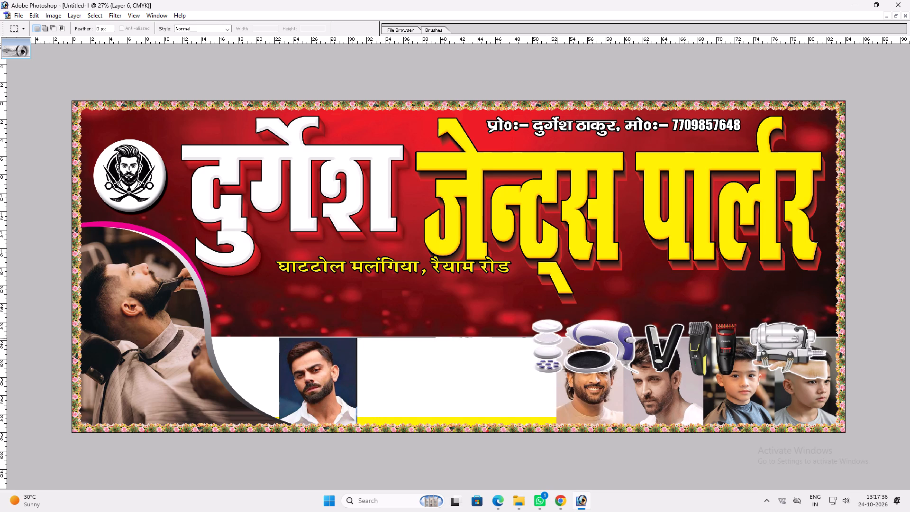
Move the last four portraits as a group up against the first remaining portrait, closing the gap.
{"action": "left_click_drag", "start_coordinate": [555, 337], "coordinate": [846, 431]}
{"action": "key", "text": "v"}
{"action": "left_click", "coordinate": [741, 410], "text": "ctrl"}
{"action": "left_click_drag", "start_coordinate": [741, 410], "coordinate": [562, 399], "text": "shift"}
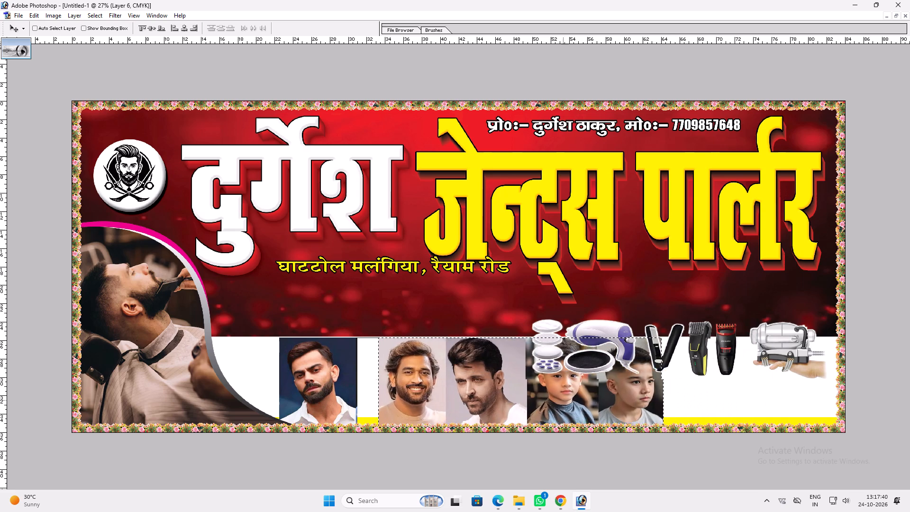
{"action": "left_click_drag", "start_coordinate": [562, 399], "coordinate": [542, 396], "text": "shift"}
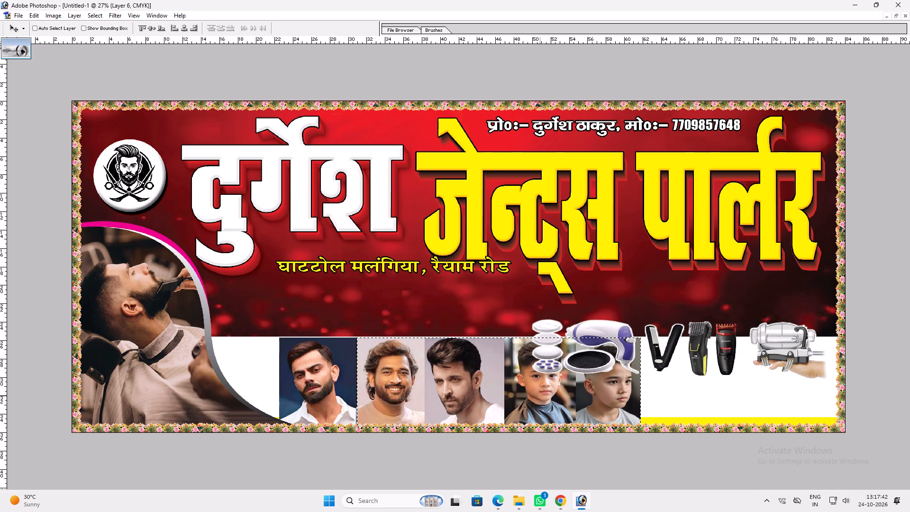
{"action": "key", "text": "ctrl+d"}
{"action": "key", "text": "v"}
{"action": "key", "text": "v"}
Move the salon tools back up to just above the portrait row.
{"action": "left_click", "coordinate": [613, 335], "text": "ctrl"}
{"action": "left_click_drag", "start_coordinate": [612, 332], "coordinate": [616, 293]}
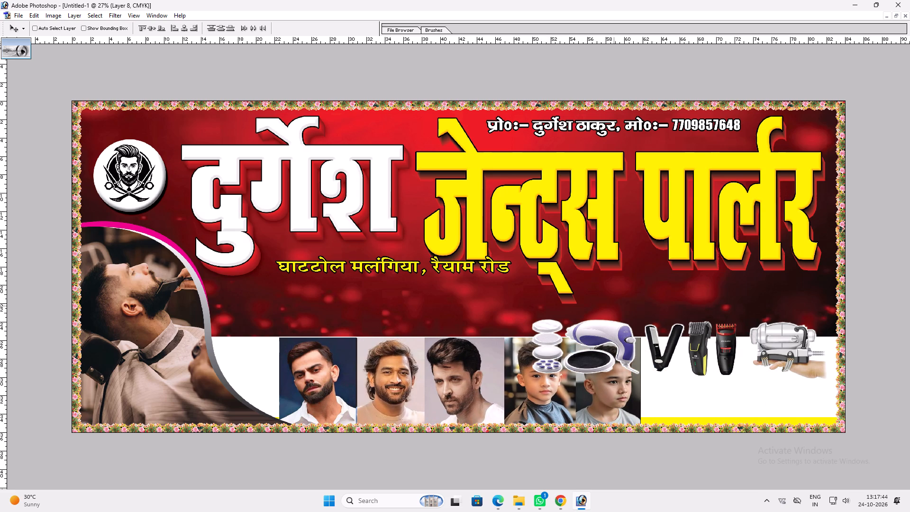
{"action": "left_click_drag", "start_coordinate": [616, 293], "coordinate": [616, 292]}
Switch to windowed view and close the Hair Cutting Saloon 6X2=1 Dstar.tif document.
{"action": "type", "text": "ff"}
{"action": "key", "text": "f"}
{"action": "left_click", "coordinate": [852, 191]}
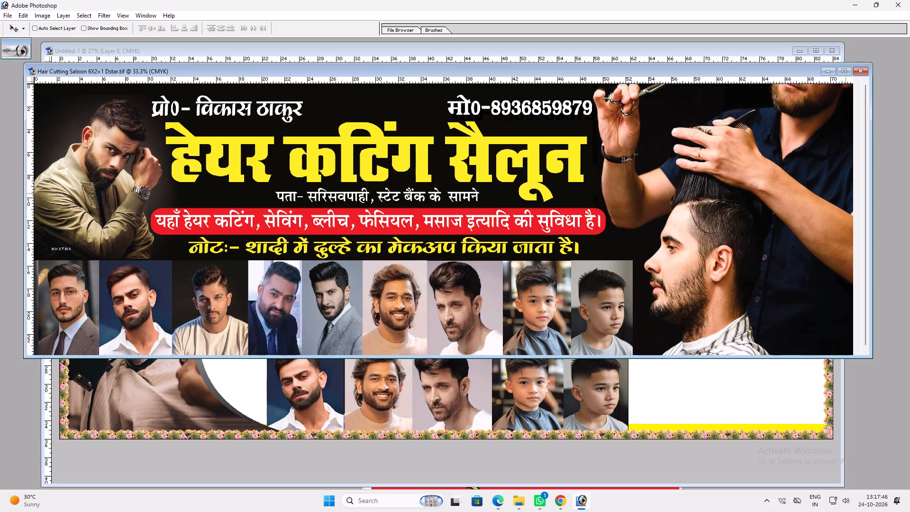
{"action": "key", "text": "ctrl+w"}
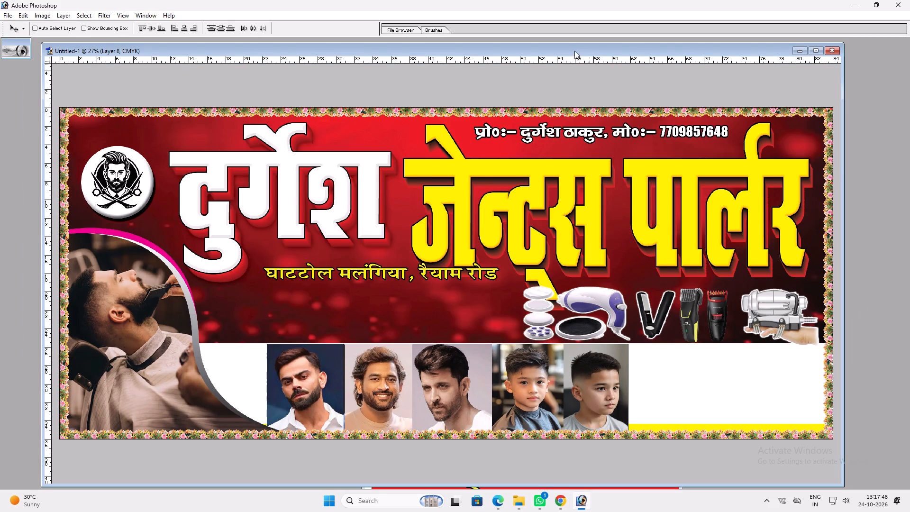
Move the banner's window aside and bring the ganga saloon 4x3= 1 pc dstarff.tif design to the front.
{"action": "left_click_drag", "start_coordinate": [574, 50], "coordinate": [876, 85]}
{"action": "left_click", "coordinate": [466, 57]}
{"action": "left_click", "coordinate": [458, 68]}
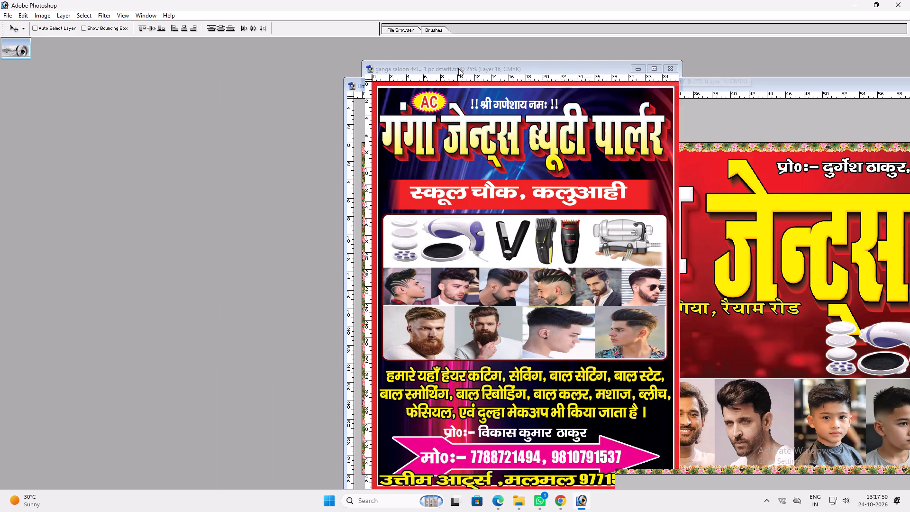
Copy the haircut photos on Layer 10 of the ganga saloon design into the banner, placing them over the portrait row.
{"action": "key", "text": "v"}
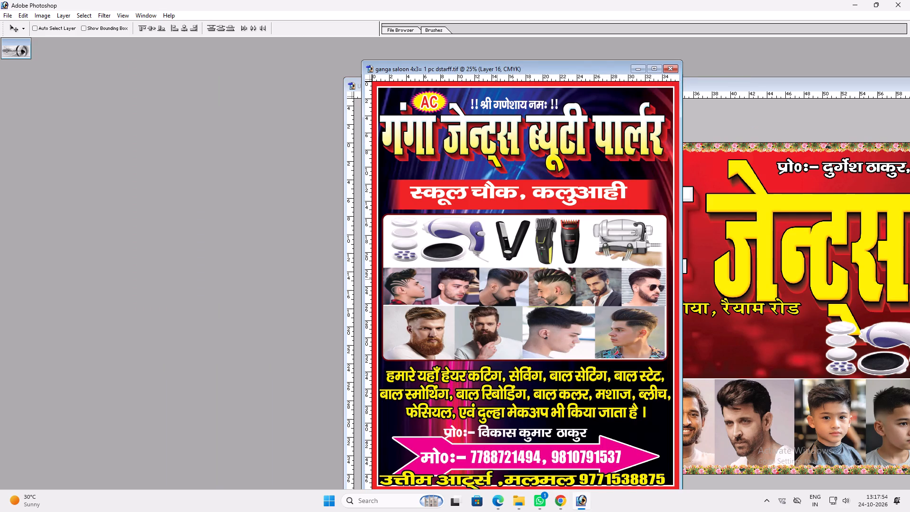
{"action": "right_click", "coordinate": [409, 289]}
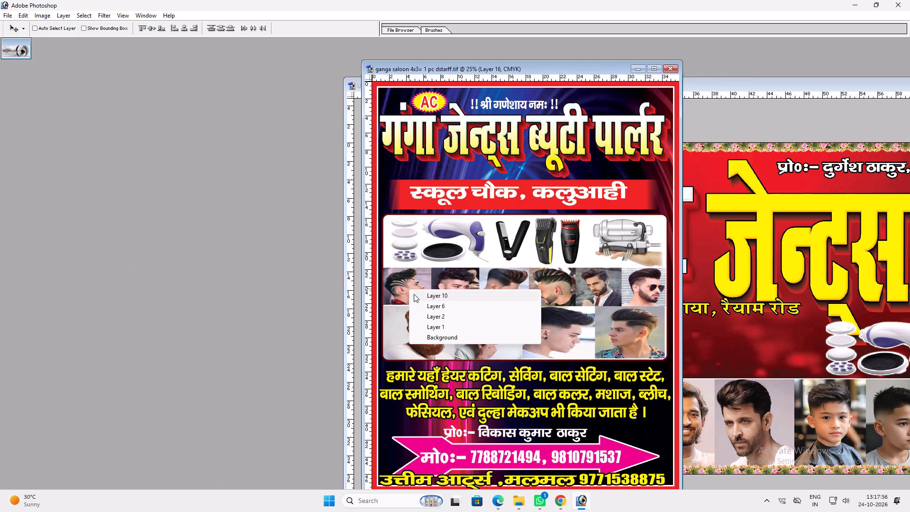
{"action": "left_click", "coordinate": [412, 293]}
{"action": "left_click_drag", "start_coordinate": [413, 287], "coordinate": [427, 292]}
{"action": "key", "text": "ctrl+z"}
{"action": "right_click", "coordinate": [411, 285], "text": "ctrl+shift"}
{"action": "left_click", "coordinate": [413, 290], "text": "ctrl+shift"}
{"action": "left_click_drag", "start_coordinate": [412, 286], "coordinate": [435, 296]}
{"action": "key", "text": "ctrl+z"}
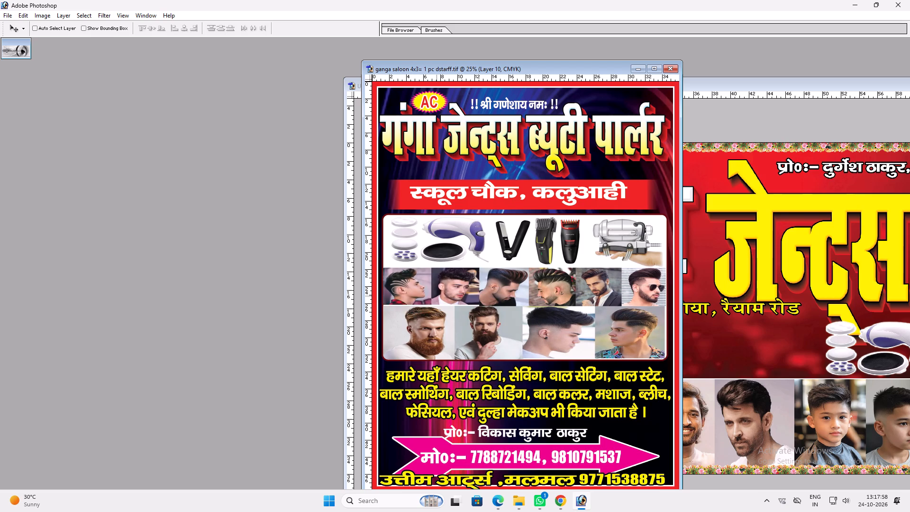
{"action": "left_click_drag", "start_coordinate": [433, 286], "coordinate": [770, 422]}
{"action": "left_click_drag", "start_coordinate": [762, 415], "coordinate": [743, 400]}
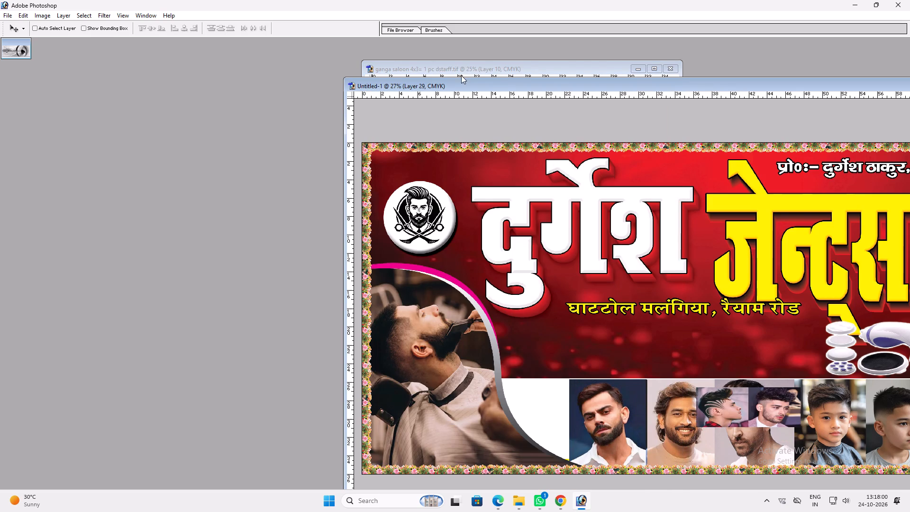
Copy the strip of four haircut photos from the ganga saloon design into the banner and maximise the banner's window.
{"action": "left_click", "coordinate": [461, 75]}
{"action": "left_click_drag", "start_coordinate": [457, 289], "coordinate": [475, 293]}
{"action": "key", "text": "ctrl+z"}
{"action": "left_click", "coordinate": [515, 276], "text": "ctrl"}
{"action": "left_click_drag", "start_coordinate": [510, 275], "coordinate": [539, 291]}
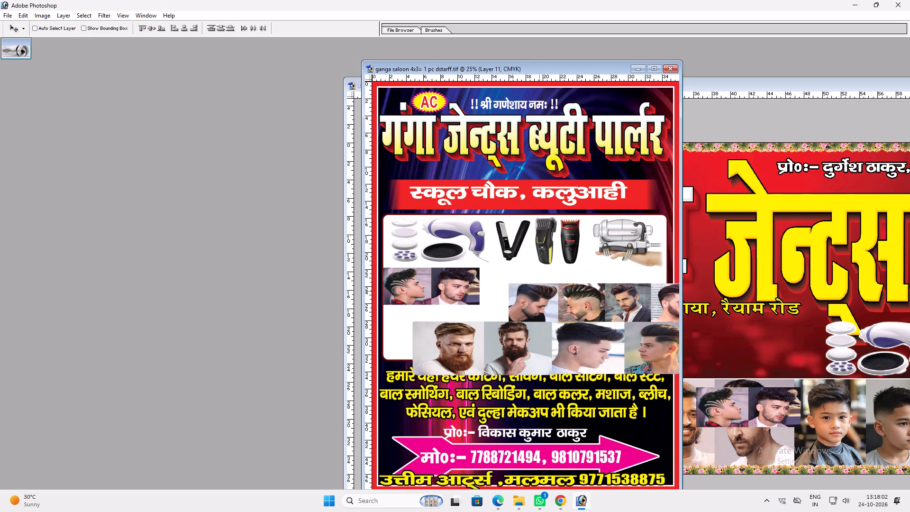
{"action": "key", "text": "ctrl+z"}
{"action": "right_click", "coordinate": [497, 274], "text": "ctrl+shift"}
{"action": "left_click_drag", "start_coordinate": [506, 277], "coordinate": [511, 280], "text": "ctrl+shift"}
{"action": "left_click_drag", "start_coordinate": [494, 280], "coordinate": [519, 293]}
{"action": "key", "text": "ctrl+z"}
{"action": "left_click", "coordinate": [595, 281], "text": "ctrl+shift"}
{"action": "left_click", "coordinate": [646, 285], "text": "ctrl+shift"}
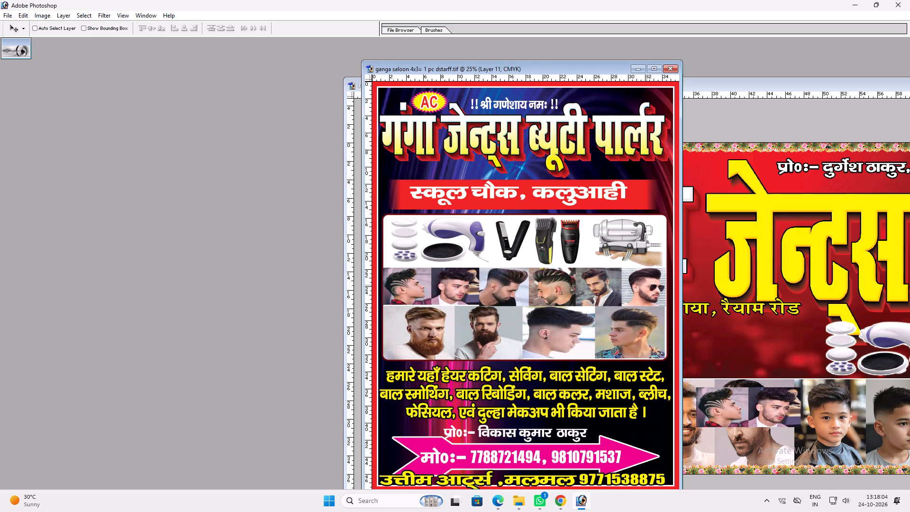
{"action": "left_click_drag", "start_coordinate": [645, 284], "coordinate": [627, 297]}
{"action": "key", "text": "ctrl+z"}
{"action": "left_click", "coordinate": [588, 280], "text": "ctrl+shift"}
{"action": "left_click_drag", "start_coordinate": [588, 279], "coordinate": [780, 345]}
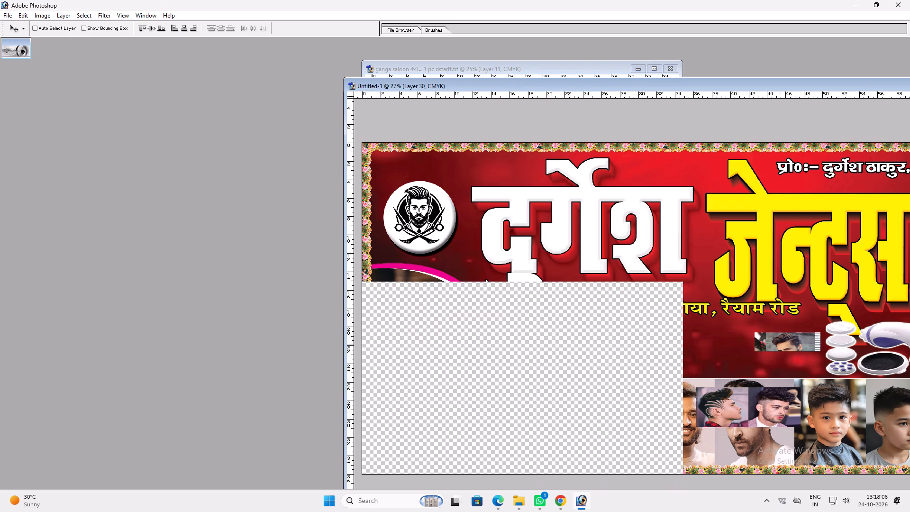
{"action": "triple_click", "coordinate": [646, 84]}
{"action": "key", "text": "v"}
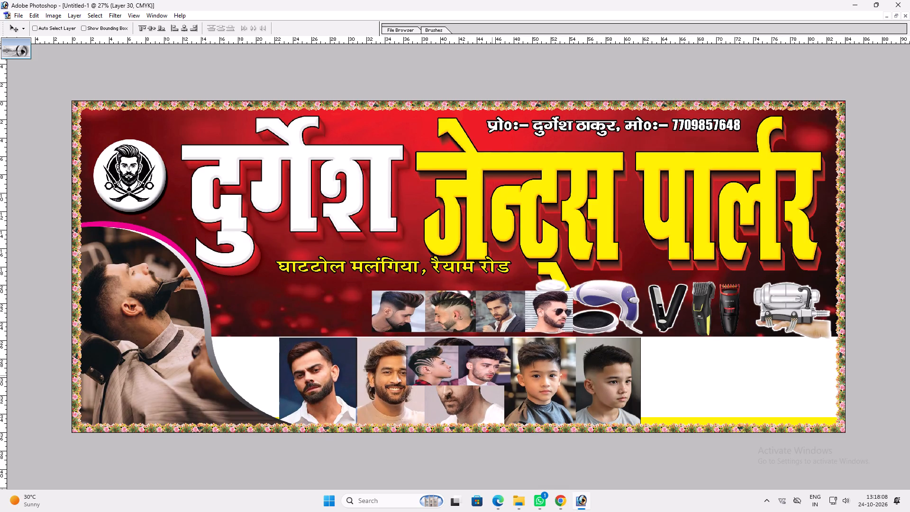
Move the portrait row left until its first portrait meets the curved edge of the barber-chair photo.
{"action": "left_click", "coordinate": [492, 375], "text": "ctrl"}
{"action": "left_click", "coordinate": [477, 399], "text": "ctrl"}
{"action": "left_click_drag", "start_coordinate": [479, 401], "coordinate": [417, 398]}
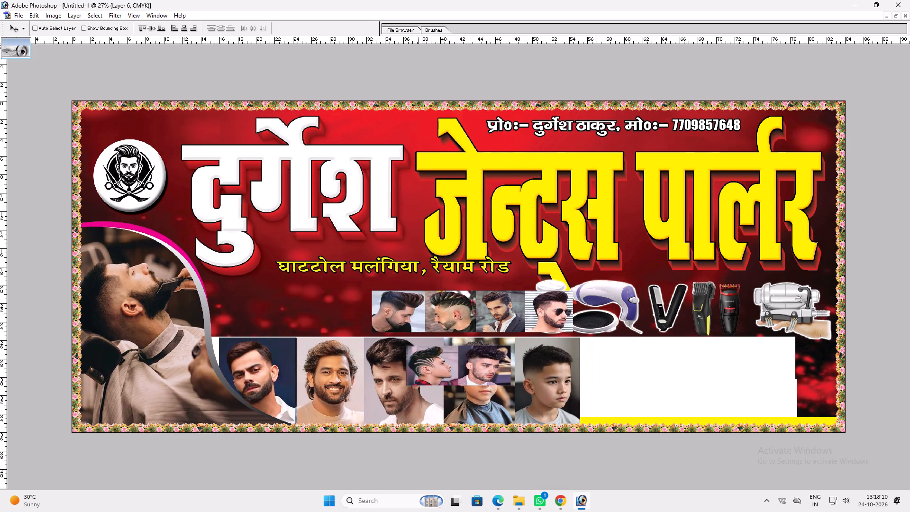
{"action": "left_click_drag", "start_coordinate": [417, 398], "coordinate": [411, 397]}
Widen the white panel behind the portraits until it reaches the banner's right floral border.
{"action": "right_click_drag", "start_coordinate": [624, 389], "coordinate": [633, 391]}
{"action": "left_click_drag", "start_coordinate": [641, 394], "coordinate": [647, 396]}
{"action": "right_click", "coordinate": [637, 386], "text": "ctrl+shift"}
{"action": "left_click_drag", "start_coordinate": [643, 388], "coordinate": [649, 391], "text": "ctrl+shift"}
{"action": "key", "text": "ctrl+t"}
{"action": "left_click_drag", "start_coordinate": [793, 369], "coordinate": [855, 368], "text": "shift"}
{"action": "key", "text": "shift+Return"}
{"action": "key", "text": "v"}
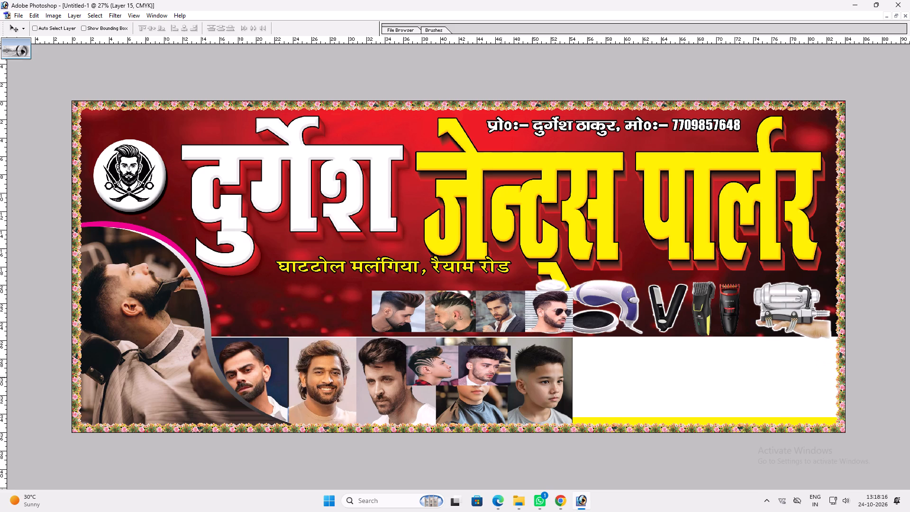
Place the pair of haircut photos beside the last boy's portrait at the panel's bottom and stretch their height to 121.4%.
{"action": "right_click", "coordinate": [488, 369]}
{"action": "left_click_drag", "start_coordinate": [504, 372], "coordinate": [512, 374]}
{"action": "left_click_drag", "start_coordinate": [475, 365], "coordinate": [640, 405]}
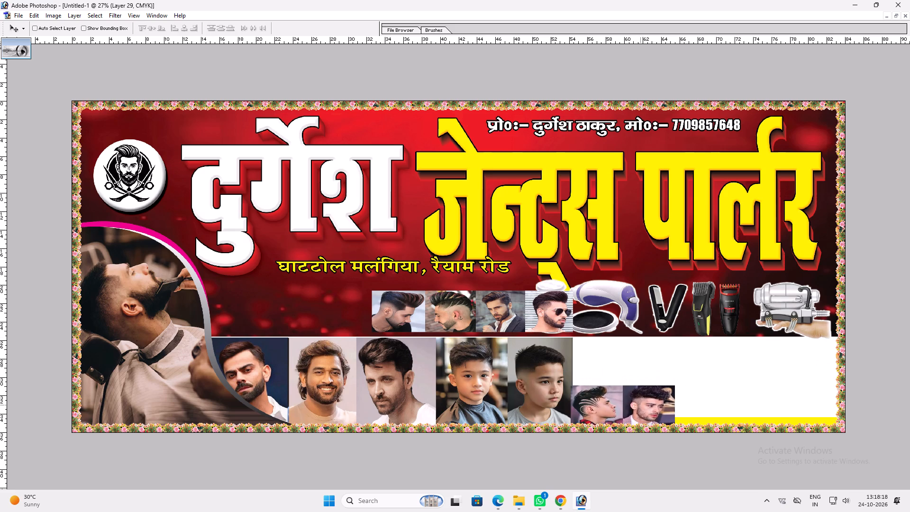
{"action": "left_click_drag", "start_coordinate": [640, 405], "coordinate": [641, 405]}
{"action": "key", "text": "ctrl+t"}
{"action": "left_click_drag", "start_coordinate": [629, 386], "coordinate": [630, 377], "text": "ctrl"}
{"action": "key", "text": "shift+Return"}
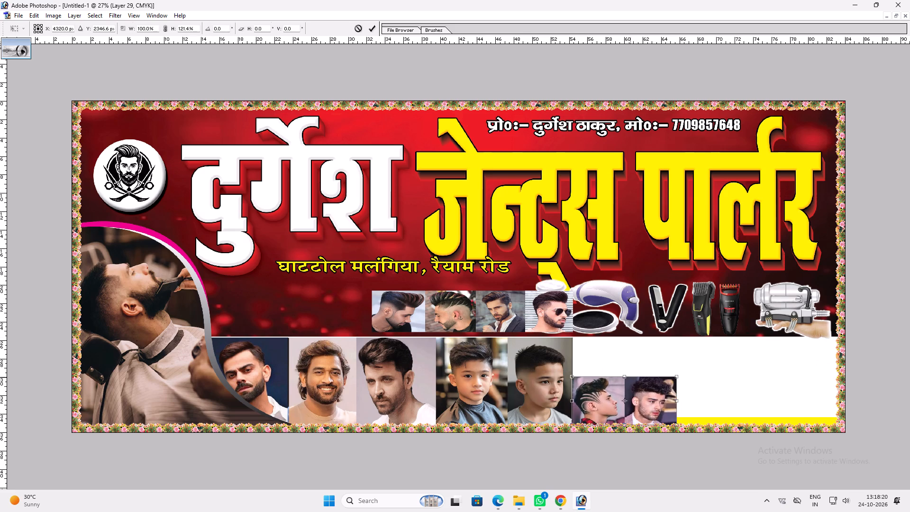
{"action": "key", "text": "v"}
Move the strip of four haircut photos onto the white panel, directly above the pair of haircut photos.
{"action": "left_click", "coordinate": [495, 309], "text": "ctrl"}
{"action": "left_click_drag", "start_coordinate": [494, 308], "coordinate": [687, 268]}
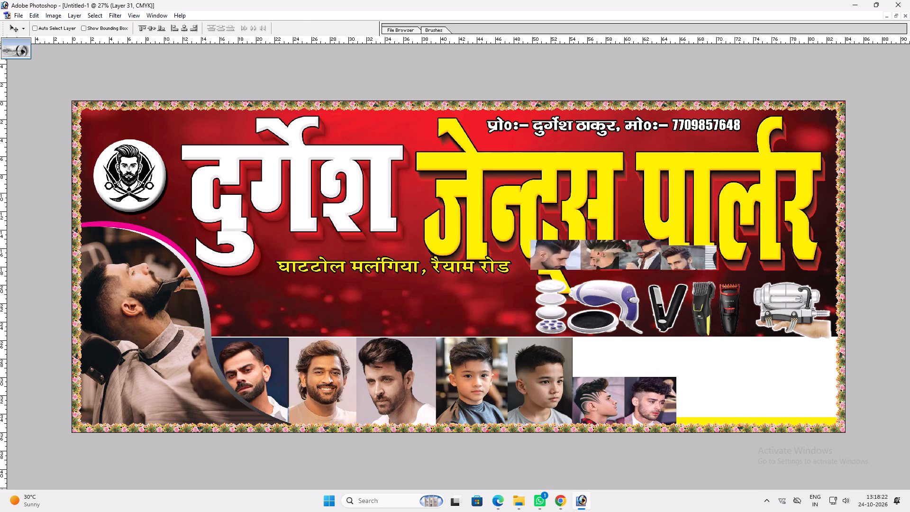
{"action": "left_click_drag", "start_coordinate": [687, 268], "coordinate": [695, 354]}
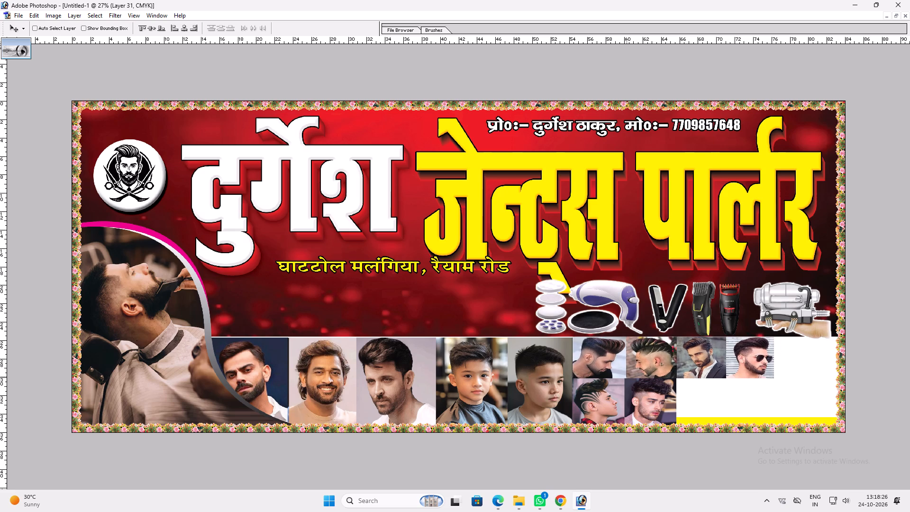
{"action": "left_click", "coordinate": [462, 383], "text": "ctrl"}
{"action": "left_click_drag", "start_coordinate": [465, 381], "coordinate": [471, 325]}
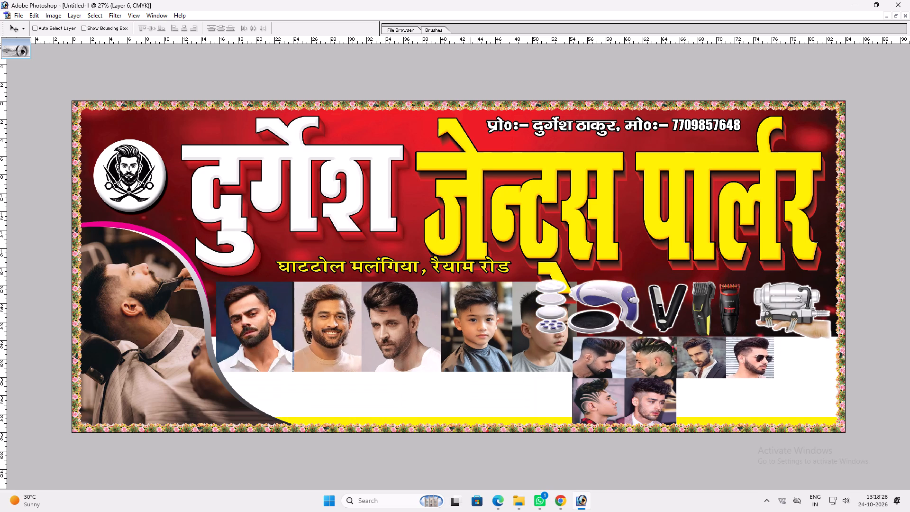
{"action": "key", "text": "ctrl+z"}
Raise the portrait row above the white panel and delete the second and third men's portraits from it.
{"action": "left_click", "coordinate": [337, 367], "text": "ctrl"}
{"action": "left_click_drag", "start_coordinate": [337, 367], "coordinate": [345, 364]}
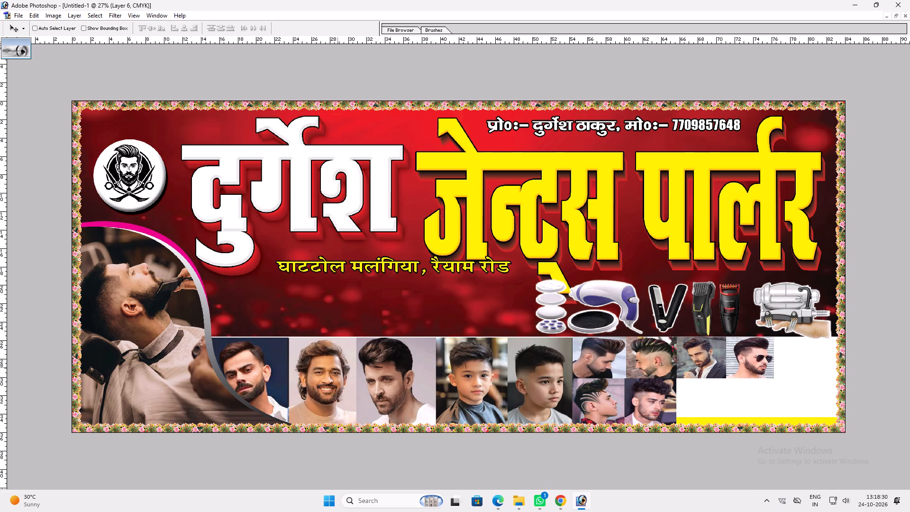
{"action": "left_click_drag", "start_coordinate": [345, 364], "coordinate": [346, 364]}
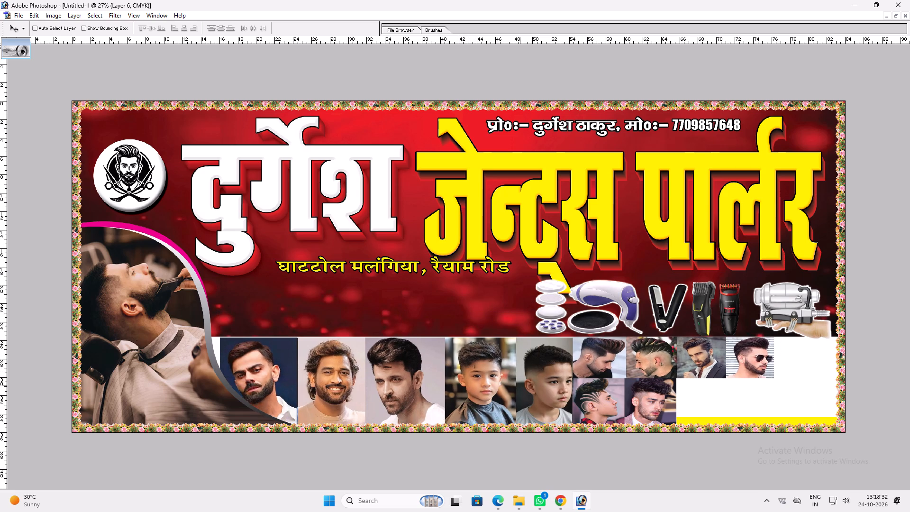
{"action": "left_click", "coordinate": [520, 385], "text": "ctrl"}
{"action": "left_click_drag", "start_coordinate": [520, 384], "coordinate": [513, 326]}
{"action": "key", "text": "m"}
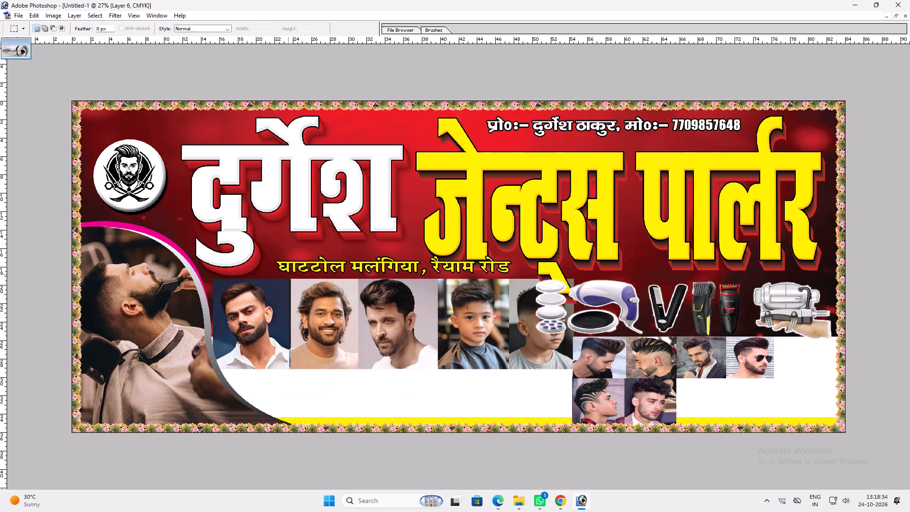
{"action": "left_click_drag", "start_coordinate": [290, 273], "coordinate": [437, 387]}
{"action": "key", "text": "Delete"}
{"action": "key", "text": "ctrl+d"}
Shift the remaining portraits left, clear of the salon tools, and delete the first boy's portrait.
{"action": "key", "text": "v"}
{"action": "left_click", "coordinate": [482, 342], "text": "ctrl"}
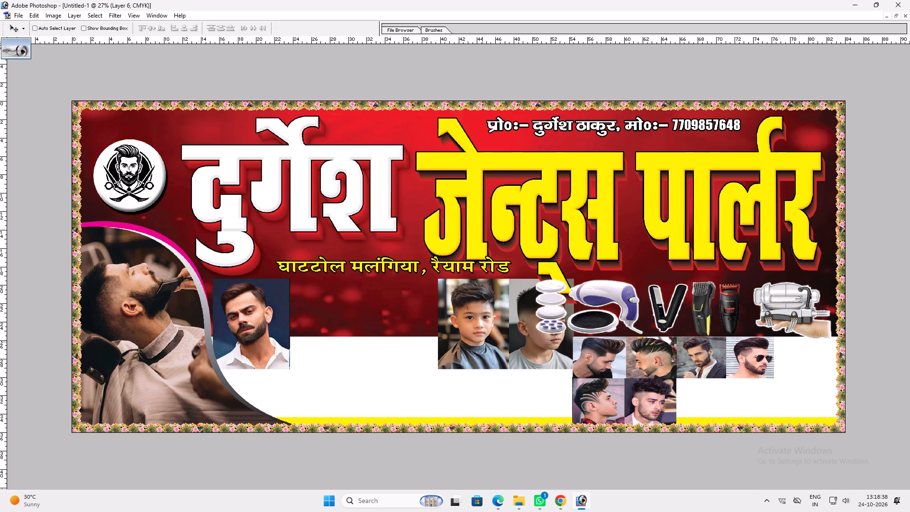
{"action": "left_click_drag", "start_coordinate": [481, 341], "coordinate": [409, 349]}
{"action": "key", "text": "m"}
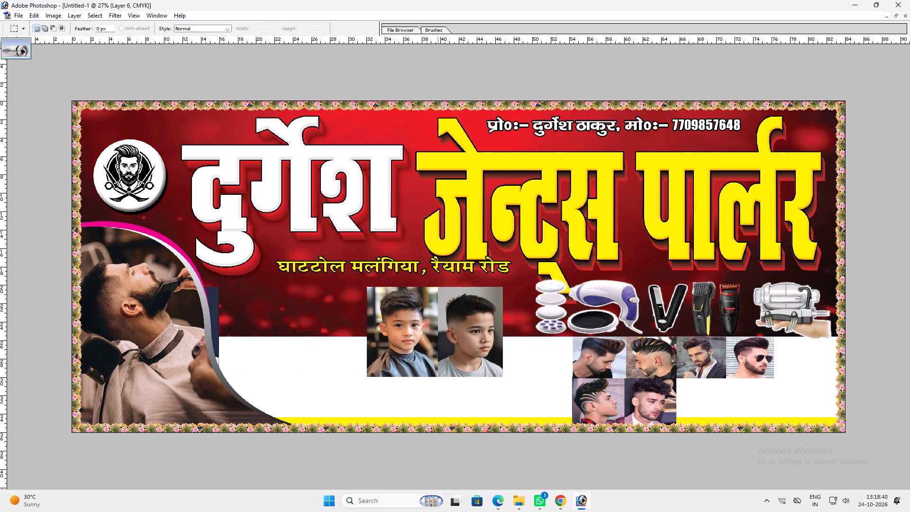
{"action": "left_click_drag", "start_coordinate": [435, 268], "coordinate": [517, 393]}
{"action": "key", "text": "ctrl+d"}
{"action": "left_click_drag", "start_coordinate": [355, 260], "coordinate": [431, 423]}
{"action": "left_click_drag", "start_coordinate": [431, 423], "coordinate": [438, 432]}
{"action": "key", "text": "Delete"}
{"action": "key", "text": "ctrl+d"}
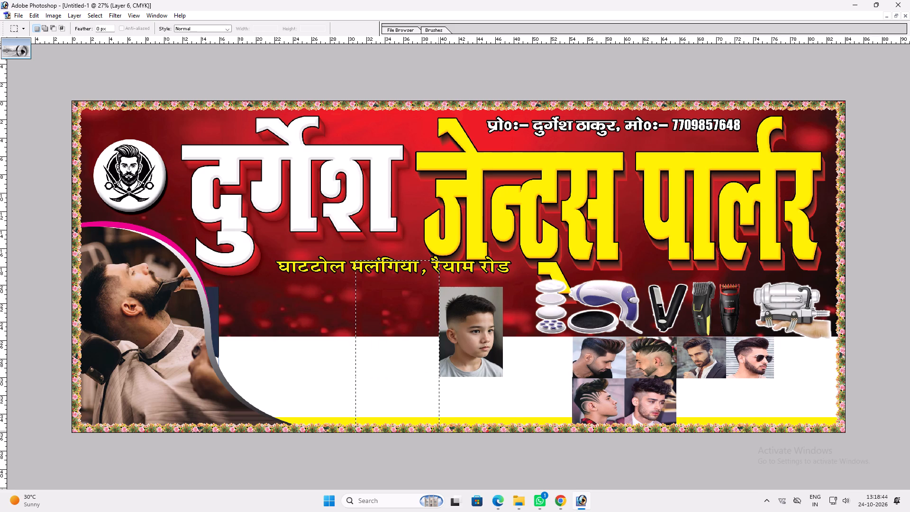
Move the remaining portrait layer down so the man's portrait fits the white panel's height beside the curved photo.
{"action": "key", "text": "v"}
{"action": "key", "text": "v"}
{"action": "left_click", "coordinate": [473, 343]}
{"action": "left_click_drag", "start_coordinate": [471, 341], "coordinate": [594, 348]}
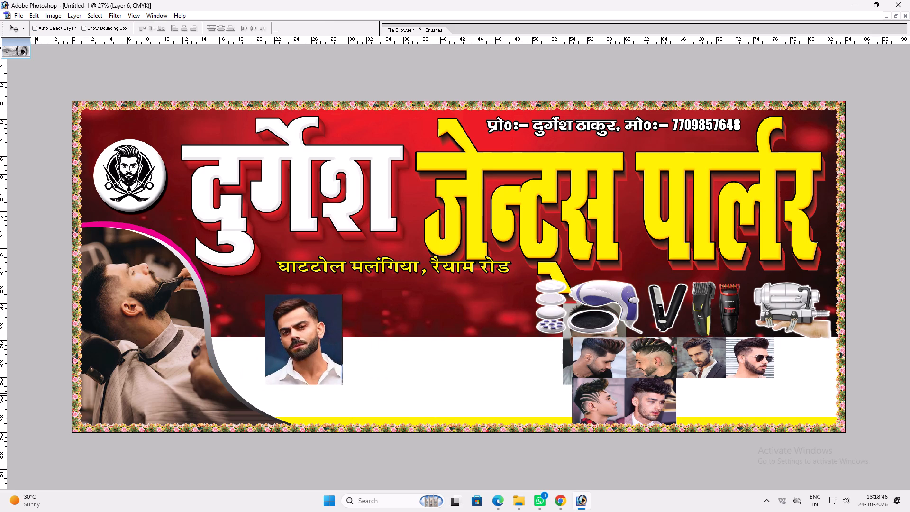
{"action": "right_click_drag", "start_coordinate": [289, 351], "coordinate": [297, 351]}
{"action": "left_click", "coordinate": [314, 360]}
{"action": "right_click", "coordinate": [310, 350], "text": "ctrl+shift"}
{"action": "left_click", "coordinate": [325, 359], "text": "ctrl+shift"}
{"action": "left_click_drag", "start_coordinate": [328, 357], "coordinate": [295, 396]}
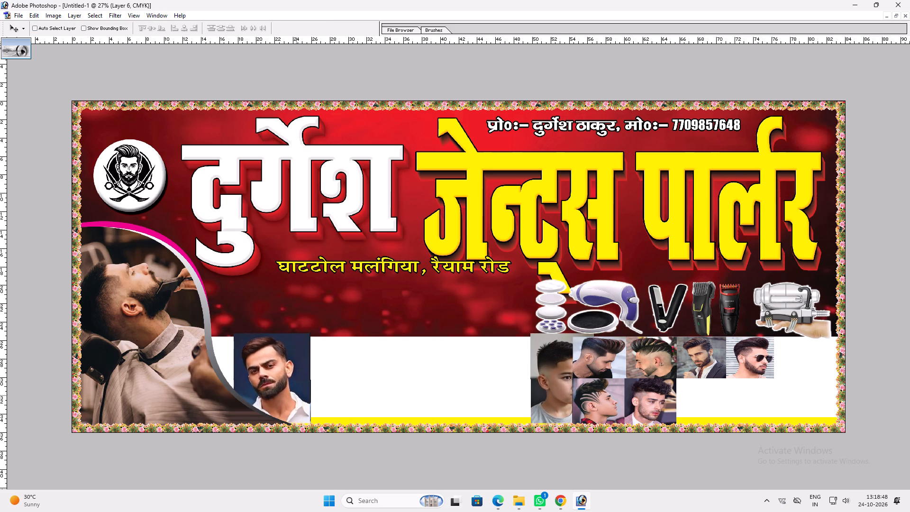
{"action": "left_click_drag", "start_coordinate": [295, 396], "coordinate": [315, 400]}
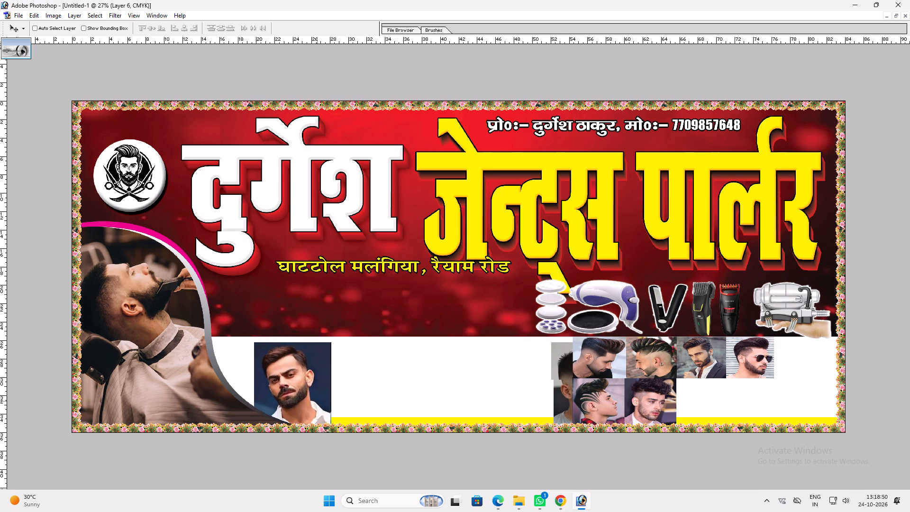
{"action": "left_click_drag", "start_coordinate": [315, 400], "coordinate": [340, 403]}
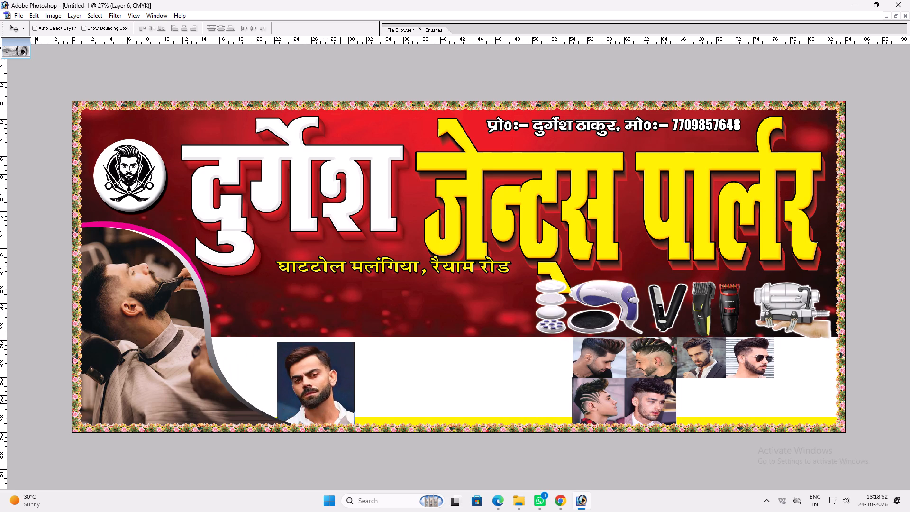
{"action": "left_click_drag", "start_coordinate": [340, 403], "coordinate": [339, 398]}
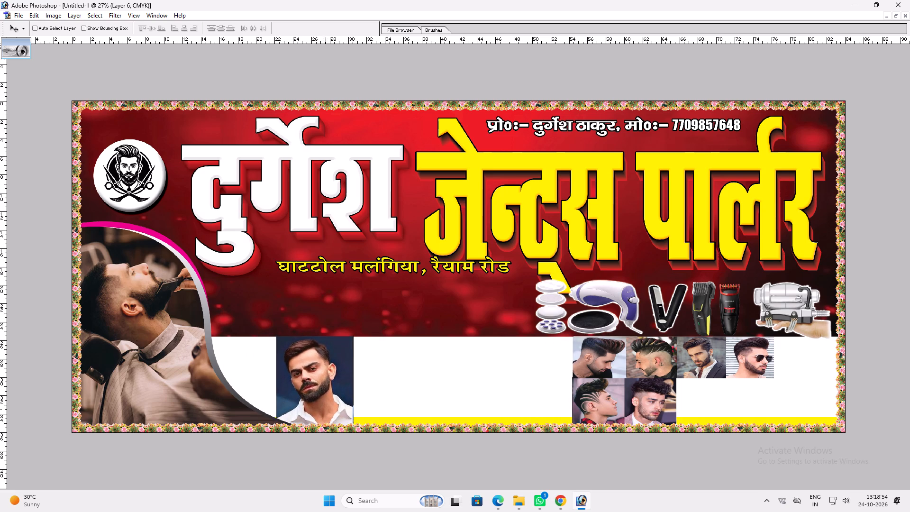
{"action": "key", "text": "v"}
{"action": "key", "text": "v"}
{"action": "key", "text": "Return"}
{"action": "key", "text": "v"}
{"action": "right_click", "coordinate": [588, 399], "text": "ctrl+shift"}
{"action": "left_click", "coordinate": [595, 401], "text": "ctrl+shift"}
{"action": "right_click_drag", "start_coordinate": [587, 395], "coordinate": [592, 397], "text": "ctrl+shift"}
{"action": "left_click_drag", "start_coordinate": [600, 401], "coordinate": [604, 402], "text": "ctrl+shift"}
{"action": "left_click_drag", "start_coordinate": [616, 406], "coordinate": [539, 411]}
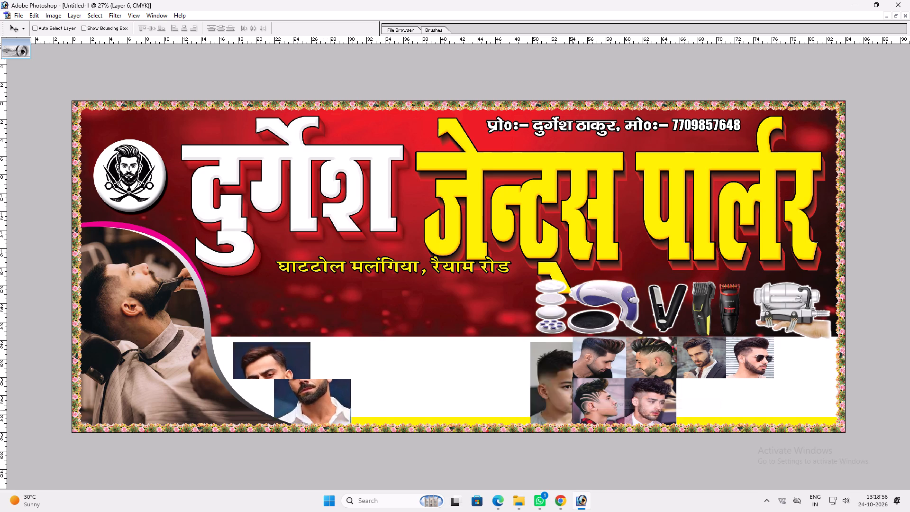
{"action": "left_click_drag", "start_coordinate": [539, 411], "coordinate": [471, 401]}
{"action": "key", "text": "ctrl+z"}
Shift the portrait layer left, then cut the remaining boy's portrait and paste it onto its own layer.
{"action": "left_click_drag", "start_coordinate": [610, 402], "coordinate": [562, 396]}
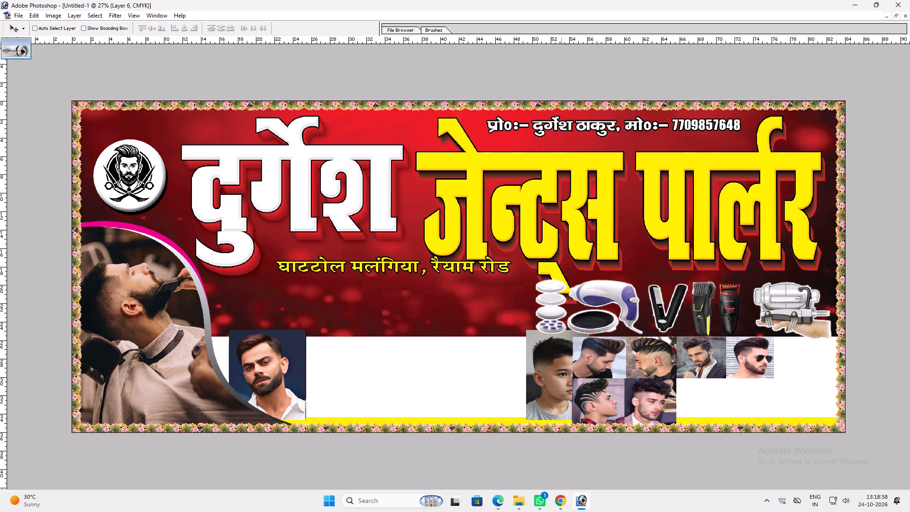
{"action": "key", "text": "m"}
{"action": "left_click_drag", "start_coordinate": [515, 311], "coordinate": [605, 444]}
{"action": "key", "text": "ctrl+x"}
{"action": "key", "text": "ctrl+v"}
{"action": "key", "text": "Return"}
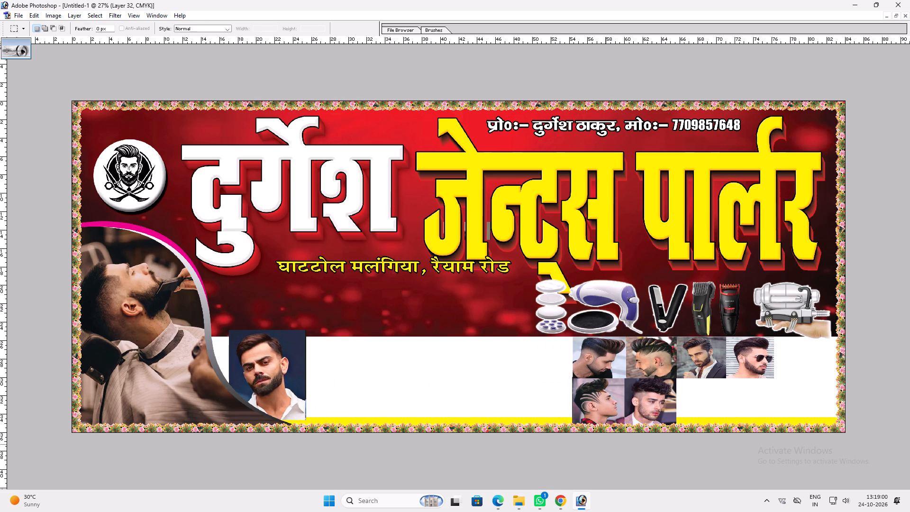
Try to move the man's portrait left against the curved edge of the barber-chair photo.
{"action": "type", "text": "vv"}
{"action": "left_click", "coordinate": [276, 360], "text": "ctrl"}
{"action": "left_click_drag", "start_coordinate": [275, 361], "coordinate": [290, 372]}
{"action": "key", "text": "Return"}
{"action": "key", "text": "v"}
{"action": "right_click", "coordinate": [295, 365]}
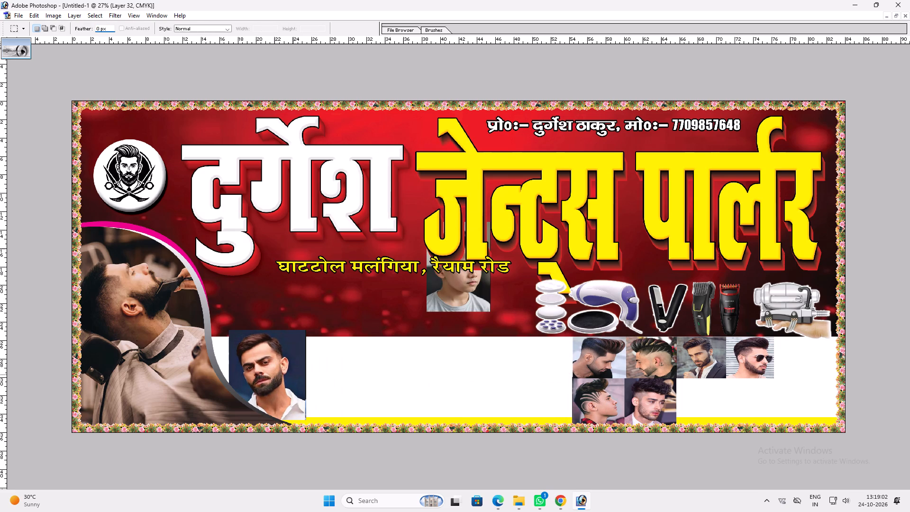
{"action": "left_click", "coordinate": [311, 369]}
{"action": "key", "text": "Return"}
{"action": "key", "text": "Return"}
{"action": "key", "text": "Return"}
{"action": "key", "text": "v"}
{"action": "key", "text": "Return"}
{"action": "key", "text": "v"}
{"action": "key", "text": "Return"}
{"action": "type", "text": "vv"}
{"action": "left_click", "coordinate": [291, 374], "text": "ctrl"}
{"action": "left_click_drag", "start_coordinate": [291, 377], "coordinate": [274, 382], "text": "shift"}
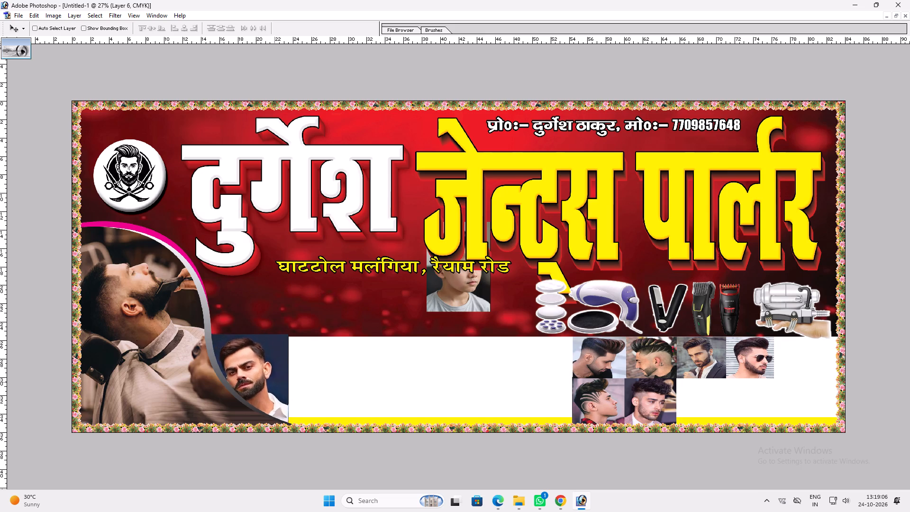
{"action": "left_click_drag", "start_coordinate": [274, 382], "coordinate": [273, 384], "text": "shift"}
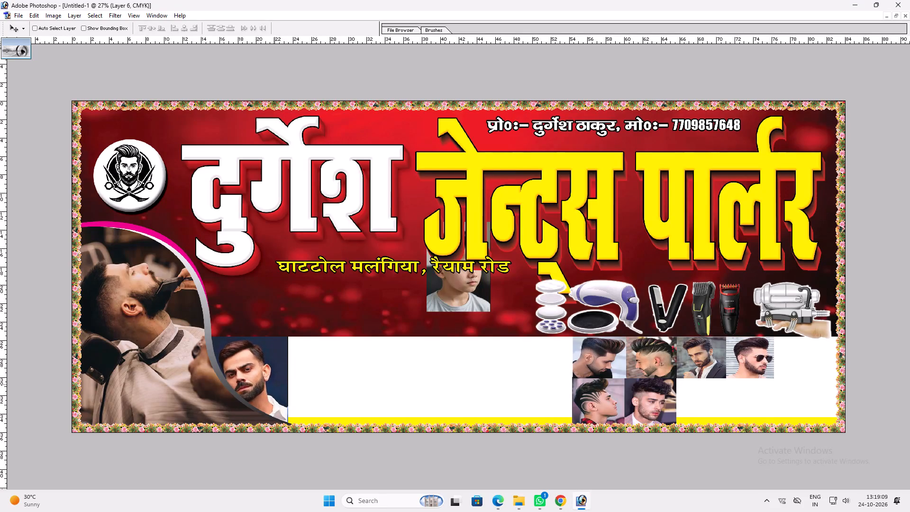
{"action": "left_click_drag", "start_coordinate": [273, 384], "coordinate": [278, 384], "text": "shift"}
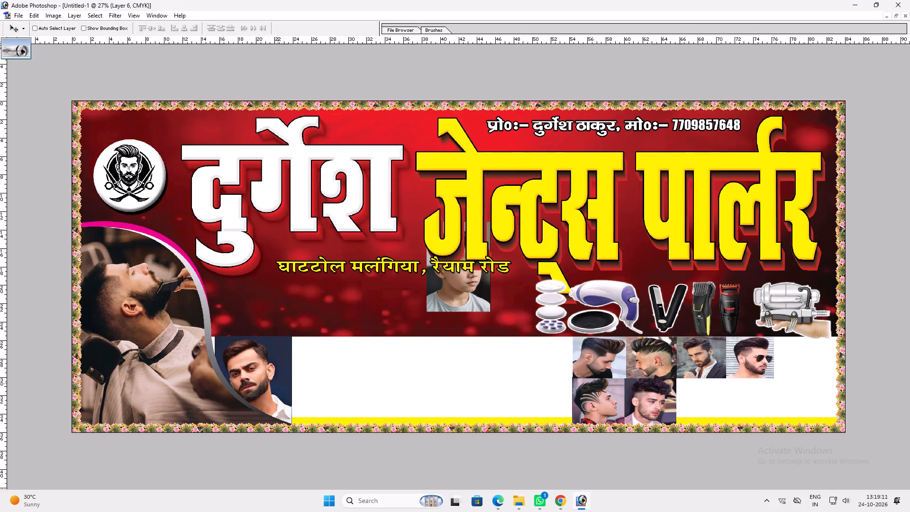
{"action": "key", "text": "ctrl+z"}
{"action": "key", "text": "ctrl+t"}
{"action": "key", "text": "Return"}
Stretch the man's portrait background left to the curved photo and lower the portrait to fit the white panel.
{"action": "key", "text": "v"}
{"action": "left_click", "coordinate": [240, 369], "text": "ctrl"}
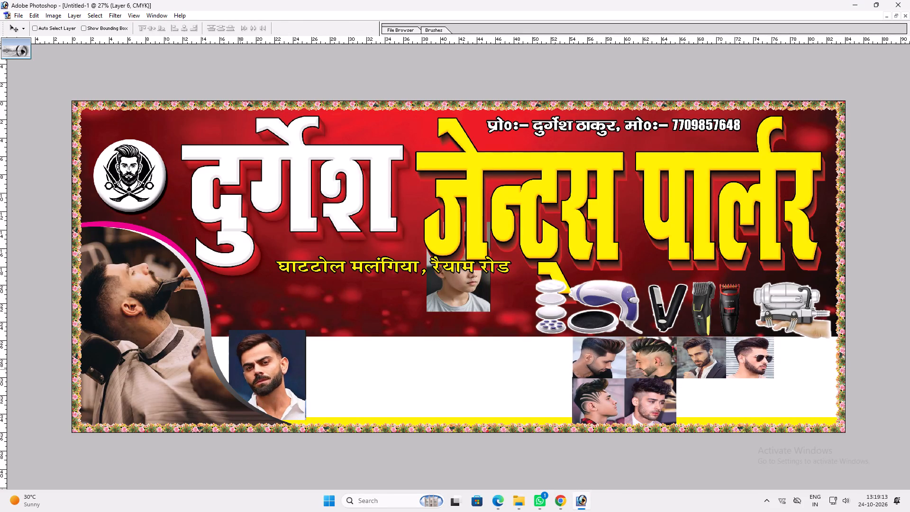
{"action": "key", "text": "m"}
{"action": "left_click_drag", "start_coordinate": [231, 329], "coordinate": [231, 344]}
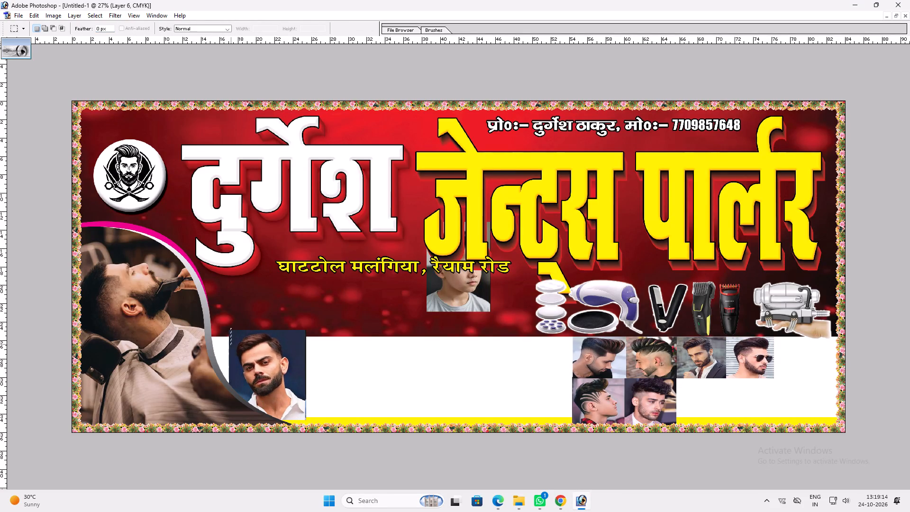
{"action": "left_click_drag", "start_coordinate": [231, 344], "coordinate": [233, 391]}
{"action": "key", "text": "ctrl+t"}
{"action": "left_click_drag", "start_coordinate": [229, 380], "coordinate": [193, 379]}
{"action": "key", "text": "Return"}
{"action": "key", "text": "ctrl+d"}
{"action": "key", "text": "v"}
{"action": "key", "text": "v"}
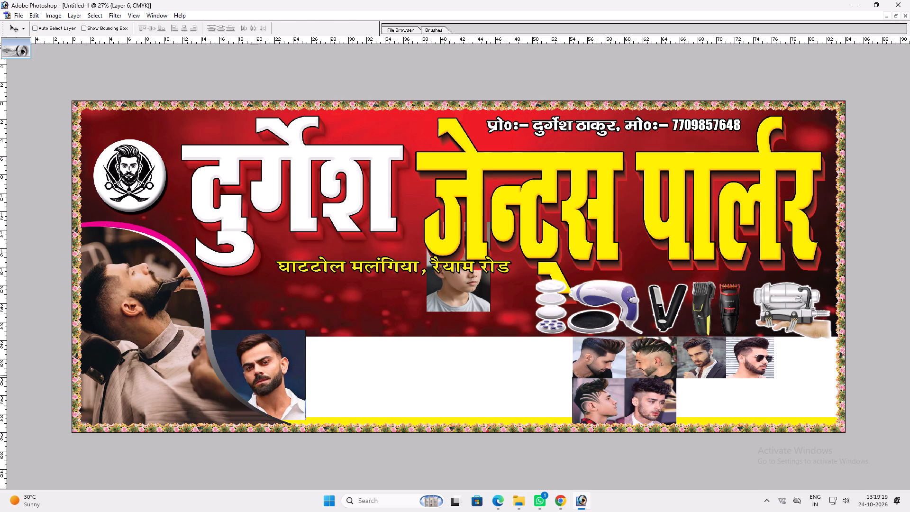
{"action": "left_click_drag", "start_coordinate": [256, 375], "coordinate": [257, 383], "text": "shift"}
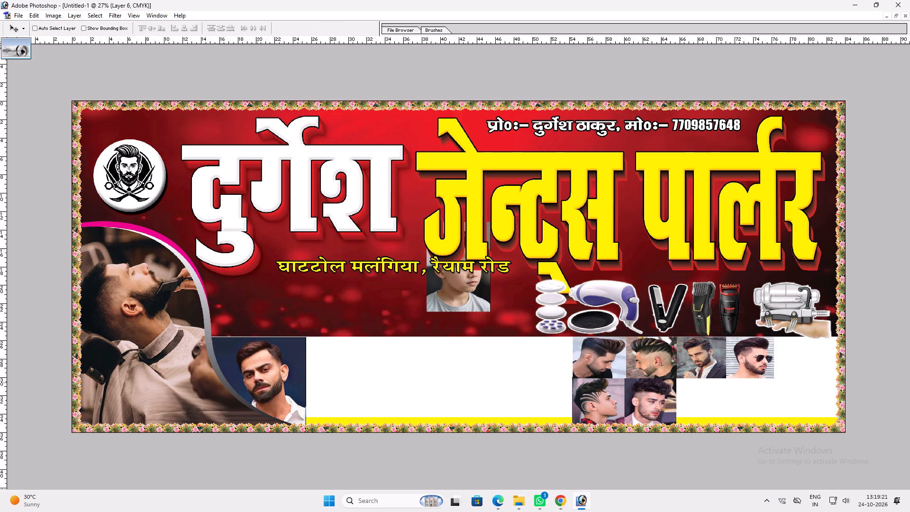
Move the pasted boy's portrait down onto the white panel, directly beside the man's portrait.
{"action": "key", "text": "v"}
{"action": "left_click", "coordinate": [464, 302], "text": "ctrl"}
{"action": "left_click_drag", "start_coordinate": [464, 302], "coordinate": [344, 415]}
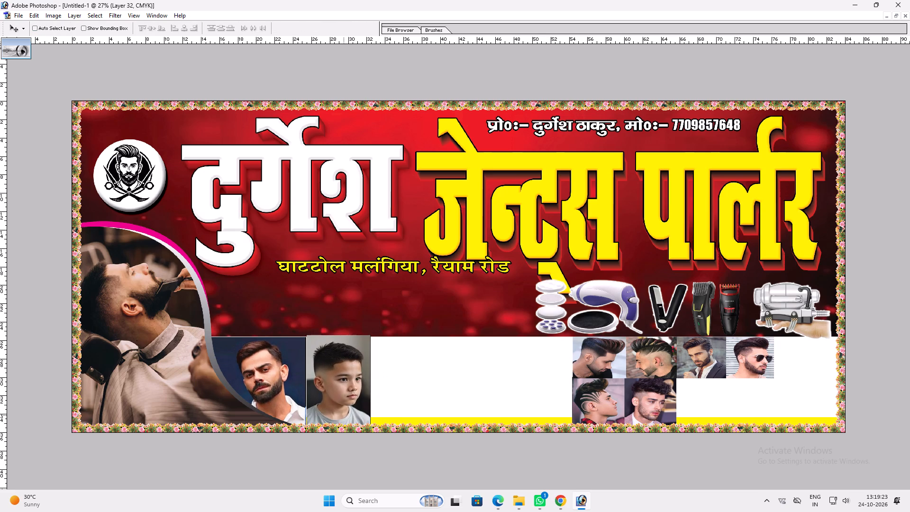
Nudge the boy's portrait slightly to sit flush against the man's portrait.
{"action": "left_click_drag", "start_coordinate": [344, 415], "coordinate": [343, 417]}
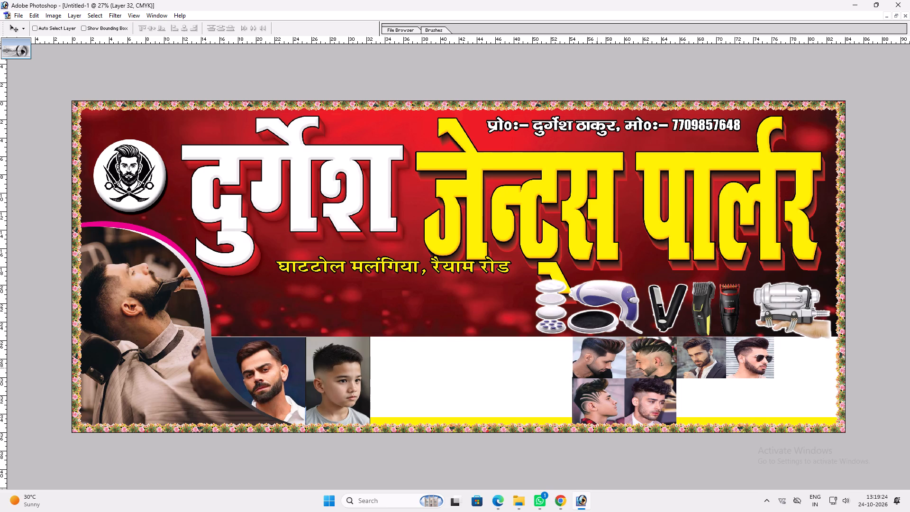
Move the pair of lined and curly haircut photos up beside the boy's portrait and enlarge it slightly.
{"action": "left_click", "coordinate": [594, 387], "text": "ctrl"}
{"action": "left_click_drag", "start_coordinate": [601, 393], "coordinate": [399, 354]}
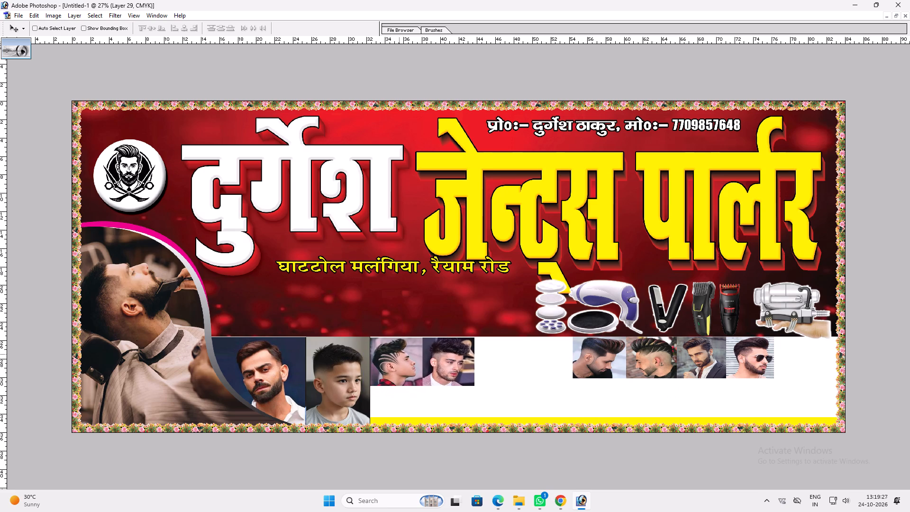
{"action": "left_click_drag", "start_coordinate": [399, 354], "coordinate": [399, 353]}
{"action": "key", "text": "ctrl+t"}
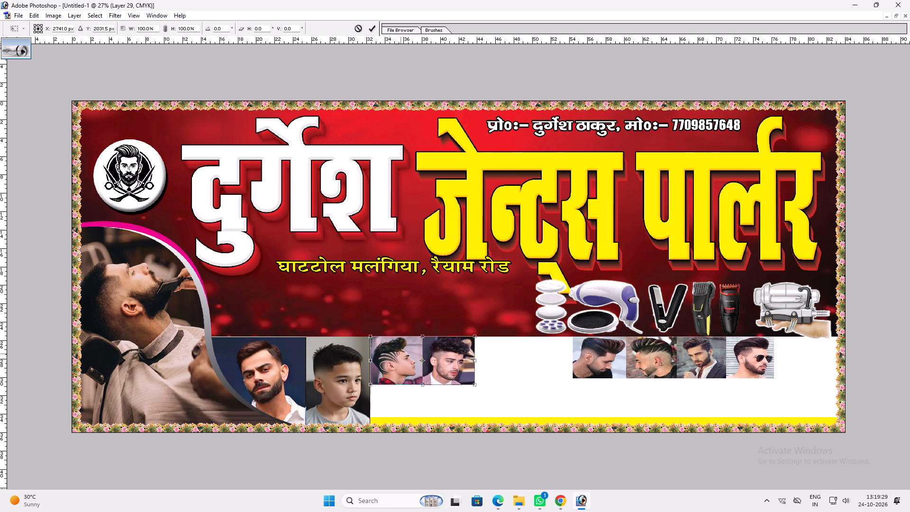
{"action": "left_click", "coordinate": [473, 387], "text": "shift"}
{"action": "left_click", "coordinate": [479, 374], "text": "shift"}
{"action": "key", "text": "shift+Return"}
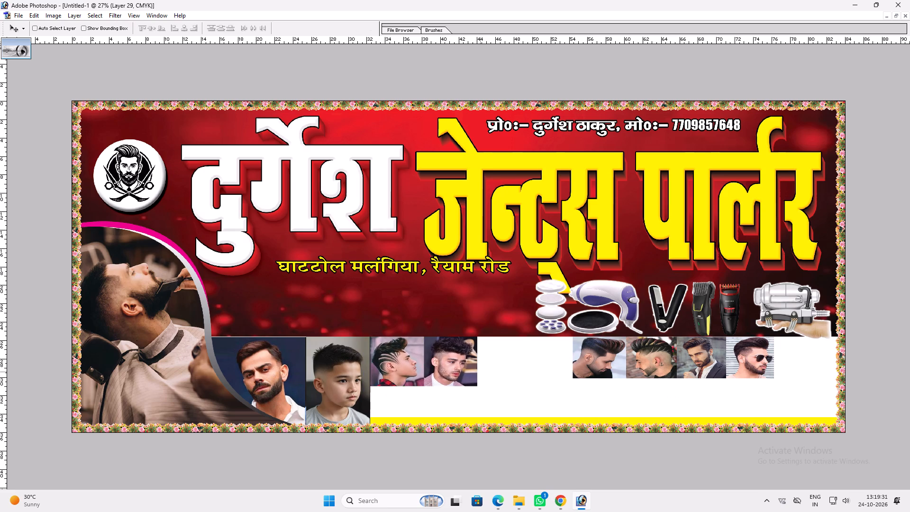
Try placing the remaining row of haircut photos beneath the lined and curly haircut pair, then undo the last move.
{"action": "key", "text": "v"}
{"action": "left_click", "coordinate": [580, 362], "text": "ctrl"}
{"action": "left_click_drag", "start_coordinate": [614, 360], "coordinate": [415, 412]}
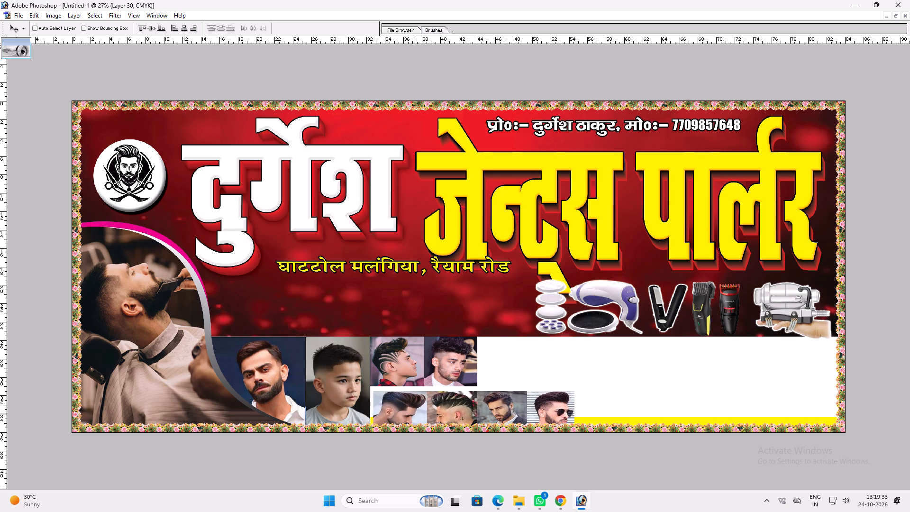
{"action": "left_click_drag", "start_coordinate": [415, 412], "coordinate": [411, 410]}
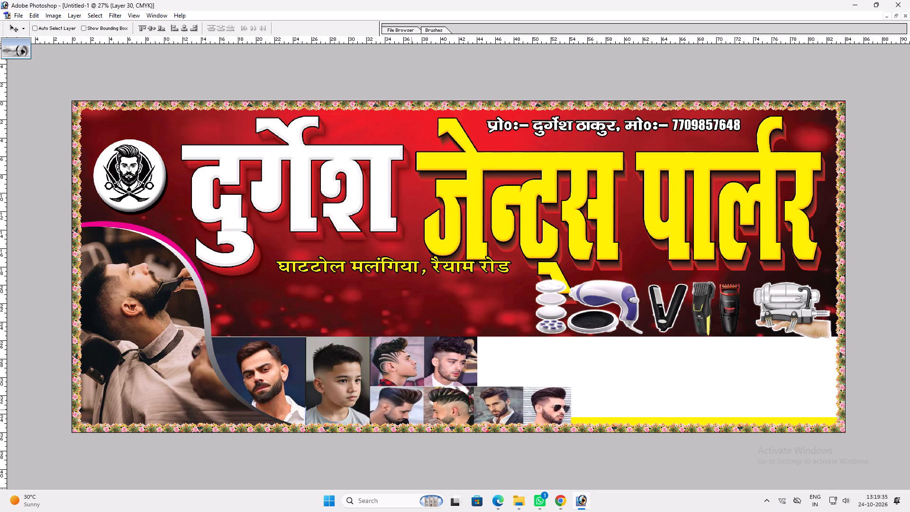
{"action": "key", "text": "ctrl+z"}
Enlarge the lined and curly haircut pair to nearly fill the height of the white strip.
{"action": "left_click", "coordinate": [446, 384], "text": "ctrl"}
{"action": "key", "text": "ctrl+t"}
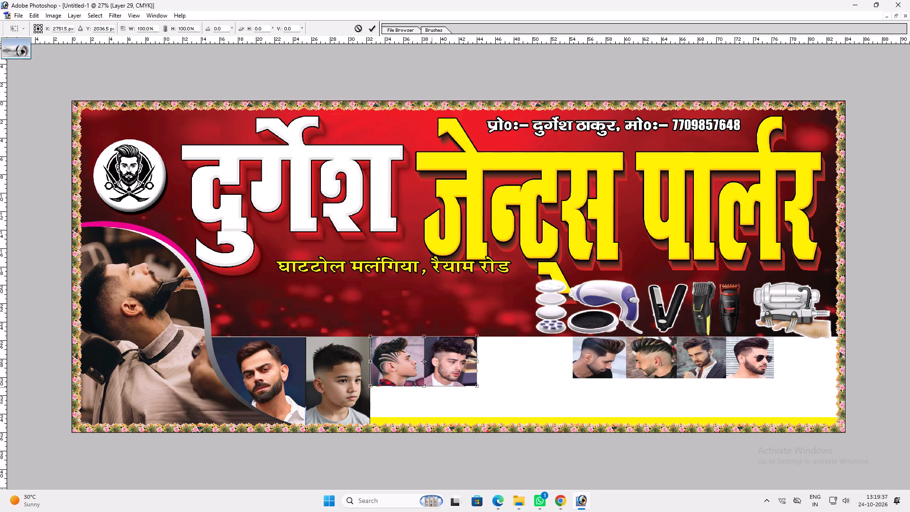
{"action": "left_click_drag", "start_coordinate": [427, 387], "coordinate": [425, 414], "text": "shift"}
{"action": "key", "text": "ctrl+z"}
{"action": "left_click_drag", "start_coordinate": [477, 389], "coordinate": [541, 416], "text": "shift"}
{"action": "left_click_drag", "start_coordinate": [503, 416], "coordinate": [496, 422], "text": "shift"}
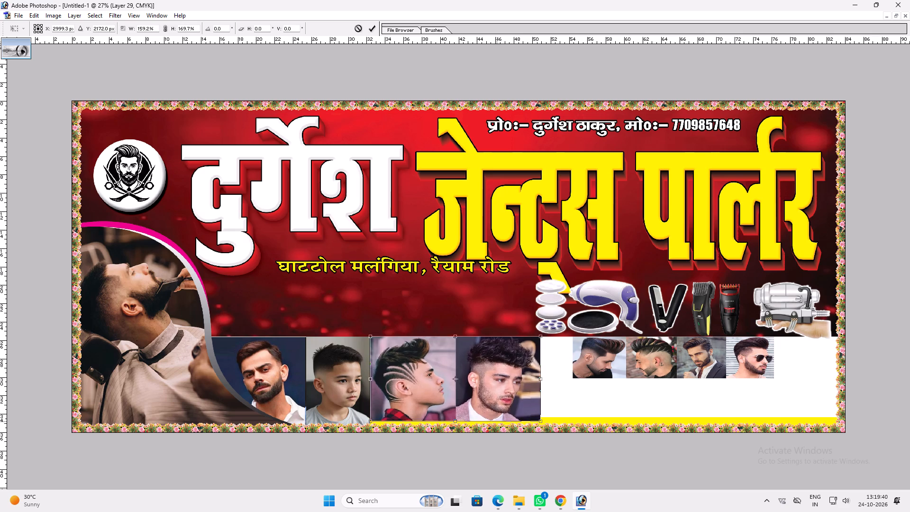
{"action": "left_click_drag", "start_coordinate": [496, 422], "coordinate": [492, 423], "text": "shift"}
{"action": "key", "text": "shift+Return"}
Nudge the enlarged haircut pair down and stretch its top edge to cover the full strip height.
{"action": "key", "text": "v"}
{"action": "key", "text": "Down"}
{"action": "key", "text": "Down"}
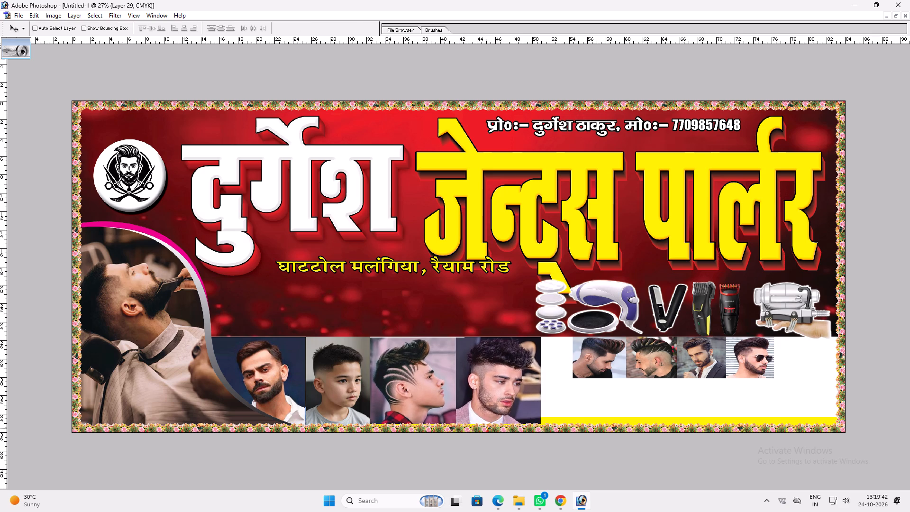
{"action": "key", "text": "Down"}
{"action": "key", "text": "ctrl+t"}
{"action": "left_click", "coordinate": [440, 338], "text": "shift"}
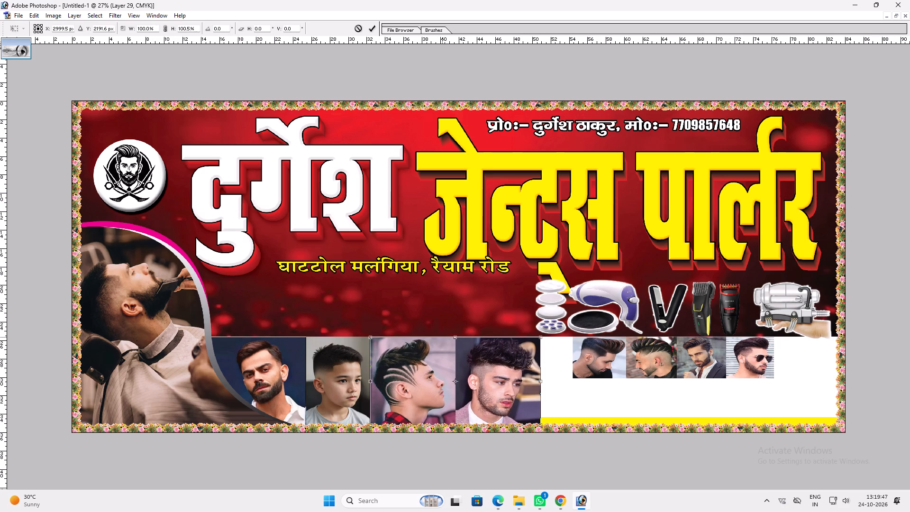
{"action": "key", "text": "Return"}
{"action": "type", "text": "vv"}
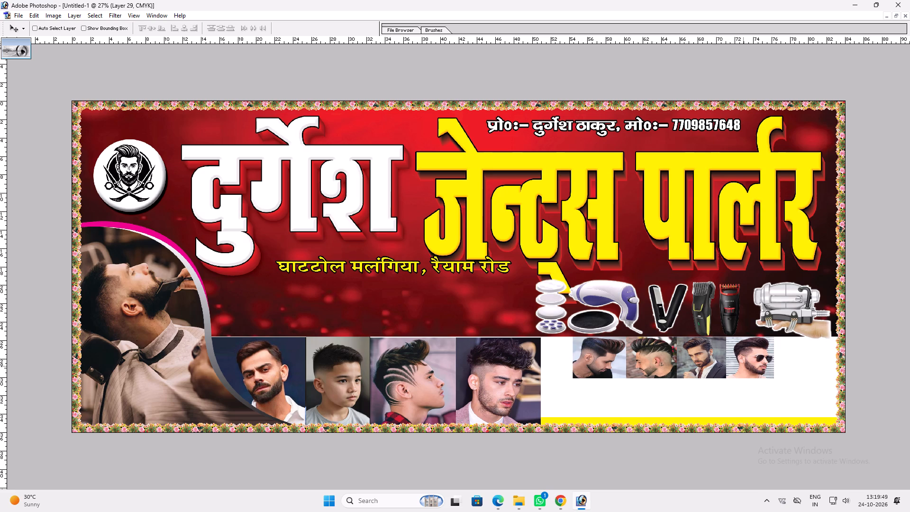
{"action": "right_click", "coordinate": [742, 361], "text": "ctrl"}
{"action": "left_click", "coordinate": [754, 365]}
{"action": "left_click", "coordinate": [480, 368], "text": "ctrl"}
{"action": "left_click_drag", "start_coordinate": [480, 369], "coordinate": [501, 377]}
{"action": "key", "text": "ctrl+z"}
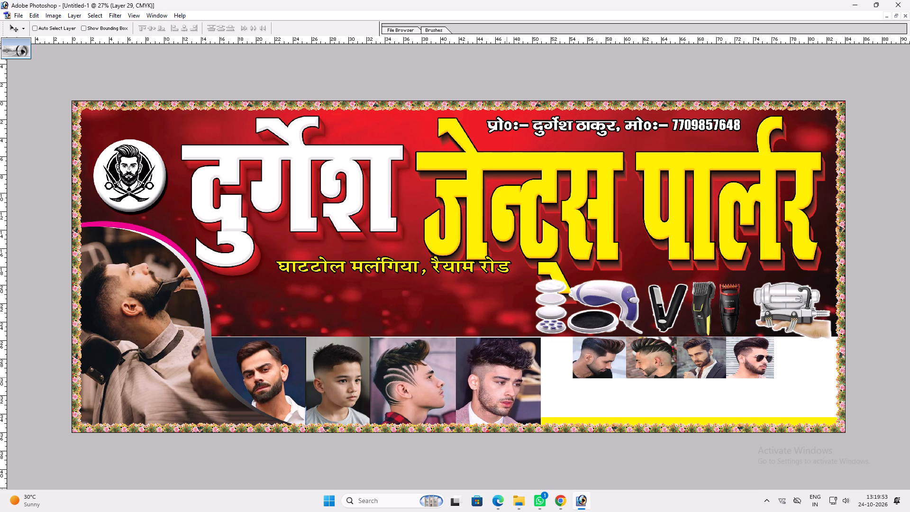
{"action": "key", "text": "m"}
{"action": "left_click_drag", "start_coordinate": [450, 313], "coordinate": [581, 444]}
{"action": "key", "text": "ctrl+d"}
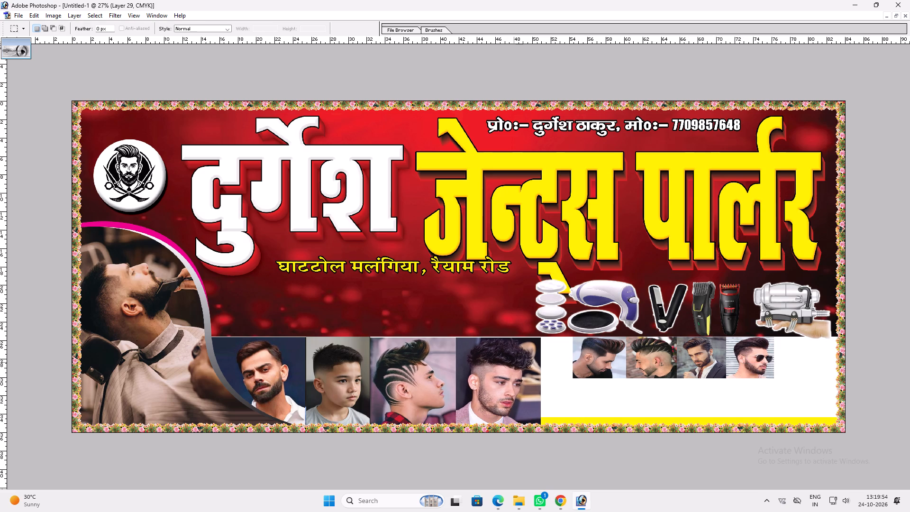
Delete the enlarged lined and curly haircut photo layer from the bottom strip.
{"action": "key", "text": "v"}
{"action": "left_click", "coordinate": [500, 376], "text": "ctrl"}
{"action": "key", "text": "alt+l"}
{"action": "key", "text": "alt+l"}
{"action": "key", "text": "alt+l"}
{"action": "key", "text": "v"}
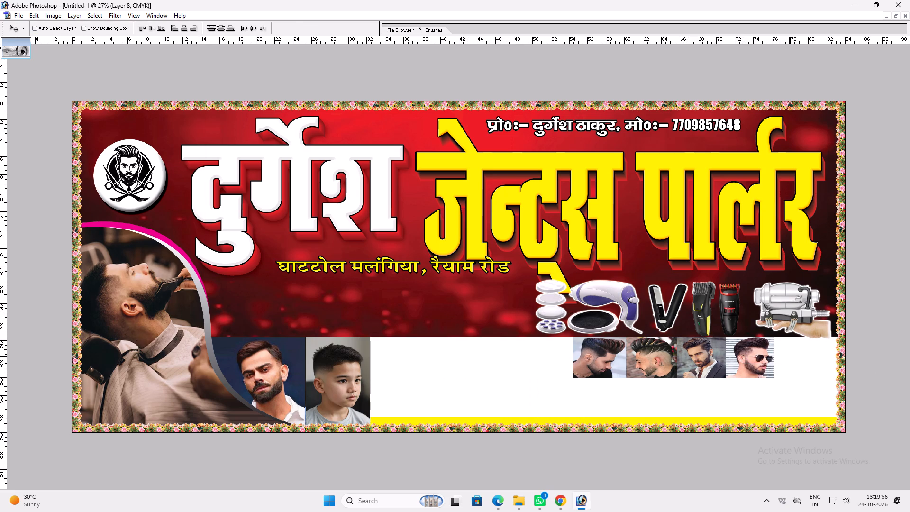
Move the photo pair of the suited man and the man in sunglasses into the empty space beside the boy's portrait.
{"action": "right_click", "coordinate": [764, 358]}
{"action": "left_click", "coordinate": [771, 365]}
{"action": "right_click_drag", "start_coordinate": [753, 355], "coordinate": [760, 359], "text": "ctrl+shift"}
{"action": "left_click_drag", "start_coordinate": [765, 362], "coordinate": [769, 364], "text": "ctrl+shift"}
{"action": "left_click_drag", "start_coordinate": [769, 365], "coordinate": [476, 381]}
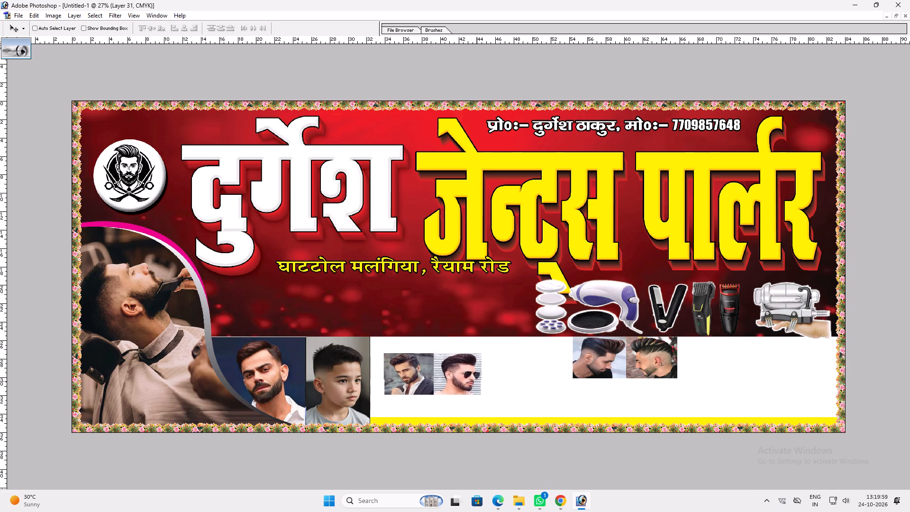
{"action": "left_click_drag", "start_coordinate": [476, 381], "coordinate": [476, 378]}
Cut the man in sunglasses out of the photo pair and paste him onto his own layer.
{"action": "key", "text": "m"}
{"action": "left_click_drag", "start_coordinate": [436, 344], "coordinate": [507, 400]}
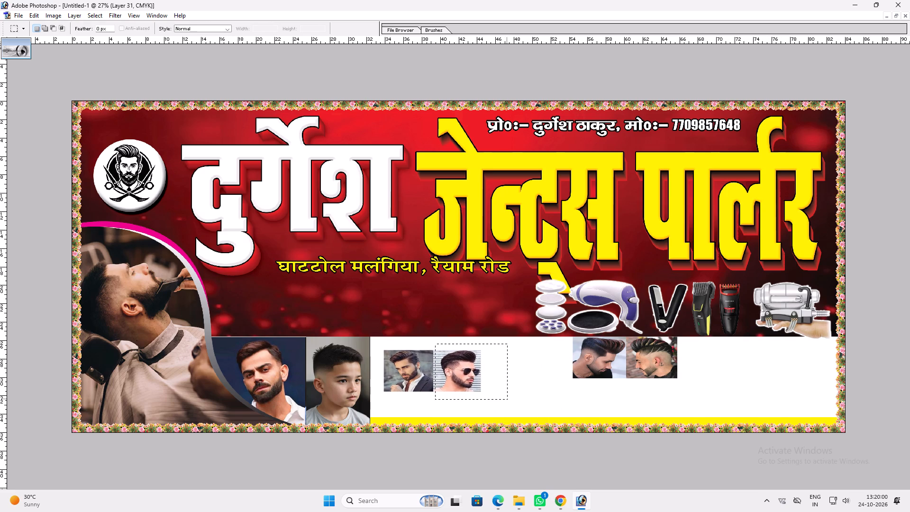
{"action": "left_click_drag", "start_coordinate": [507, 400], "coordinate": [501, 401]}
{"action": "key", "text": "ctrl+d"}
{"action": "left_click_drag", "start_coordinate": [433, 347], "coordinate": [493, 393]}
{"action": "key", "text": "ctrl+x"}
{"action": "key", "text": "ctrl+v"}
Place the pasted sunglasses portrait against the boy's portrait and enlarge it to fill the white strip's height, covering the suited man.
{"action": "key", "text": "v"}
{"action": "left_click_drag", "start_coordinate": [500, 392], "coordinate": [408, 376]}
{"action": "left_click_drag", "start_coordinate": [408, 371], "coordinate": [463, 442]}
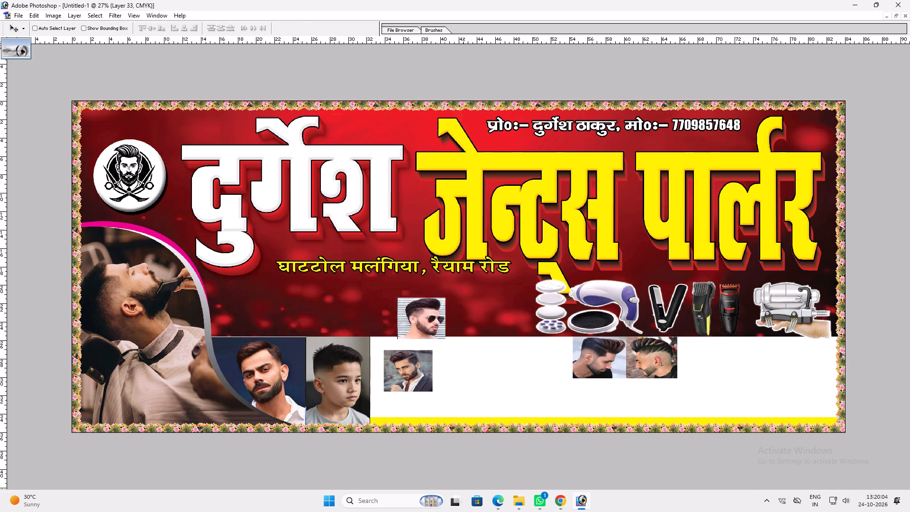
{"action": "left_click_drag", "start_coordinate": [463, 442], "coordinate": [458, 466]}
{"action": "left_click_drag", "start_coordinate": [458, 355], "coordinate": [436, 362]}
{"action": "key", "text": "ctrl+t"}
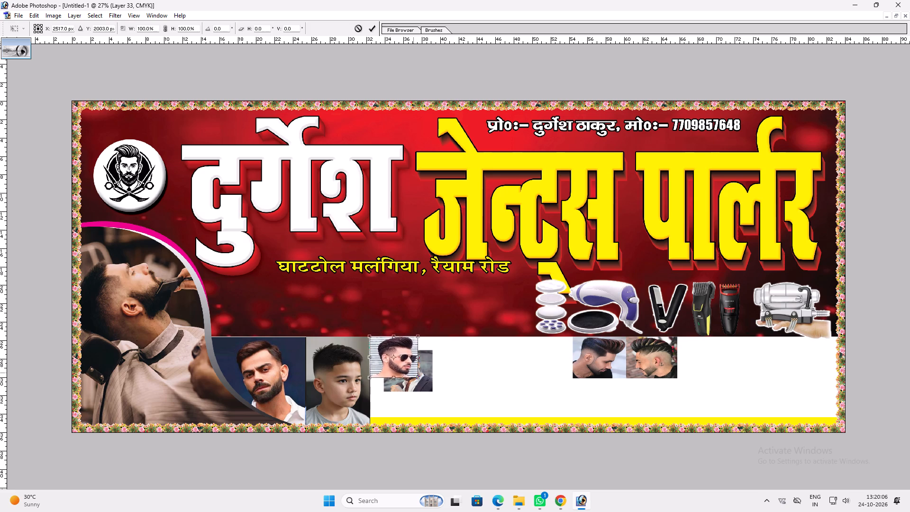
{"action": "left_click_drag", "start_coordinate": [415, 373], "coordinate": [437, 402], "text": "shift"}
{"action": "key", "text": "ctrl+z"}
{"action": "left_click_drag", "start_coordinate": [417, 383], "coordinate": [451, 413], "text": "shift"}
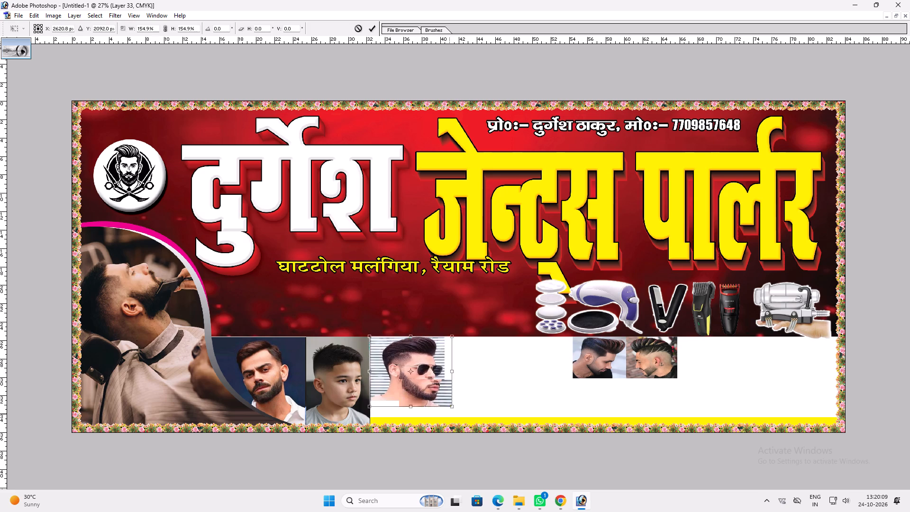
{"action": "left_click_drag", "start_coordinate": [451, 413], "coordinate": [475, 423], "text": "shift"}
{"action": "key", "text": "shift+Return"}
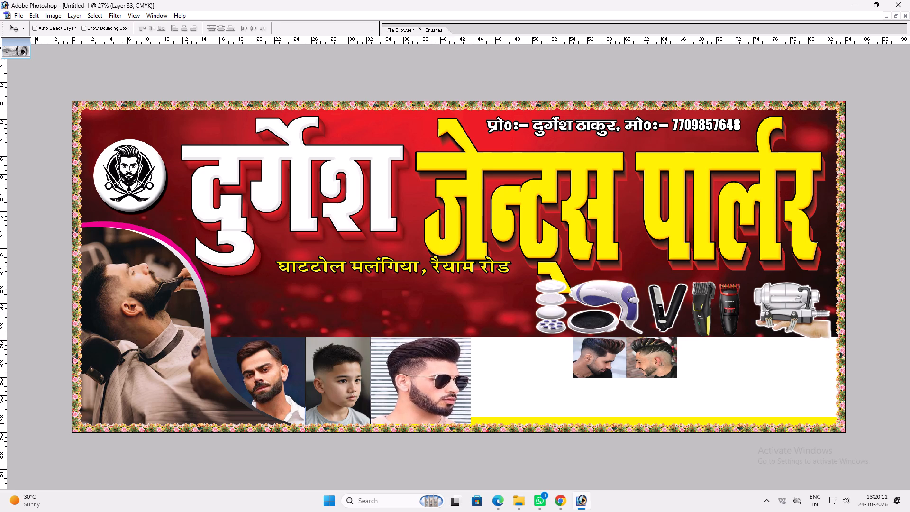
Move the remaining pair of side-profile haircut photos directly beside the sunglasses portrait at the strip's top edge.
{"action": "key", "text": "v"}
{"action": "right_click", "coordinate": [592, 346]}
{"action": "left_click", "coordinate": [610, 352]}
{"action": "left_click_drag", "start_coordinate": [612, 353], "coordinate": [573, 366]}
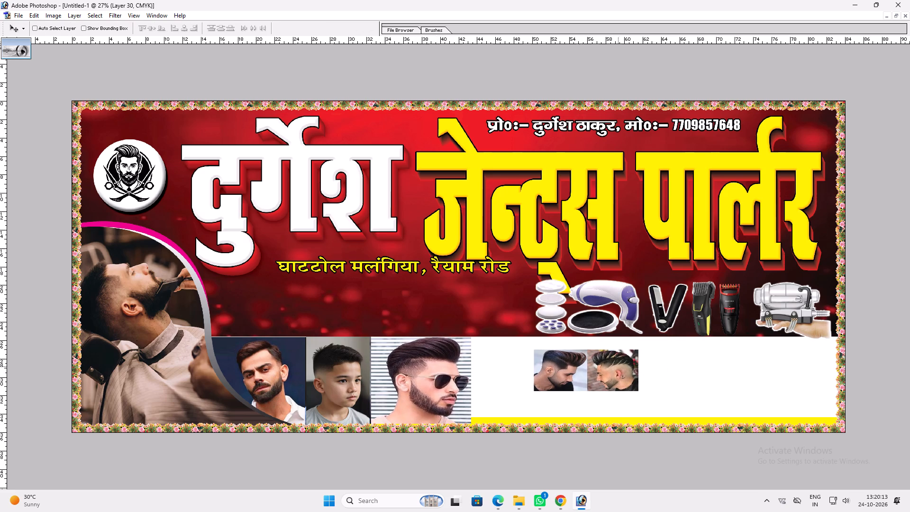
{"action": "key", "text": "m"}
{"action": "key", "text": "v"}
{"action": "left_click_drag", "start_coordinate": [601, 362], "coordinate": [538, 352]}
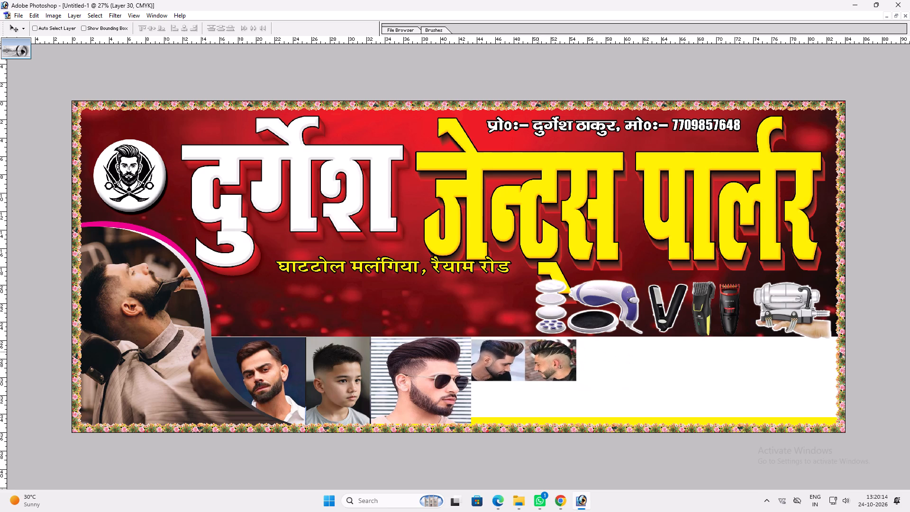
{"action": "left_click_drag", "start_coordinate": [538, 352], "coordinate": [538, 349]}
Enlarge the side-profile haircut pair to fill the full height of the bottom strip.
{"action": "key", "text": "ctrl+t"}
{"action": "left_click_drag", "start_coordinate": [545, 376], "coordinate": [546, 392], "text": "shift"}
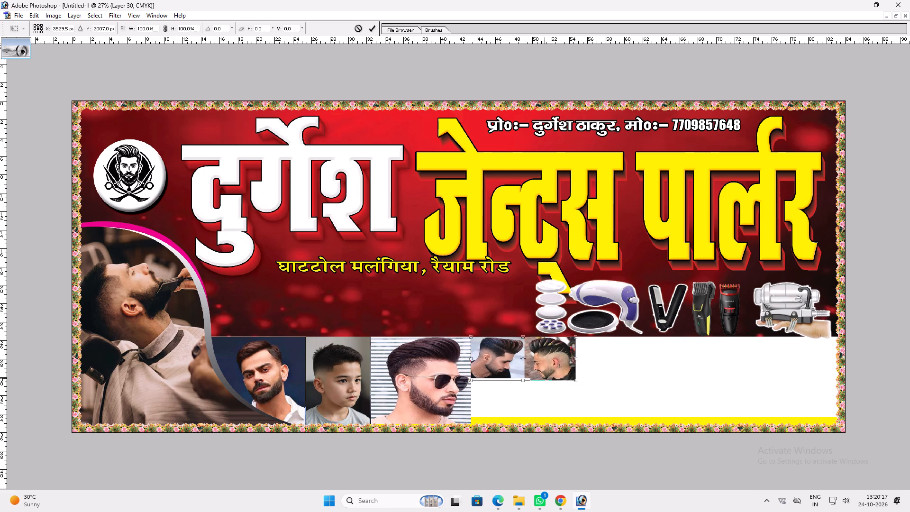
{"action": "left_click_drag", "start_coordinate": [574, 392], "coordinate": [606, 413], "text": "shift"}
{"action": "left_click_drag", "start_coordinate": [594, 413], "coordinate": [592, 425], "text": "shift"}
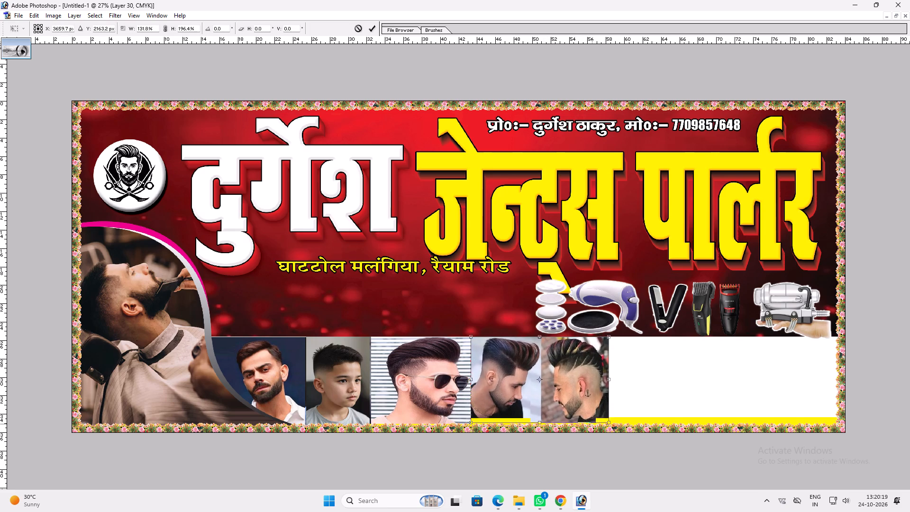
{"action": "left_click_drag", "start_coordinate": [592, 425], "coordinate": [592, 426], "text": "shift"}
{"action": "key", "text": "shift+Return"}
{"action": "key", "text": "v"}
{"action": "key", "text": "v"}
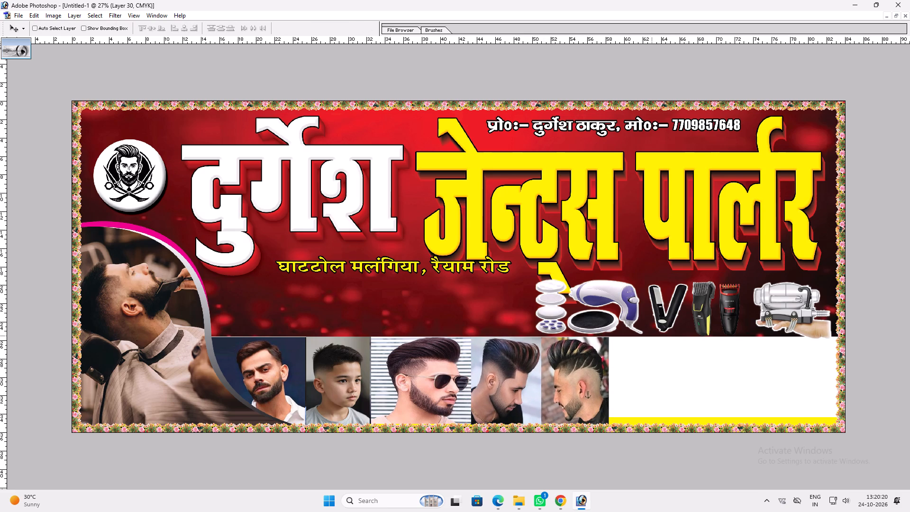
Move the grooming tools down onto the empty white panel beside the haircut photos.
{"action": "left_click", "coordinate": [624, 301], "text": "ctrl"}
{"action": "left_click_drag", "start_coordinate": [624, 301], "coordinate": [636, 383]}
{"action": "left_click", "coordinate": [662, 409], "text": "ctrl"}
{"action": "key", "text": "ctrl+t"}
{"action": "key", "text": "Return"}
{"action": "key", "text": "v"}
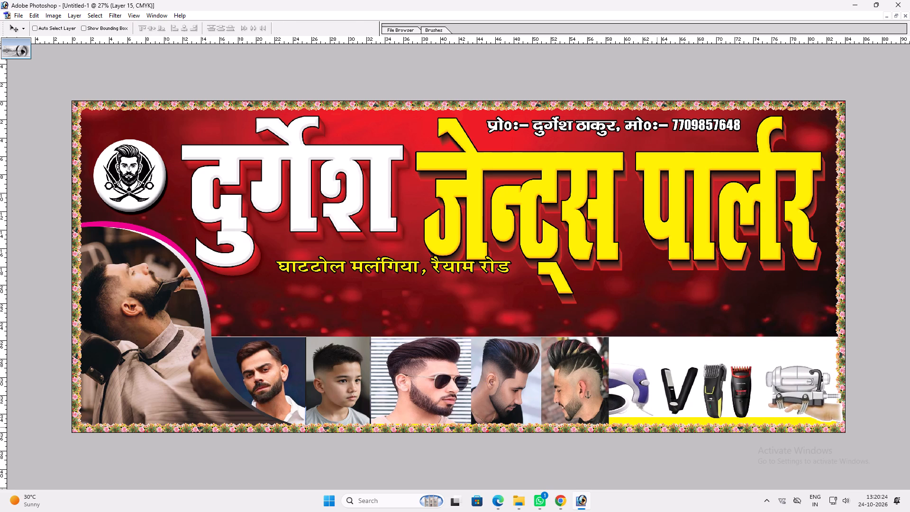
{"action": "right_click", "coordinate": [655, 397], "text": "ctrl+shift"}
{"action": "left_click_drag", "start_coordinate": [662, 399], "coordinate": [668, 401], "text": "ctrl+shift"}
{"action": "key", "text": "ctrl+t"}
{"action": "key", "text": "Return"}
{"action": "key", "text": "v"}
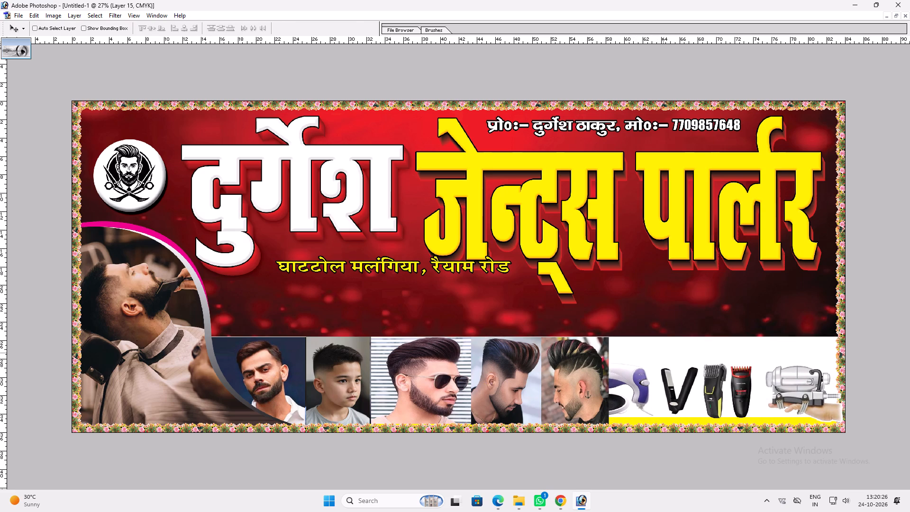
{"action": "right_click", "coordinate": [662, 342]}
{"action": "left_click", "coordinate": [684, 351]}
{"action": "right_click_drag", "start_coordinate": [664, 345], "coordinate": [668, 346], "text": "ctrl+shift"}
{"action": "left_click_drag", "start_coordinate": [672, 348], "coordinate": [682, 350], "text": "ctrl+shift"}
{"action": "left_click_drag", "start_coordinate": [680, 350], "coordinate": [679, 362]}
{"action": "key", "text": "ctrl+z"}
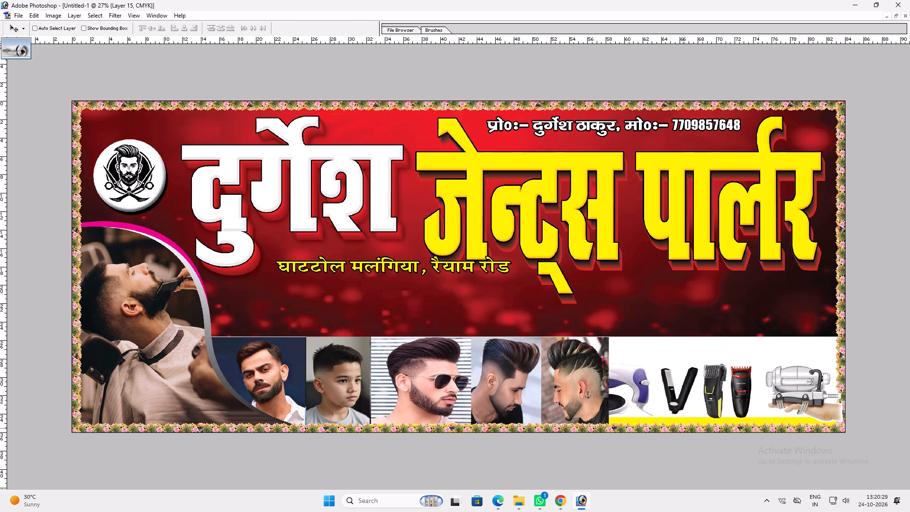
Delete the yellow strip running along the bottom of the white panel.
{"action": "left_click", "coordinate": [676, 422], "text": "ctrl"}
{"action": "key", "text": "alt+l"}
{"action": "key", "text": "alt+l"}
{"action": "key", "text": "alt+l"}
{"action": "key", "text": "v"}
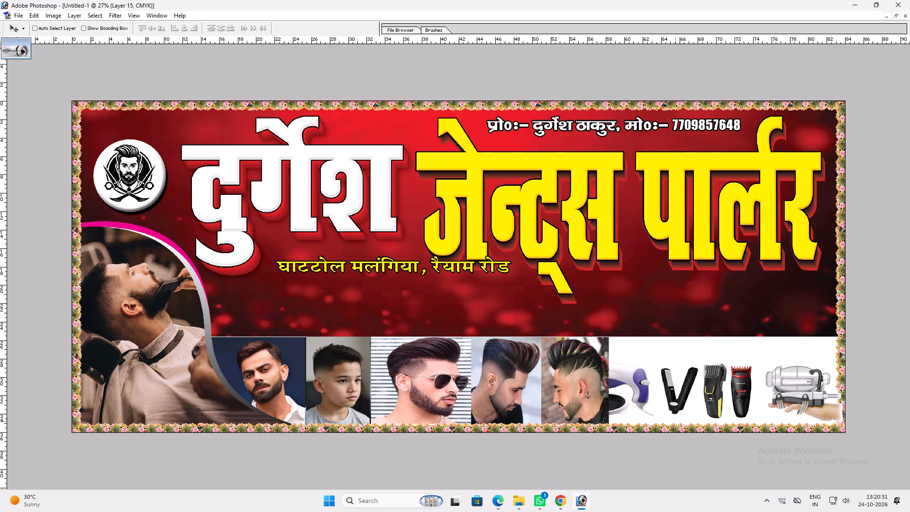
Move the grooming tools back up onto the red background, just below the yellow heading.
{"action": "right_click", "coordinate": [671, 382]}
{"action": "left_click", "coordinate": [681, 385]}
{"action": "left_click_drag", "start_coordinate": [682, 392], "coordinate": [633, 292]}
{"action": "key", "text": "v"}
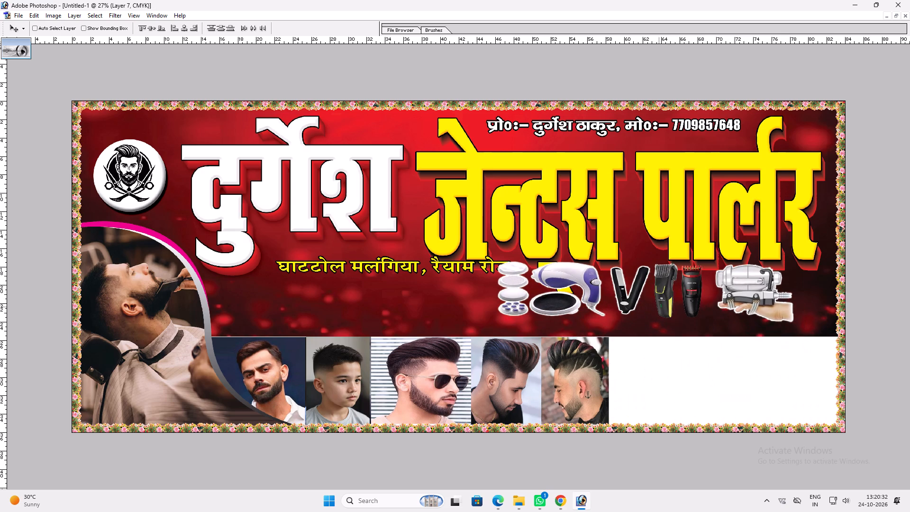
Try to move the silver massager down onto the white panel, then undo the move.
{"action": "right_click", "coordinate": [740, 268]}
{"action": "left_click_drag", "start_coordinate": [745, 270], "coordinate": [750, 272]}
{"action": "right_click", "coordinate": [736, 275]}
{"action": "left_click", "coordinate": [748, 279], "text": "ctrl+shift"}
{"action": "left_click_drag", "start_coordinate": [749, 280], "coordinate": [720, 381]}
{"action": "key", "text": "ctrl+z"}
Move the silver massager down to the far end of the white panel and send its layer to the back.
{"action": "right_click", "coordinate": [726, 288]}
{"action": "left_click", "coordinate": [741, 292]}
{"action": "right_click", "coordinate": [733, 274], "text": "ctrl+shift"}
{"action": "left_click_drag", "start_coordinate": [747, 280], "coordinate": [753, 282], "text": "ctrl+shift"}
{"action": "left_click_drag", "start_coordinate": [748, 278], "coordinate": [786, 387]}
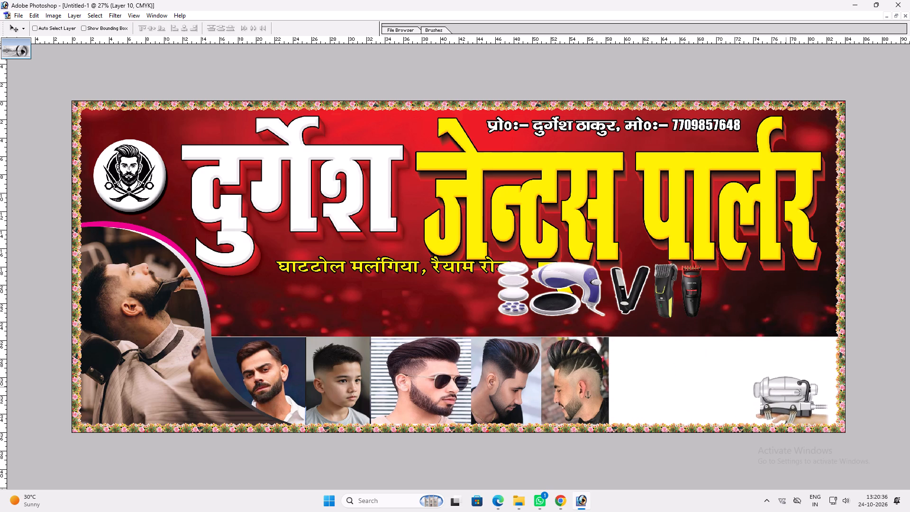
{"action": "left_click_drag", "start_coordinate": [786, 387], "coordinate": [795, 384]}
{"action": "key", "text": "ctrl+shift+bracketleft"}
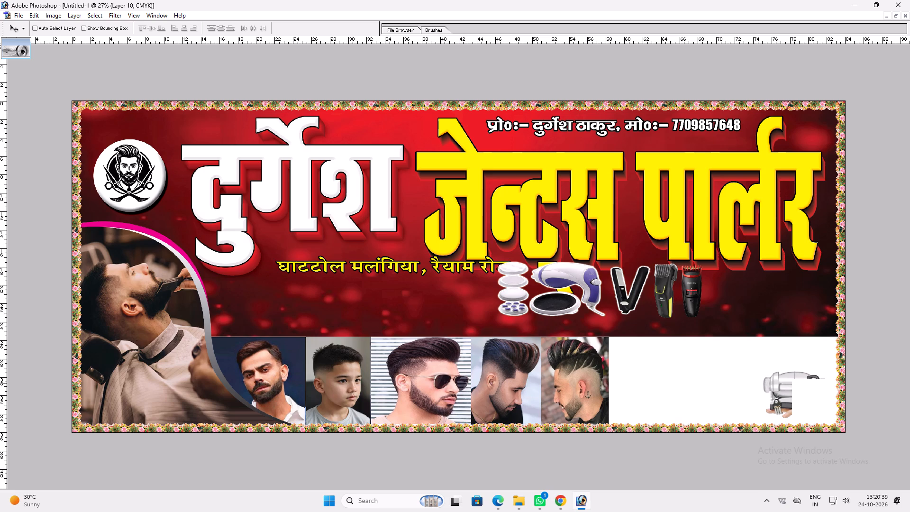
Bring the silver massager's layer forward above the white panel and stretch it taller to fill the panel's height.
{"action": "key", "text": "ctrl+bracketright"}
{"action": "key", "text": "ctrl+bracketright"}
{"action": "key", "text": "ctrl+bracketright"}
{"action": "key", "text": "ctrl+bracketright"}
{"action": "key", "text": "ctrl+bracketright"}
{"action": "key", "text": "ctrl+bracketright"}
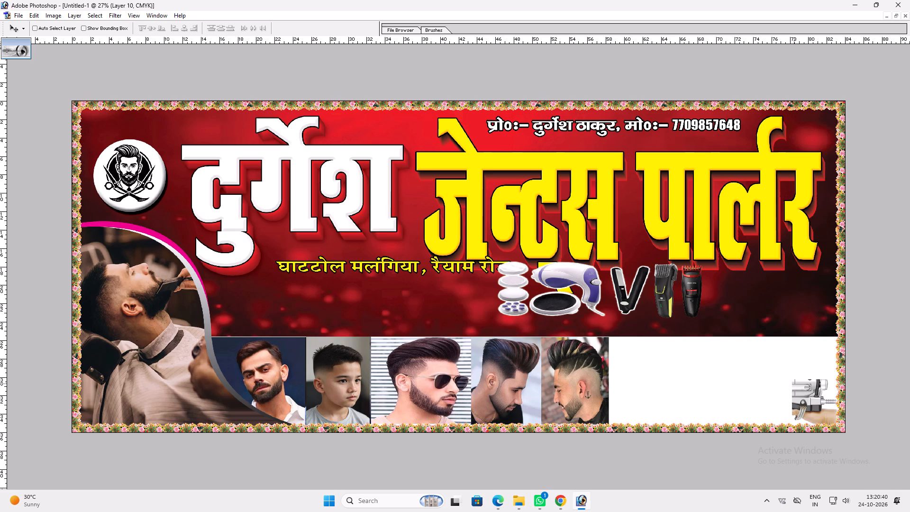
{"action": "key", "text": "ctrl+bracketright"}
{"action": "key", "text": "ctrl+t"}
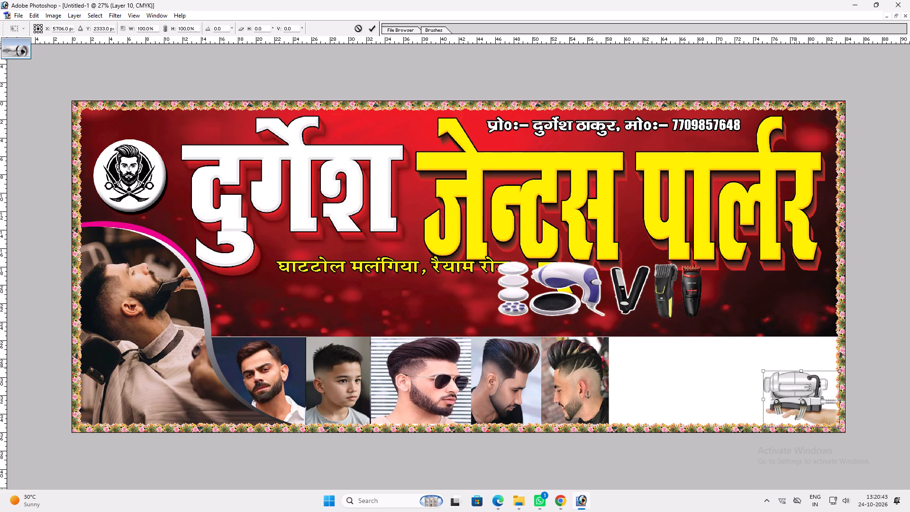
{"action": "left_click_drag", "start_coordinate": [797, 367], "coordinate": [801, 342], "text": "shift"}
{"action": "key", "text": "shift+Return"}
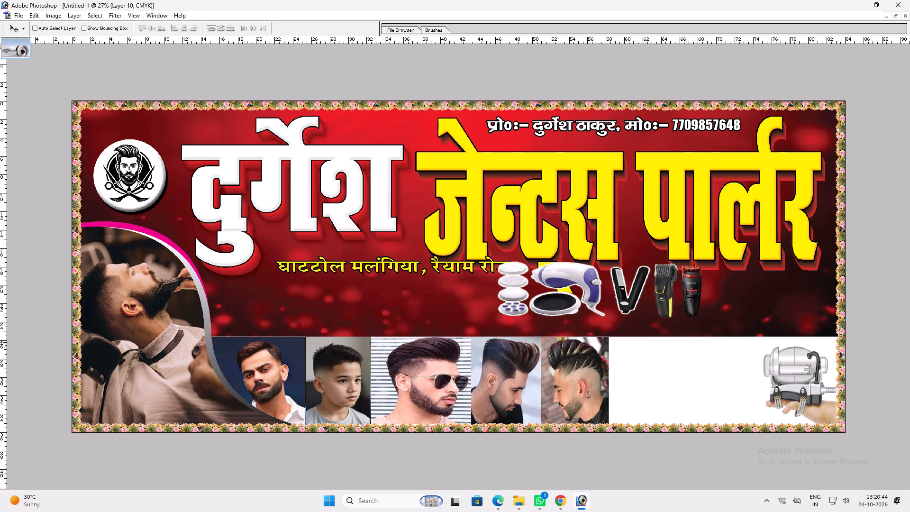
Delete the silver massager's layer.
{"action": "left_click", "coordinate": [788, 360]}
{"action": "key", "text": "v"}
{"action": "key", "text": "alt+l"}
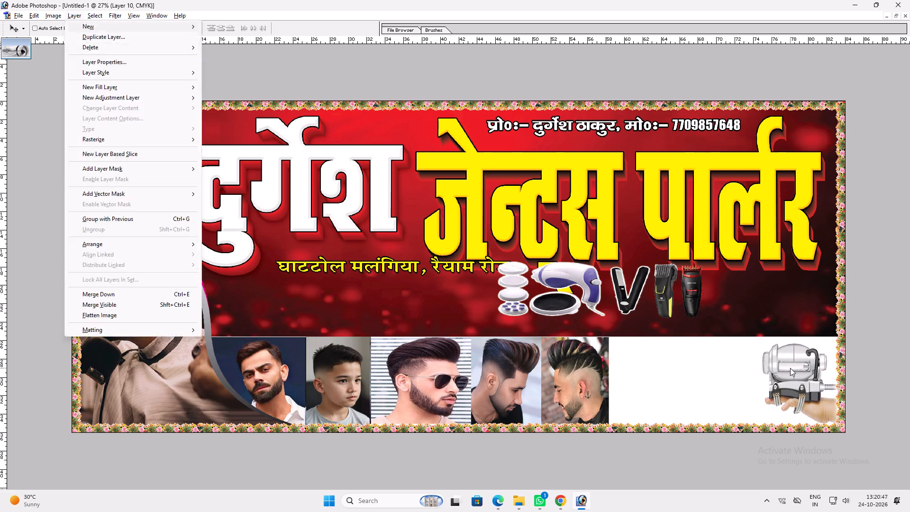
{"action": "key", "text": "alt+l"}
{"action": "key", "text": "alt+l"}
{"action": "key", "text": "v"}
Move the grooming tools down onto the white panel and enlarge them to span its width and height.
{"action": "right_click", "coordinate": [692, 289]}
{"action": "left_click", "coordinate": [702, 294]}
{"action": "left_click_drag", "start_coordinate": [675, 286], "coordinate": [689, 296]}
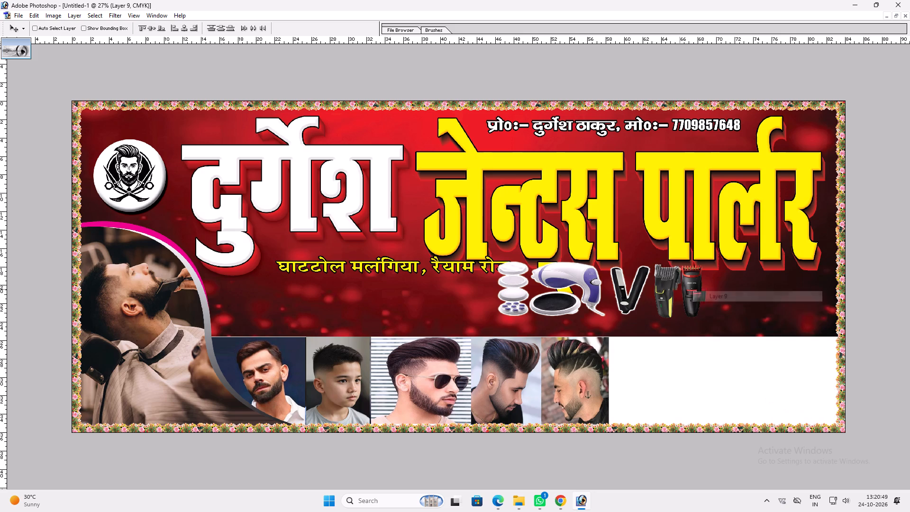
{"action": "left_click_drag", "start_coordinate": [689, 296], "coordinate": [792, 369]}
{"action": "key", "text": "ctrl+t"}
{"action": "left_click_drag", "start_coordinate": [819, 398], "coordinate": [829, 404], "text": "shift"}
{"action": "left_click_drag", "start_coordinate": [811, 405], "coordinate": [805, 417], "text": "shift"}
{"action": "key", "text": "Return"}
{"action": "key", "text": "v"}
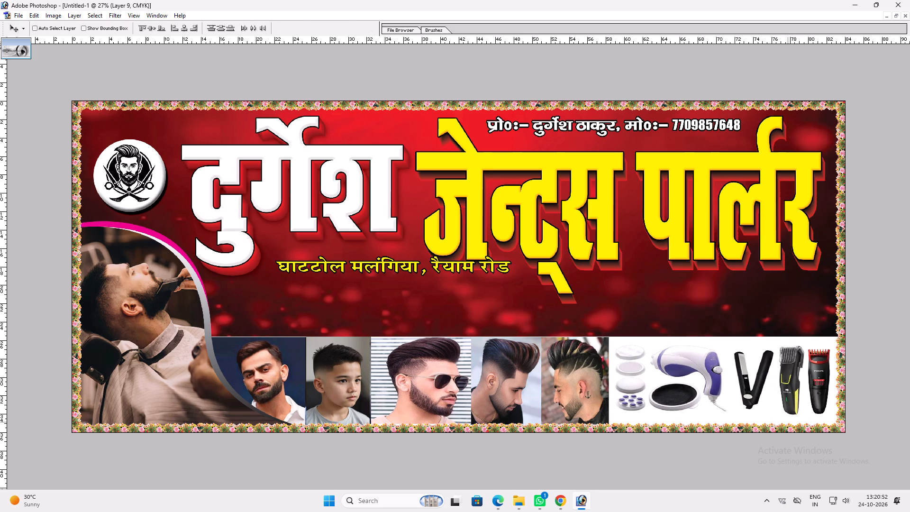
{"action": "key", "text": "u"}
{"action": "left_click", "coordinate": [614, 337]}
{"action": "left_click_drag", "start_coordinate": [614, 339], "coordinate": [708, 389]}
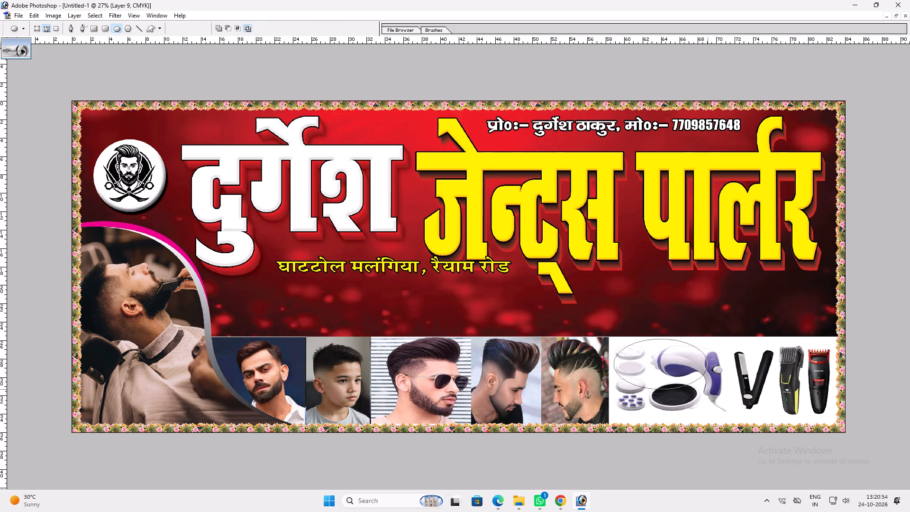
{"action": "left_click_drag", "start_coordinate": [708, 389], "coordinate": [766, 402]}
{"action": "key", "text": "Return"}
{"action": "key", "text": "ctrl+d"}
Draw a rounded rectangle with a 0.3 in radius around the grooming tools and convert it into a selection.
{"action": "left_click", "coordinate": [105, 29]}
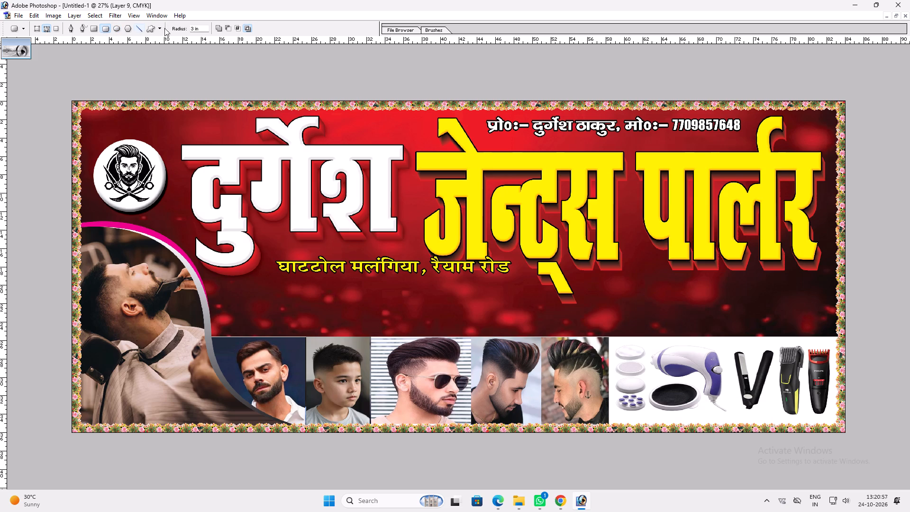
{"action": "left_click_drag", "start_coordinate": [205, 27], "coordinate": [0, 27]}
{"action": "type", "text": "0."}
{"action": "key", "text": "3"}
{"action": "left_click_drag", "start_coordinate": [614, 338], "coordinate": [835, 423]}
{"action": "key", "text": "ctrl+Return"}
Copy the selected white area from the Background layer onto a new layer and raise that layer one level.
{"action": "key", "text": "v"}
{"action": "key", "text": "v"}
{"action": "right_click", "coordinate": [598, 292]}
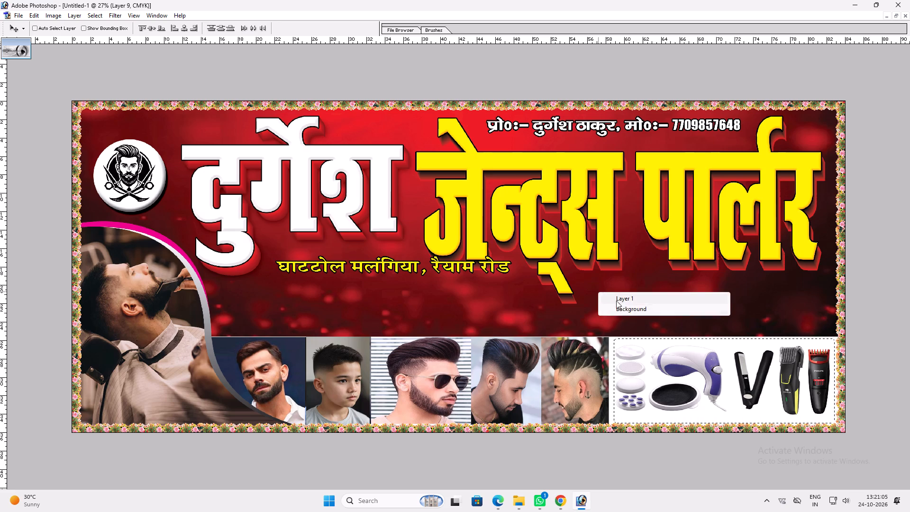
{"action": "left_click", "coordinate": [624, 306]}
{"action": "key", "text": "ctrl+c"}
{"action": "key", "text": "ctrl+v"}
{"action": "key", "text": "ctrl+bracketright"}
Give the rounded white panel a Multiply drop shadow with 67% opacity, 29 px distance and 46 px size.
{"action": "key", "text": "alt+l"}
{"action": "type", "text": "yd"}
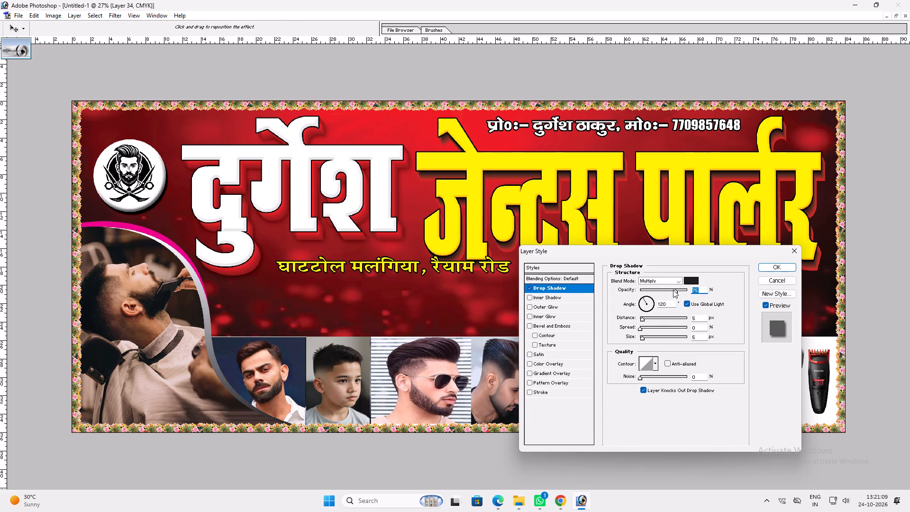
{"action": "left_click_drag", "start_coordinate": [673, 290], "coordinate": [662, 293]}
{"action": "double_click", "coordinate": [645, 321]}
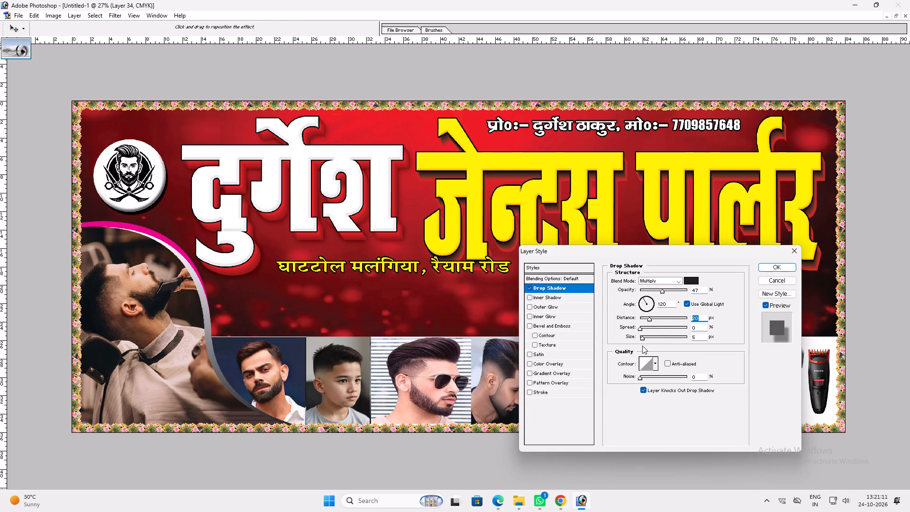
{"action": "double_click", "coordinate": [646, 337]}
{"action": "left_click_drag", "start_coordinate": [670, 247], "coordinate": [623, 96]}
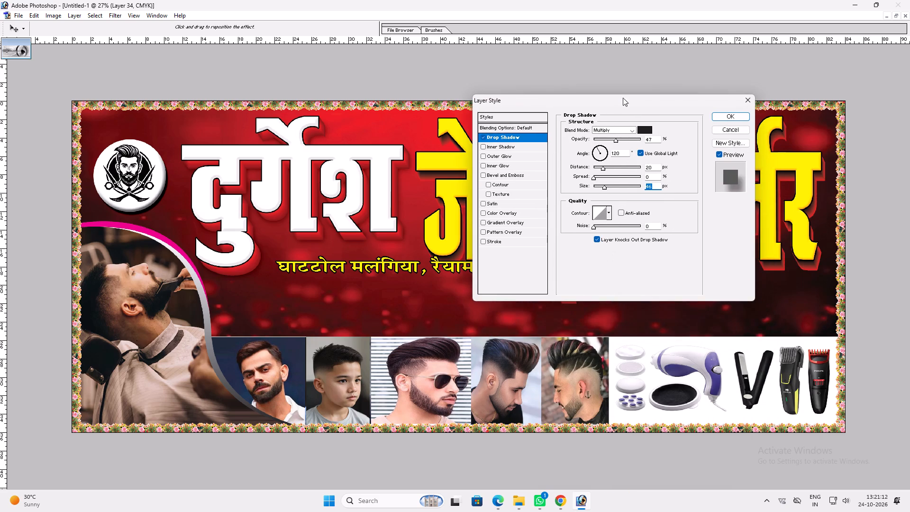
{"action": "left_click_drag", "start_coordinate": [620, 139], "coordinate": [625, 141]}
{"action": "left_click", "coordinate": [605, 169]}
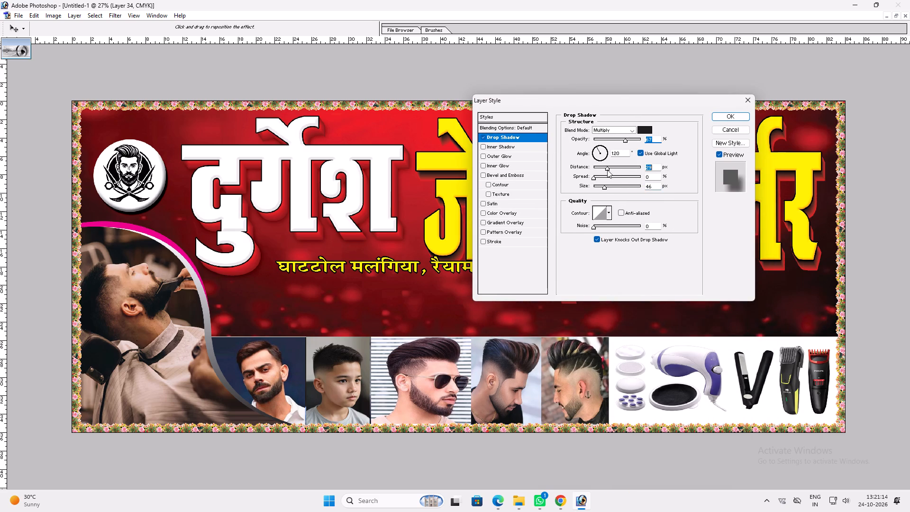
{"action": "key", "text": "Return"}
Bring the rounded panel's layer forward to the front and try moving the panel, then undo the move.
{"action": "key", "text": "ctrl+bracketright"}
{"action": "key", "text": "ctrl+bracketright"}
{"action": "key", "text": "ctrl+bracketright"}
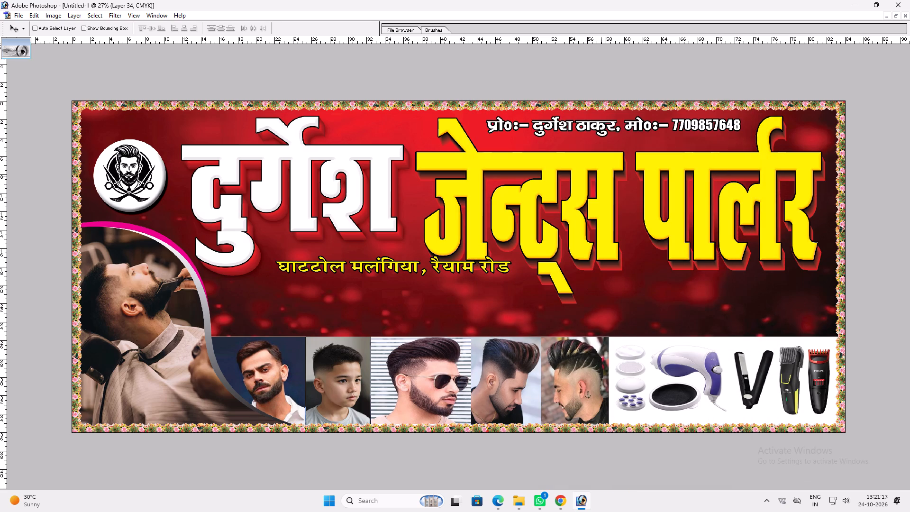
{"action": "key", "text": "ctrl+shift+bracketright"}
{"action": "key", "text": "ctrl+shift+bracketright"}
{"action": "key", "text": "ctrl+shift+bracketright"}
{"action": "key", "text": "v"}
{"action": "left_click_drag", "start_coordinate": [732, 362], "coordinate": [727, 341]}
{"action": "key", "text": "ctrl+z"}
Send the rounded panel to the back, then raise its layer above the white strip but behind the grooming tools.
{"action": "key", "text": "ctrl+shift+bracketleft"}
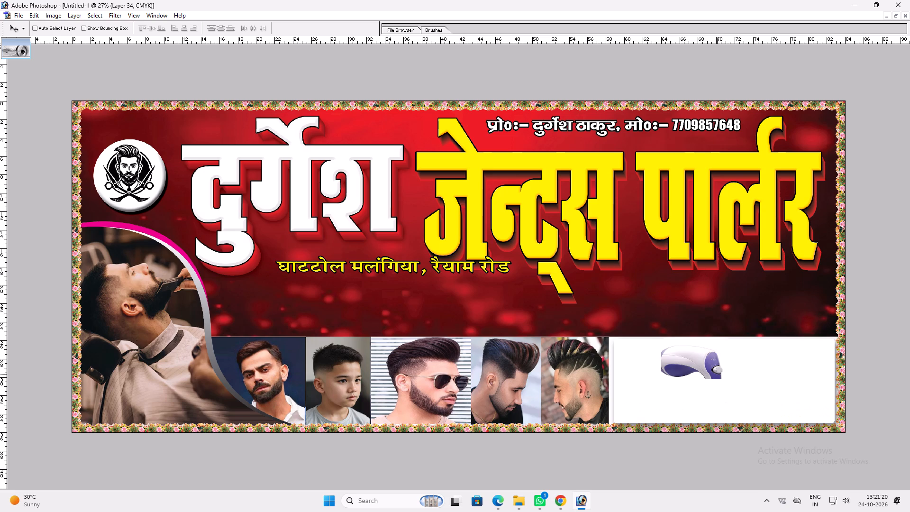
{"action": "key", "text": "ctrl+bracketright"}
{"action": "key", "text": "ctrl+bracketright"}
{"action": "key", "text": "ctrl+bracketright"}
{"action": "key", "text": "ctrl+bracketright"}
{"action": "key", "text": "ctrl+bracketright"}
{"action": "key", "text": "ctrl+bracketright"}
{"action": "key", "text": "ctrl+bracketright"}
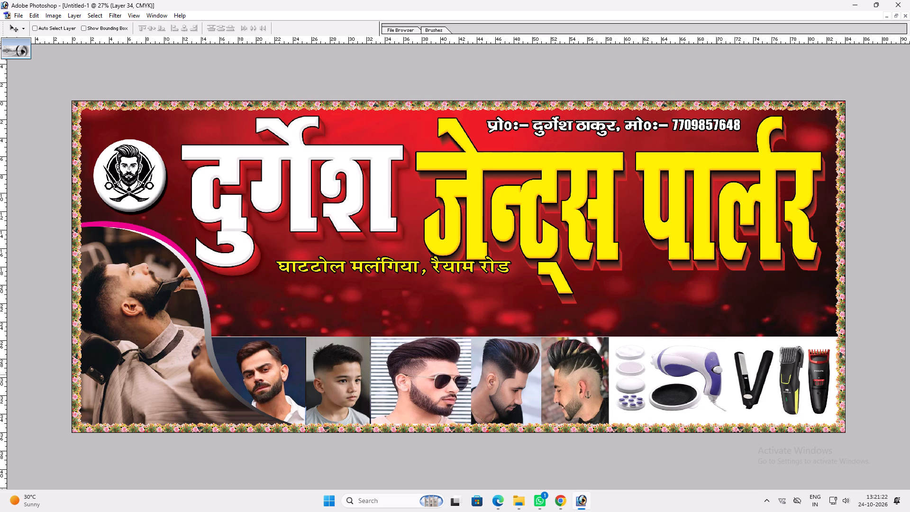
{"action": "key", "text": "ctrl+bracketright"}
{"action": "key", "text": "ctrl+bracketright"}
{"action": "key", "text": "ctrl+bracketright"}
{"action": "key", "text": "ctrl+bracketright"}
{"action": "key", "text": "ctrl+bracketright"}
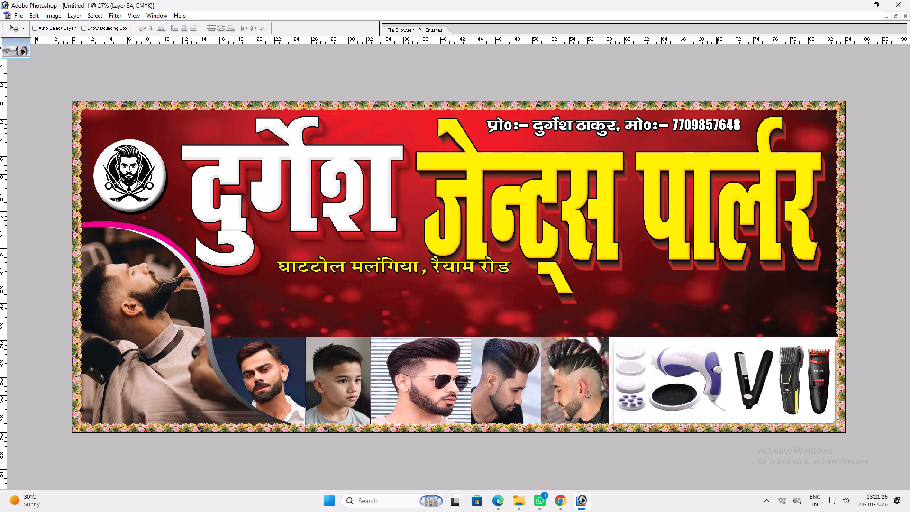
Nudge the rounded panel slightly upward and shorten it from its lower edge so its shadow clears the floral border.
{"action": "key", "text": "Up"}
{"action": "key", "text": "Up"}
{"action": "key", "text": "Up"}
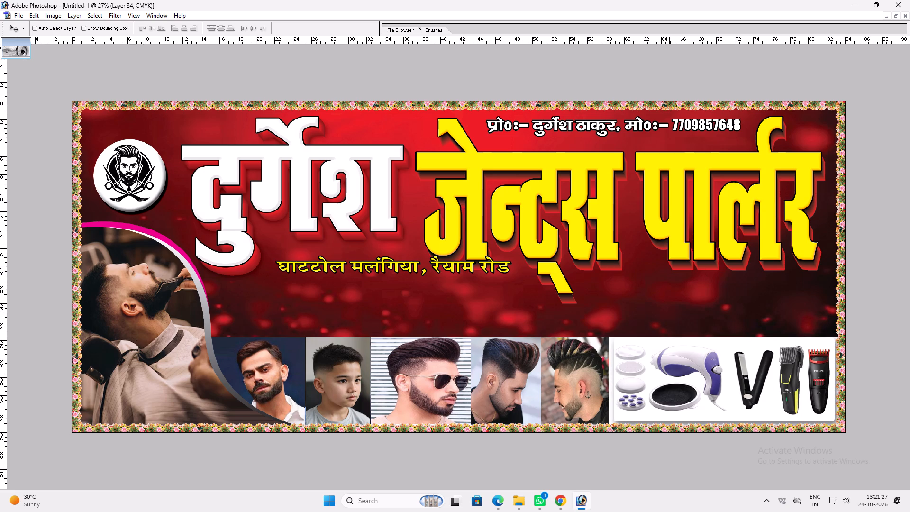
{"action": "key", "text": "ctrl+t"}
{"action": "left_click_drag", "start_coordinate": [709, 424], "coordinate": [712, 422], "text": "shift"}
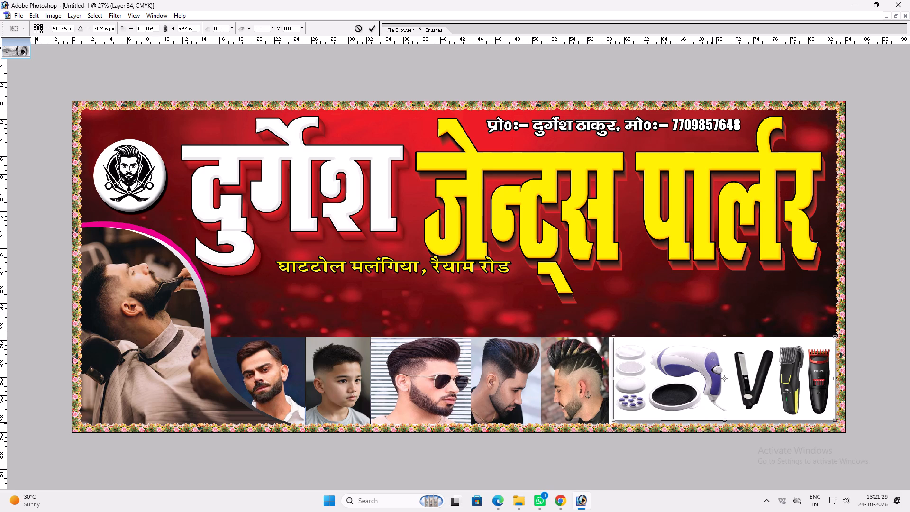
{"action": "left_click_drag", "start_coordinate": [712, 422], "coordinate": [713, 421], "text": "shift"}
{"action": "key", "text": "shift+Return"}
{"action": "key", "text": "v"}
Scale the rounded panel's height to 98.3% by lowering its upper edge slightly.
{"action": "right_click", "coordinate": [673, 358]}
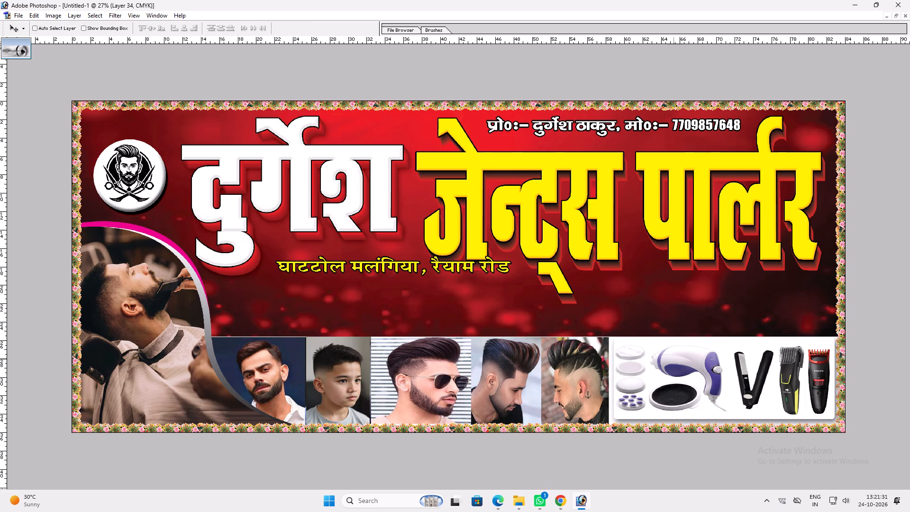
{"action": "left_click", "coordinate": [688, 361]}
{"action": "key", "text": "ctrl+t"}
{"action": "key", "text": "Return"}
{"action": "key", "text": "v"}
{"action": "left_click", "coordinate": [758, 343], "text": "ctrl"}
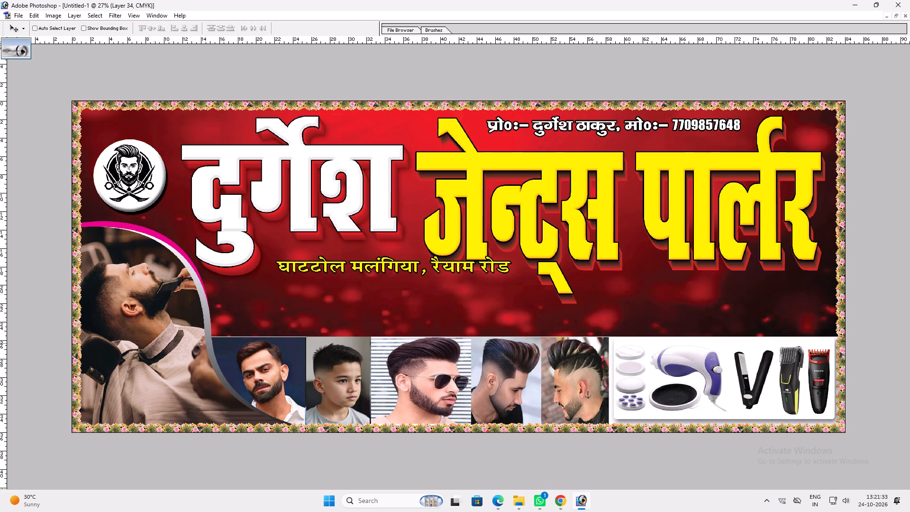
{"action": "key", "text": "ctrl+t"}
{"action": "left_click", "coordinate": [756, 338]}
{"action": "left_click", "coordinate": [753, 339]}
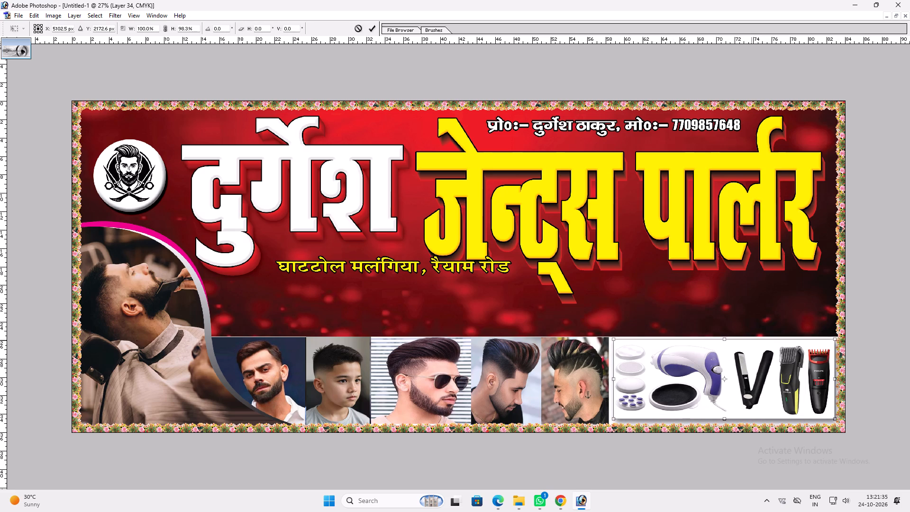
{"action": "key", "text": "Return"}
Stretch the grooming tools to 102.7% height and shift them slightly to sit evenly inside the rounded panel.
{"action": "key", "text": "v"}
{"action": "left_click", "coordinate": [788, 365], "text": "ctrl"}
{"action": "key", "text": "ctrl+t"}
{"action": "left_click", "coordinate": [817, 345], "text": "shift"}
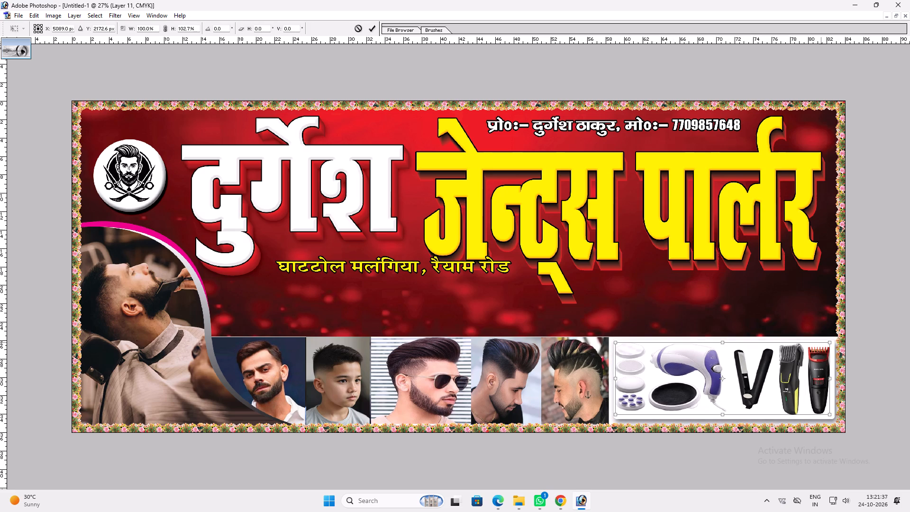
{"action": "key", "text": "shift+Return"}
{"action": "key", "text": "v"}
{"action": "left_click", "coordinate": [799, 368]}
{"action": "key", "text": "space"}
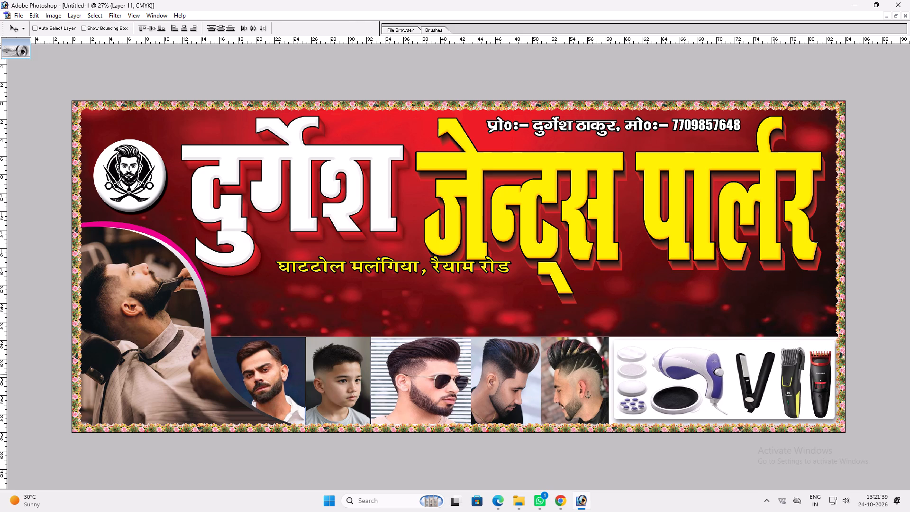
Add a Color Overlay to the rounded panel in pale blue, C 10, M 0, Y 0.
{"action": "left_click", "coordinate": [754, 355], "text": "ctrl"}
{"action": "key", "text": "alt+l"}
{"action": "key", "text": "alt+y"}
{"action": "key", "text": "n"}
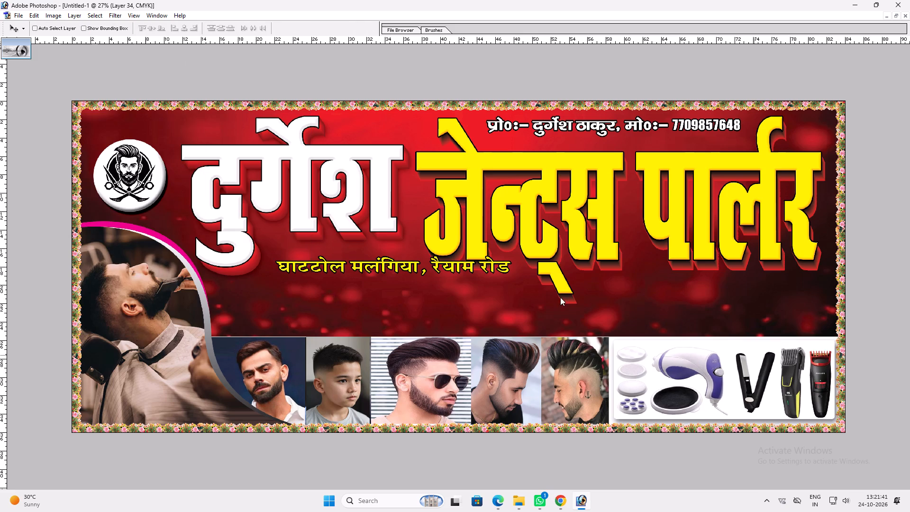
{"action": "left_click", "coordinate": [521, 212]}
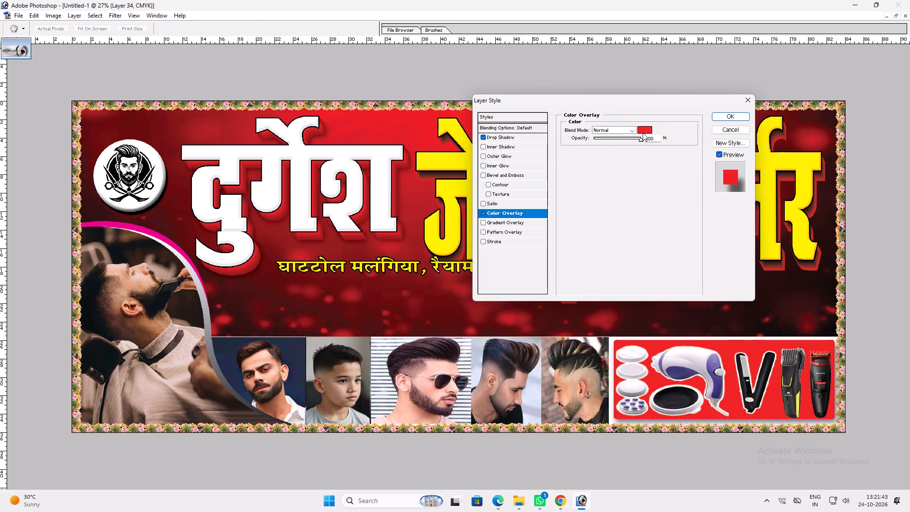
{"action": "left_click", "coordinate": [643, 133]}
{"action": "type", "text": "10"}
{"action": "key", "text": "Tab"}
{"action": "key", "text": "0"}
{"action": "key", "text": "Tab"}
{"action": "key", "text": "0"}
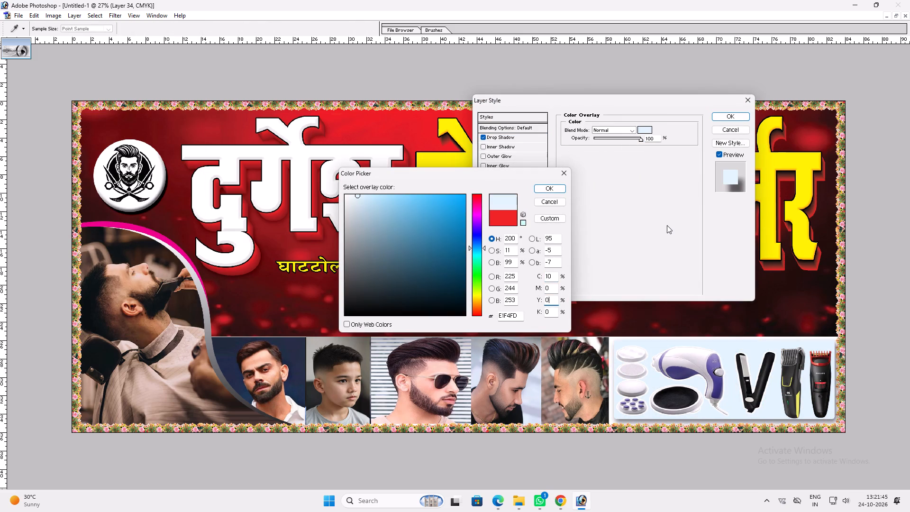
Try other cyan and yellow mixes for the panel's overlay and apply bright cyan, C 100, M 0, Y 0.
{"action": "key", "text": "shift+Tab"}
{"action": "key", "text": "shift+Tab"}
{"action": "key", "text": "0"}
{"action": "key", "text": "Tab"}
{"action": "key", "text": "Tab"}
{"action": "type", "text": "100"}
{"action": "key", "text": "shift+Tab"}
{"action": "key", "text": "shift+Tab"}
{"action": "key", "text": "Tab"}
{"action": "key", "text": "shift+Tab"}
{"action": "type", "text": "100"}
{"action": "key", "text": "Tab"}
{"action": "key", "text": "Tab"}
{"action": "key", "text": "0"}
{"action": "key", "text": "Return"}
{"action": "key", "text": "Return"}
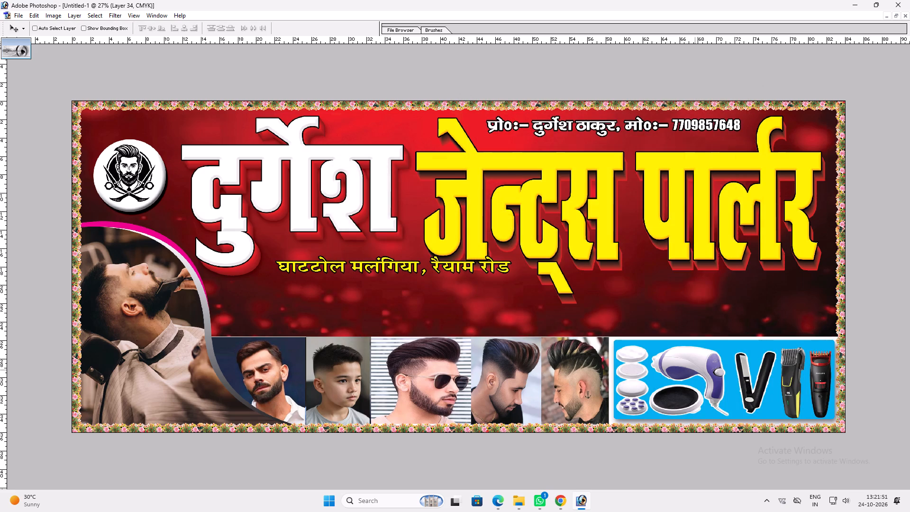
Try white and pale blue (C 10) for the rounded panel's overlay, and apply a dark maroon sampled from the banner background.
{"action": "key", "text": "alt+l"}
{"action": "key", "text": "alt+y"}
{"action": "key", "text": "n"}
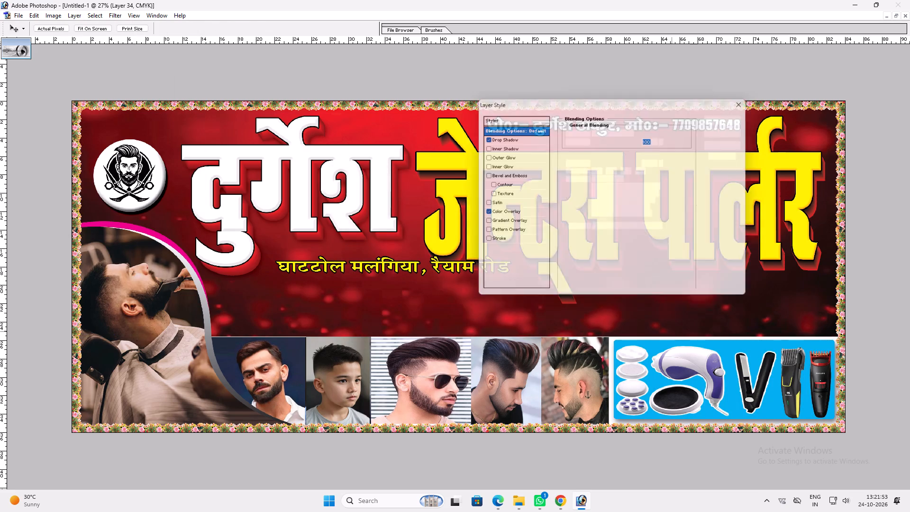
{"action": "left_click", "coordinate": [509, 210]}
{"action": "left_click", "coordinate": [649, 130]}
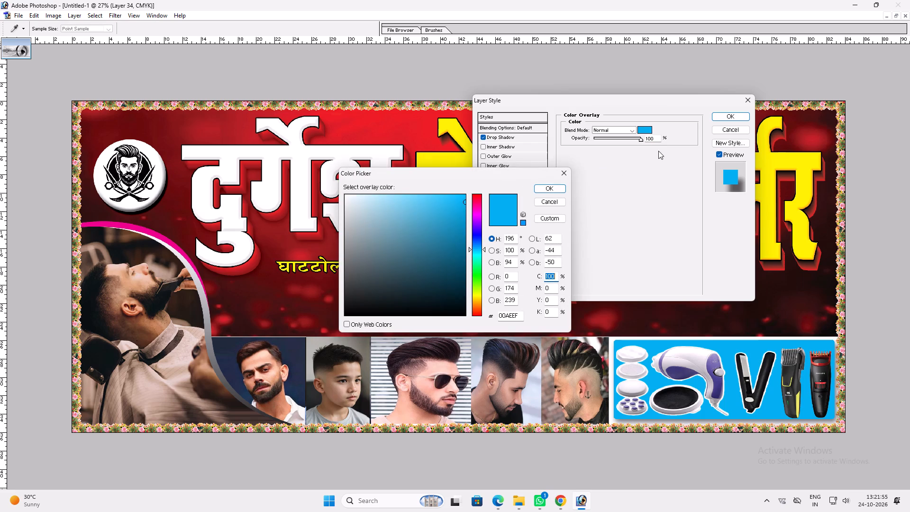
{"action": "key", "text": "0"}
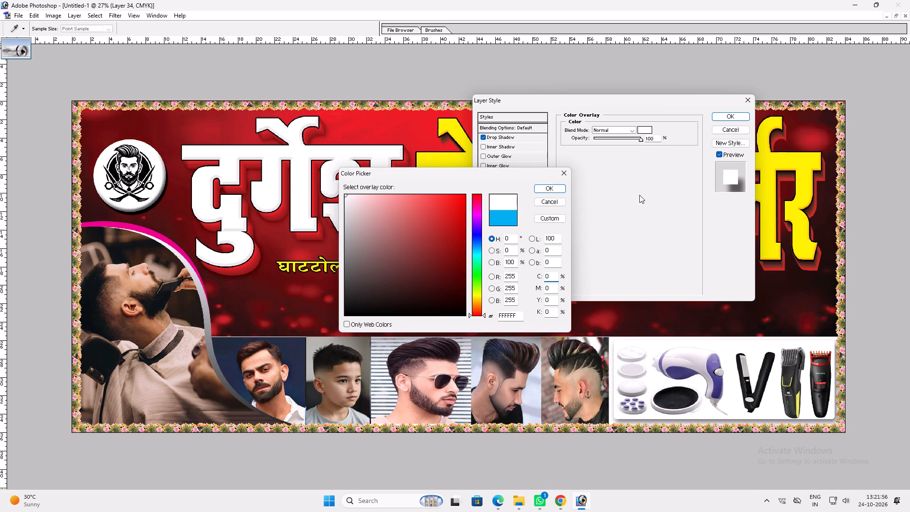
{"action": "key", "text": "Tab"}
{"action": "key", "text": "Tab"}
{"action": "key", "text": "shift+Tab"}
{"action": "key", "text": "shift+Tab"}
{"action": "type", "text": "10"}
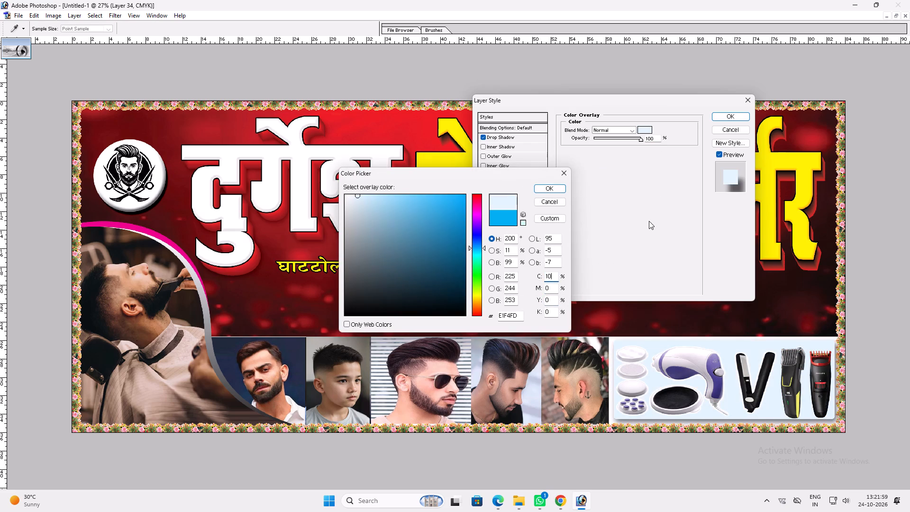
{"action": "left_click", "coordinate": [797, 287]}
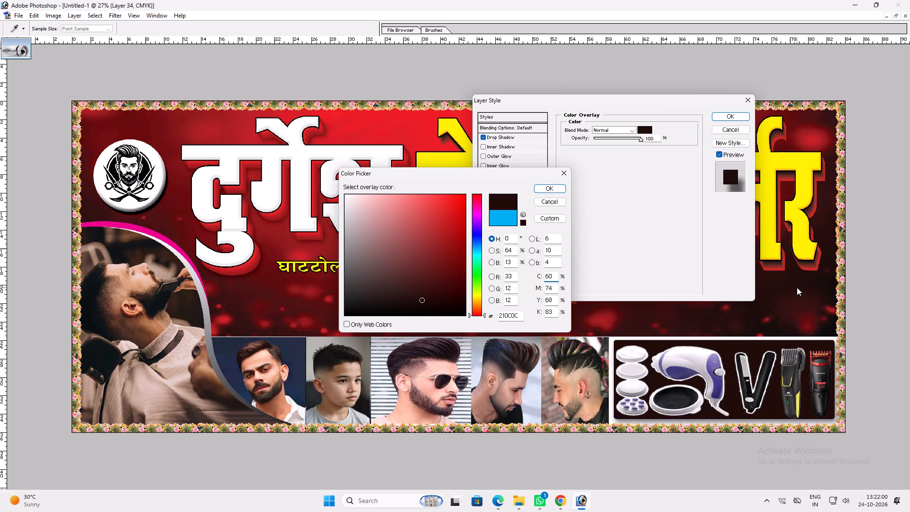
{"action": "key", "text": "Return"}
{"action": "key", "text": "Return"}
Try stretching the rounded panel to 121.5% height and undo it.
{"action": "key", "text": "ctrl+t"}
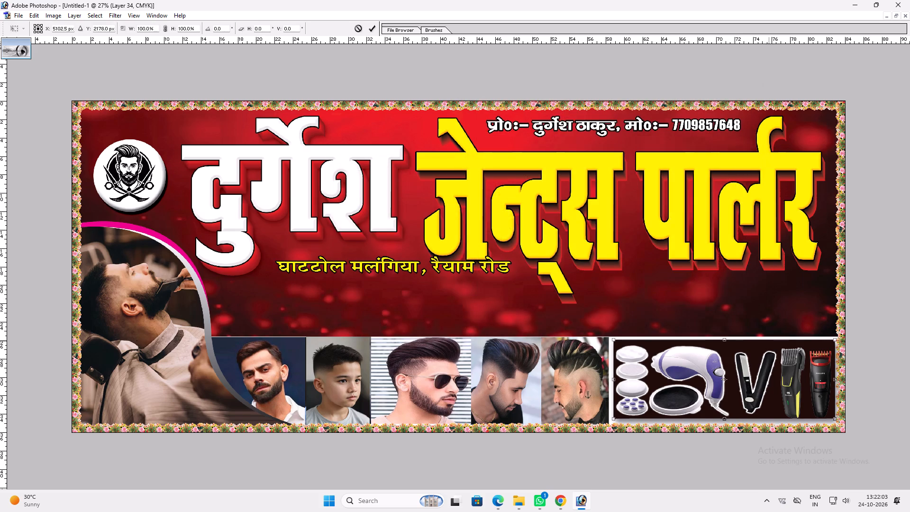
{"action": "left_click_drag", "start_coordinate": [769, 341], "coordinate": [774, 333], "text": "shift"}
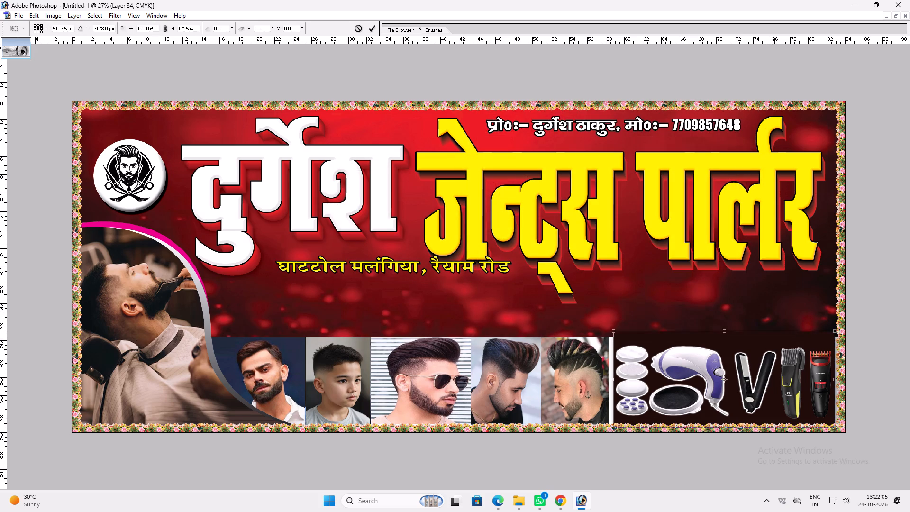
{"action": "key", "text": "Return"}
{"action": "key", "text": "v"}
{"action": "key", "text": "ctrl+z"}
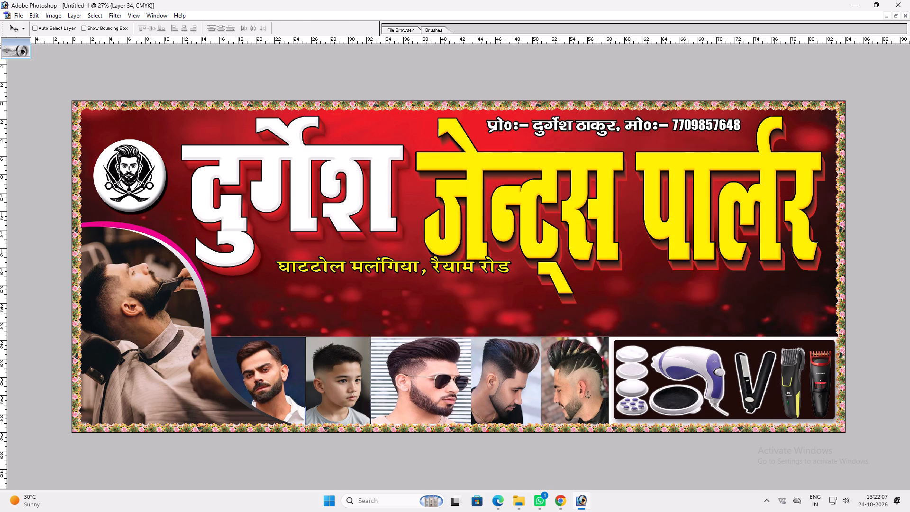
Undo the rounded panel's recent dark maroon and cyan overlay changes.
{"action": "key", "text": "ctrl+t"}
{"action": "key", "text": "Return"}
{"action": "key", "text": "ctrl+alt+z"}
{"action": "key", "text": "ctrl+alt+z"}
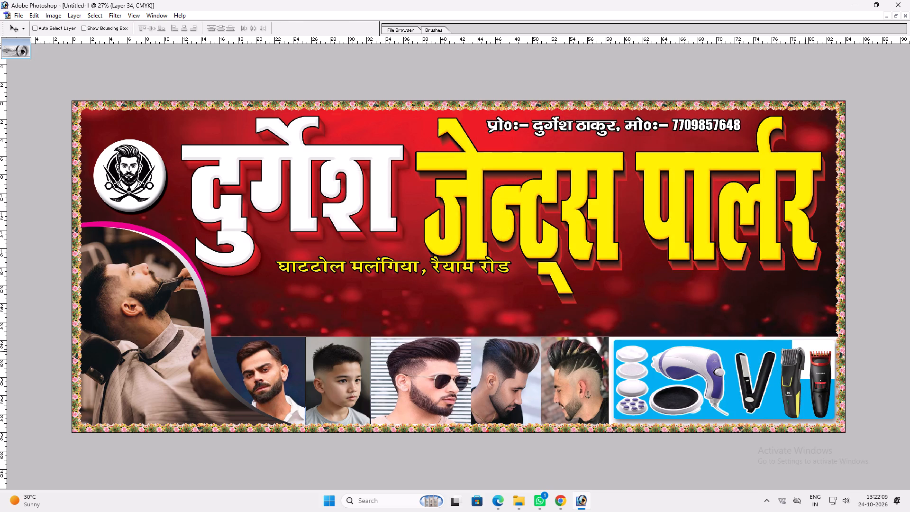
Stretch the yellow जेन्ट्स पार्लर title downward towards the photo row and nudge it slightly to the right.
{"action": "key", "text": "ctrl+plus"}
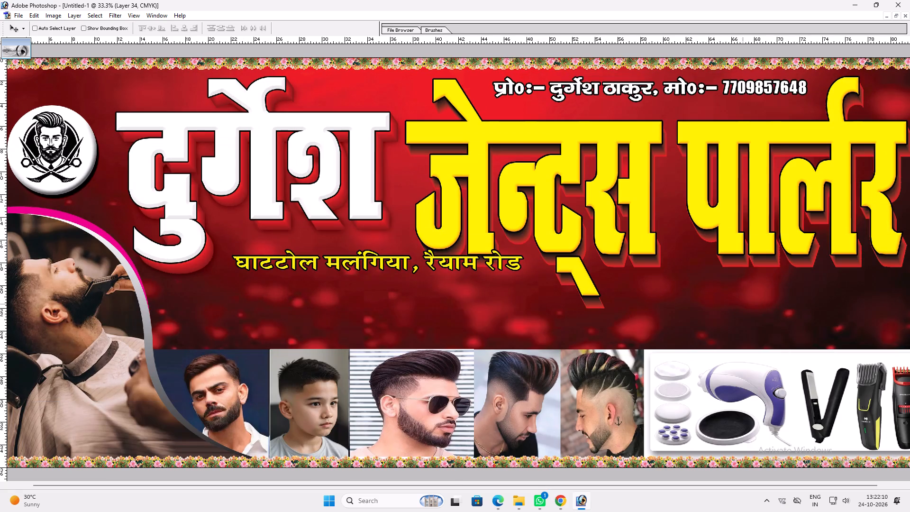
{"action": "key", "text": "space"}
{"action": "key", "text": "space"}
{"action": "key", "text": "space"}
{"action": "key", "text": "space"}
{"action": "key", "text": "space"}
{"action": "key", "text": "space"}
{"action": "right_click", "coordinate": [734, 241]}
{"action": "left_click", "coordinate": [746, 246]}
{"action": "scroll", "coordinate": [740, 247], "scroll_direction": "up", "scroll_amount": 3}
{"action": "key", "text": "v"}
{"action": "right_click", "coordinate": [689, 253]}
{"action": "left_click_drag", "start_coordinate": [700, 258], "coordinate": [705, 261]}
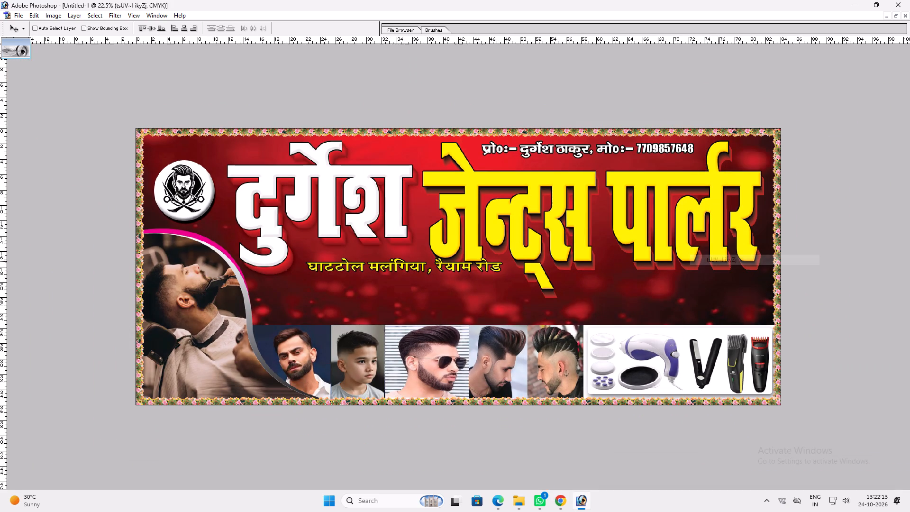
{"action": "key", "text": "ctrl+t"}
{"action": "left_click_drag", "start_coordinate": [708, 295], "coordinate": [706, 316], "text": "shift"}
{"action": "key", "text": "shift+Return"}
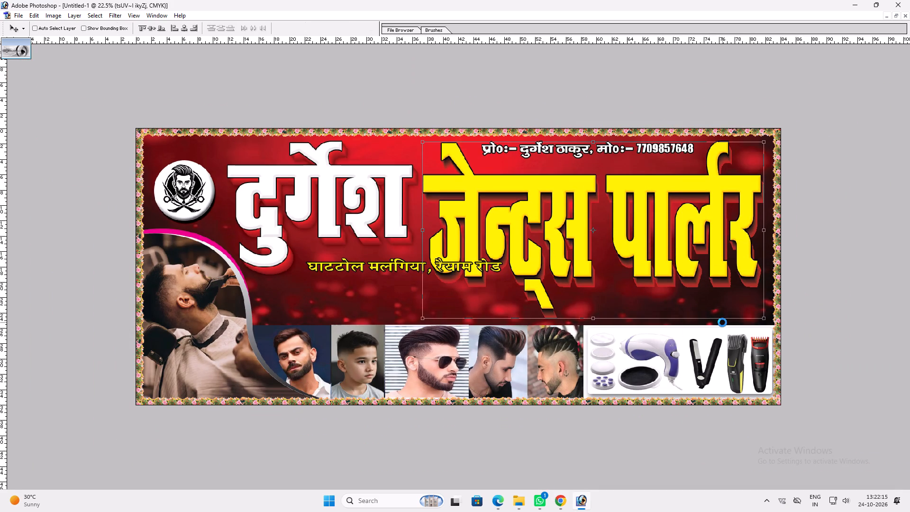
{"action": "key", "text": "v"}
{"action": "left_click", "coordinate": [711, 271]}
{"action": "key", "text": "v"}
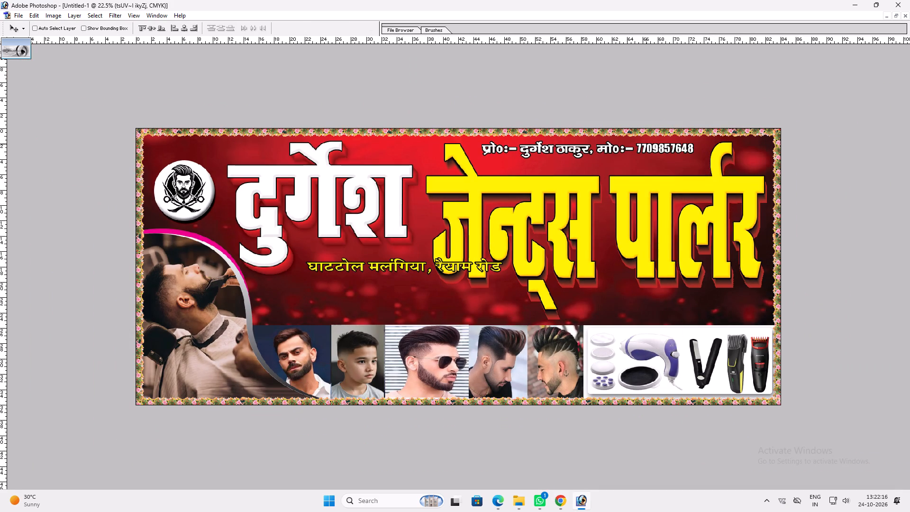
Move the proprietor and phone line slightly down and right, and stretch it taller above the yellow title.
{"action": "left_click", "coordinate": [645, 146], "text": "ctrl"}
{"action": "left_click_drag", "start_coordinate": [645, 146], "coordinate": [650, 156]}
{"action": "key", "text": "ctrl+t"}
{"action": "left_click_drag", "start_coordinate": [648, 152], "coordinate": [654, 143], "text": "shift"}
{"action": "key", "text": "Return"}
{"action": "key", "text": "v"}
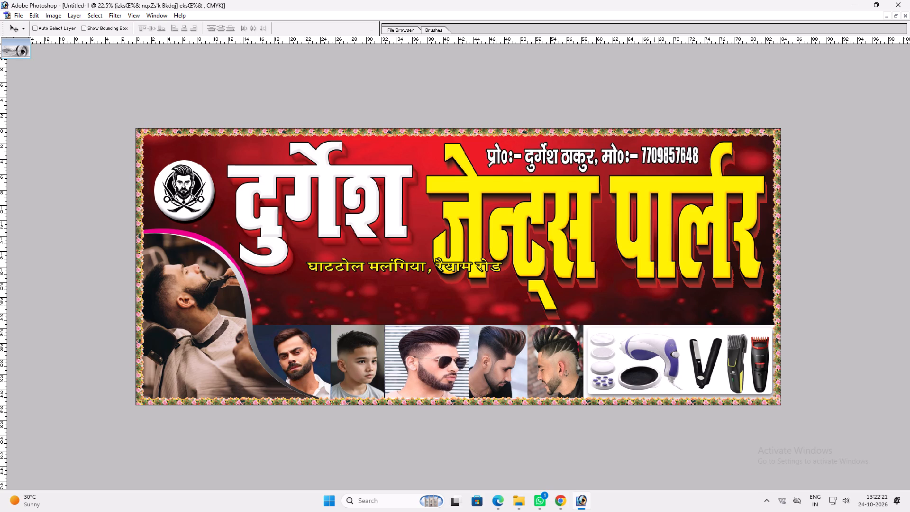
{"action": "key", "text": "ctrl+t"}
{"action": "left_click_drag", "start_coordinate": [640, 164], "coordinate": [645, 162], "text": "shift"}
{"action": "key", "text": "Return"}
{"action": "key", "text": "v"}
Narrow the जेन्ट्स पार्लर title from its left edge, leaving more room beside the दुर्गेश title.
{"action": "left_click", "coordinate": [590, 186], "text": "ctrl"}
{"action": "key", "text": "ctrl+t"}
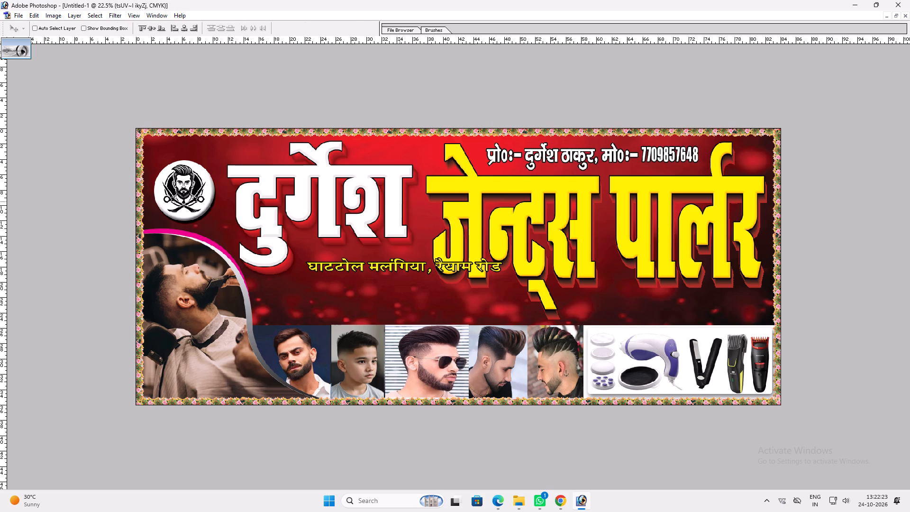
{"action": "left_click_drag", "start_coordinate": [428, 195], "coordinate": [474, 196], "text": "shift"}
{"action": "key", "text": "shift+Return"}
{"action": "key", "text": "v"}
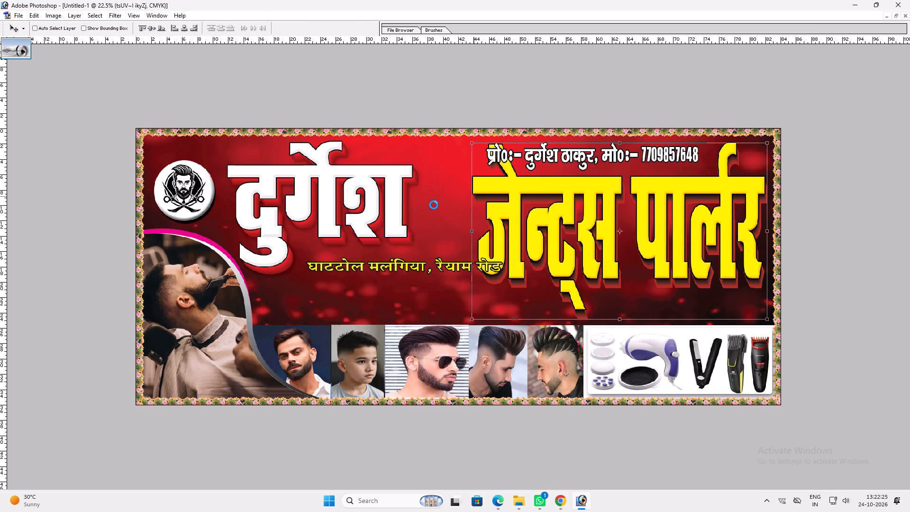
Move the white दुर्गेश title down and right, and enlarge it to match the yellow title's height and fill the gap beside it.
{"action": "left_click", "coordinate": [398, 200], "text": "ctrl"}
{"action": "left_click_drag", "start_coordinate": [398, 200], "coordinate": [417, 236]}
{"action": "key", "text": "ctrl+t"}
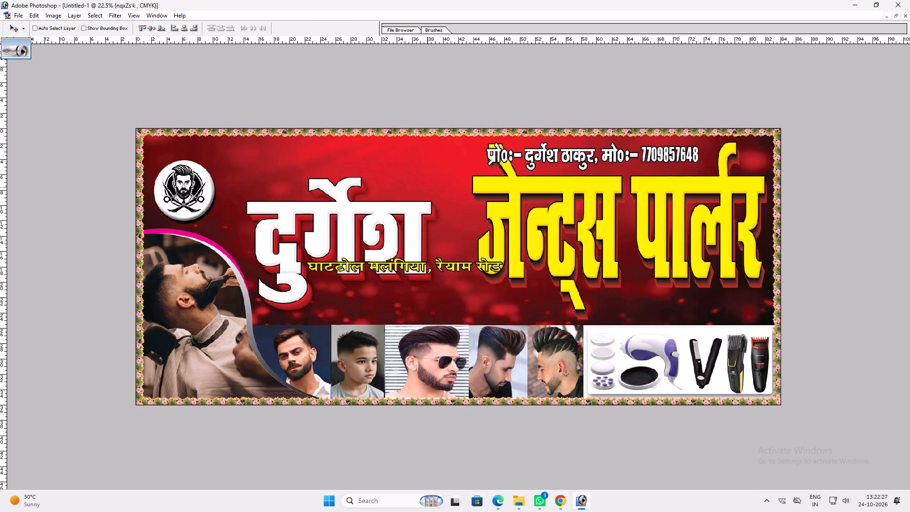
{"action": "left_click_drag", "start_coordinate": [431, 178], "coordinate": [451, 156], "text": "shift"}
{"action": "left_click_drag", "start_coordinate": [441, 156], "coordinate": [455, 150], "text": "shift"}
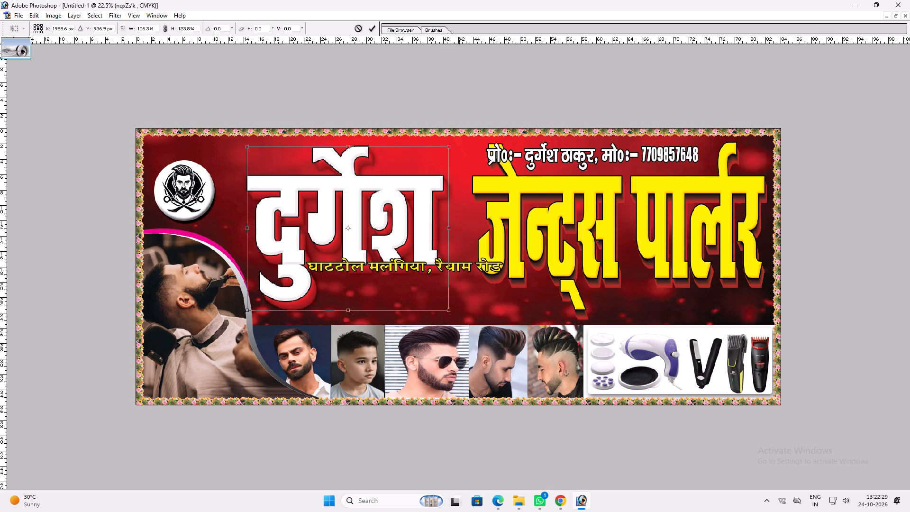
{"action": "left_click_drag", "start_coordinate": [448, 179], "coordinate": [454, 178], "text": "alt+shift"}
{"action": "left_click_drag", "start_coordinate": [458, 241], "coordinate": [464, 242], "text": "shift"}
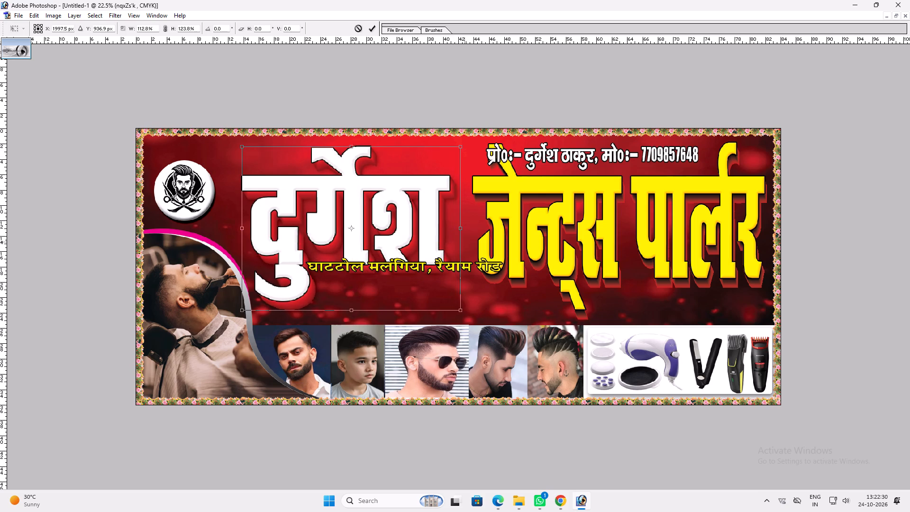
{"action": "left_click_drag", "start_coordinate": [464, 242], "coordinate": [469, 240], "text": "shift"}
{"action": "left_click_drag", "start_coordinate": [436, 310], "coordinate": [435, 323], "text": "shift"}
{"action": "left_click", "coordinate": [409, 150], "text": "shift"}
{"action": "key", "text": "shift+Return"}
{"action": "key", "text": "v"}
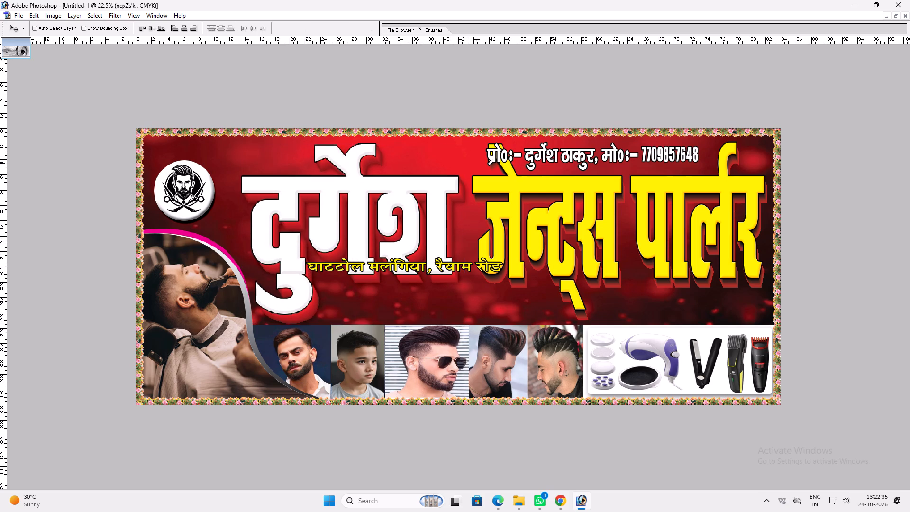
{"action": "left_click", "coordinate": [406, 217], "text": "shift"}
{"action": "key", "text": "ctrl+t"}
{"action": "left_click", "coordinate": [395, 140], "text": "shift"}
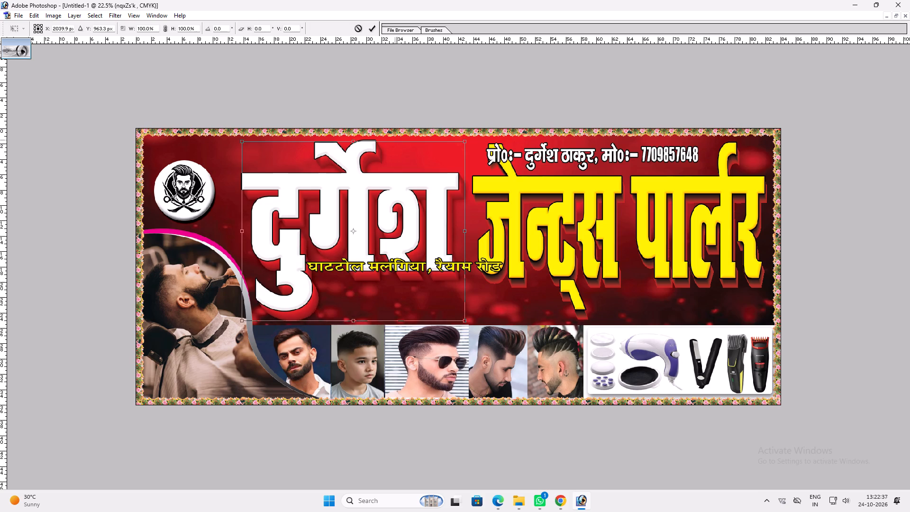
{"action": "key", "text": "shift+Return"}
{"action": "key", "text": "v"}
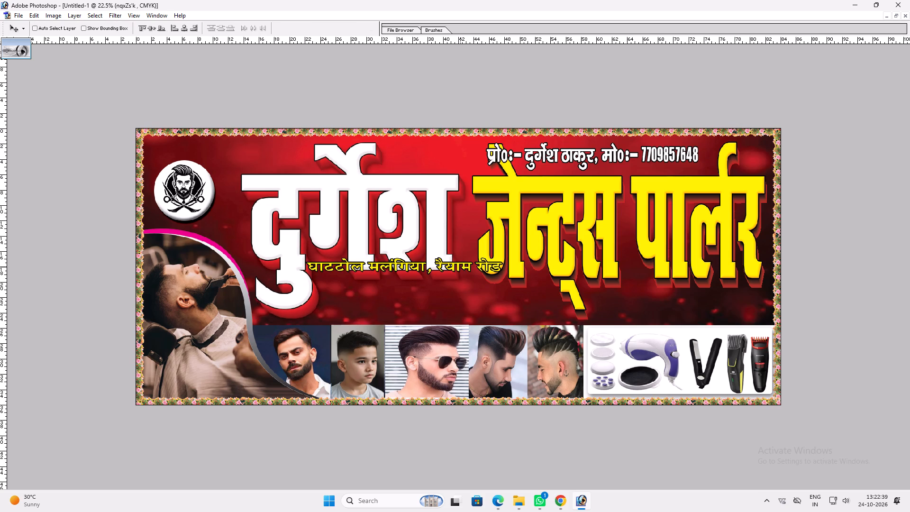
Move the address line beneath the titles, delete its comma and road name, and shift the remaining text right.
{"action": "double_click", "coordinate": [458, 267], "text": "ctrl"}
{"action": "left_click_drag", "start_coordinate": [457, 266], "coordinate": [460, 304]}
{"action": "key", "text": "t"}
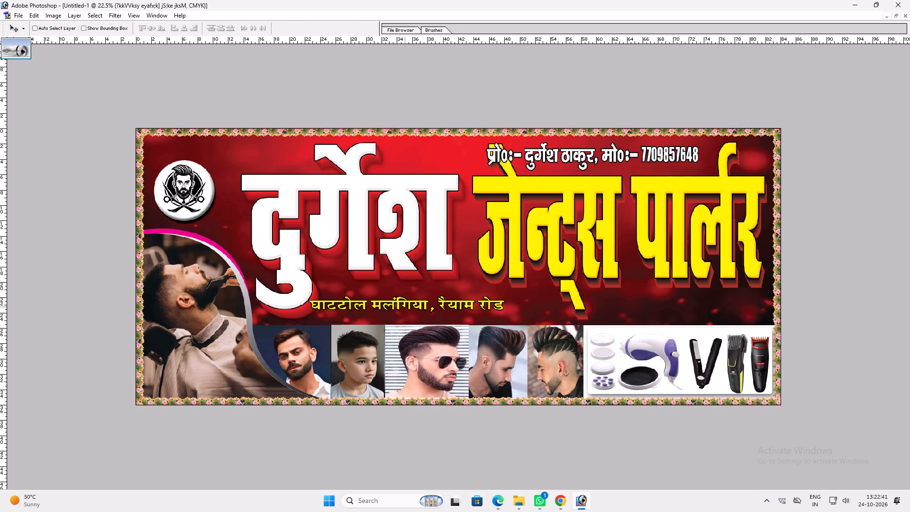
{"action": "left_click_drag", "start_coordinate": [438, 309], "coordinate": [600, 308]}
{"action": "key", "text": "BackSpace"}
{"action": "key", "text": "BackSpace"}
{"action": "key", "text": "BackSpace"}
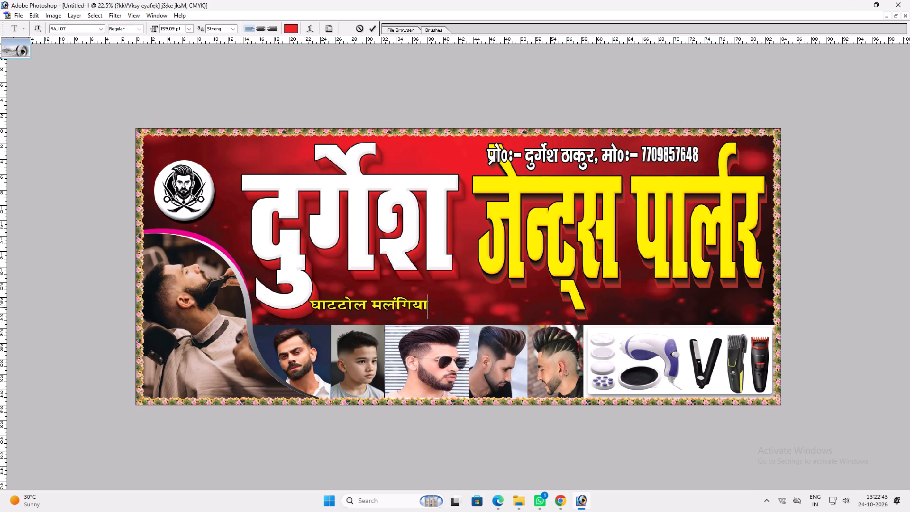
{"action": "left_click_drag", "start_coordinate": [551, 314], "coordinate": [581, 311]}
{"action": "key", "text": "Return"}
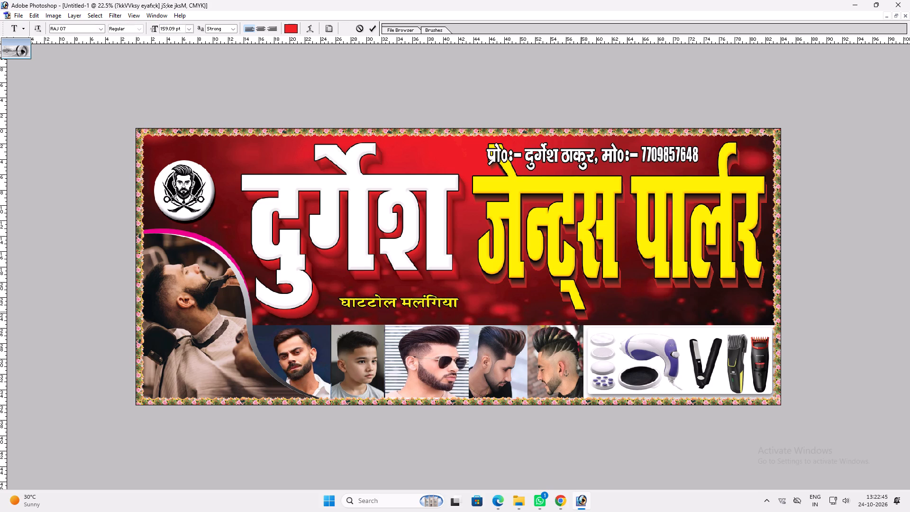
Enlarge the shortened address line to 229.49 pt.
{"action": "key", "text": "ctrl+t"}
{"action": "left_click_drag", "start_coordinate": [462, 309], "coordinate": [515, 315], "text": "shift"}
{"action": "key", "text": "Return"}
Change the whole address line's font to RAJ 04.
{"action": "key", "text": "t"}
{"action": "left_click", "coordinate": [468, 315]}
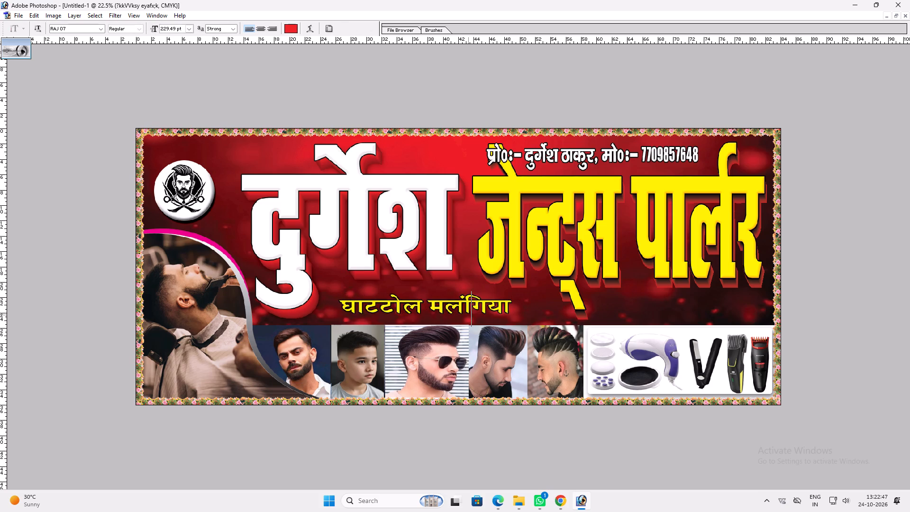
{"action": "key", "text": "ctrl+a"}
{"action": "left_click", "coordinate": [73, 26]}
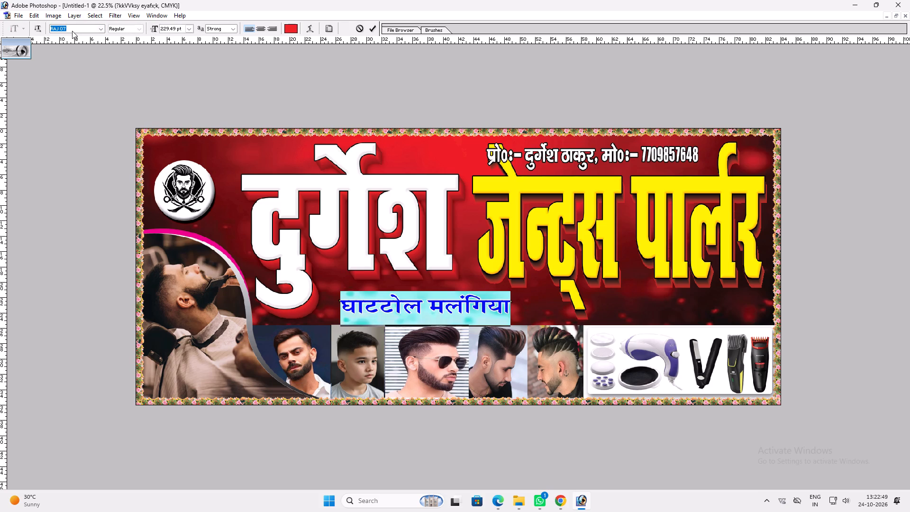
{"action": "key", "text": "Up"}
{"action": "key", "text": "Up"}
{"action": "key", "text": "Up"}
{"action": "key", "text": "Up"}
{"action": "key", "text": "Up"}
{"action": "key", "text": "Down"}
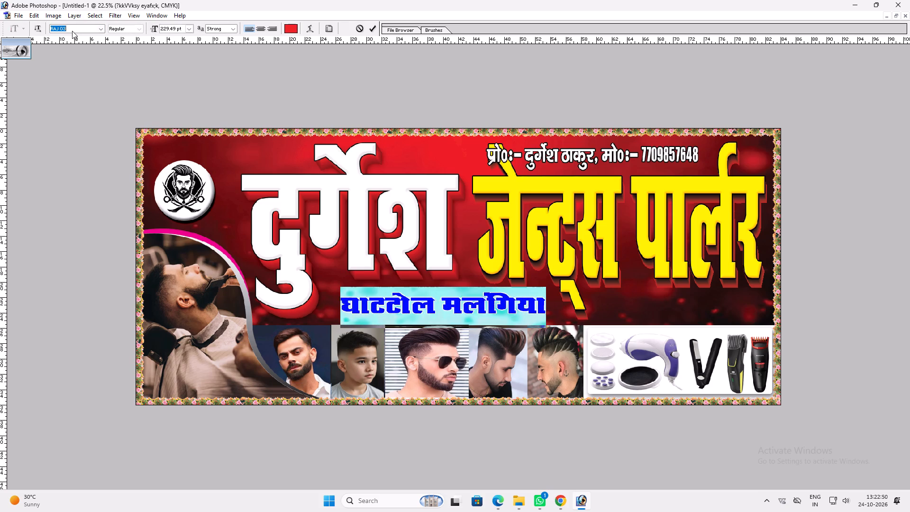
{"action": "key", "text": "Down"}
{"action": "key", "text": "Return"}
Insert the label "पता :–" at the start of the address line.
{"action": "left_click", "coordinate": [344, 316]}
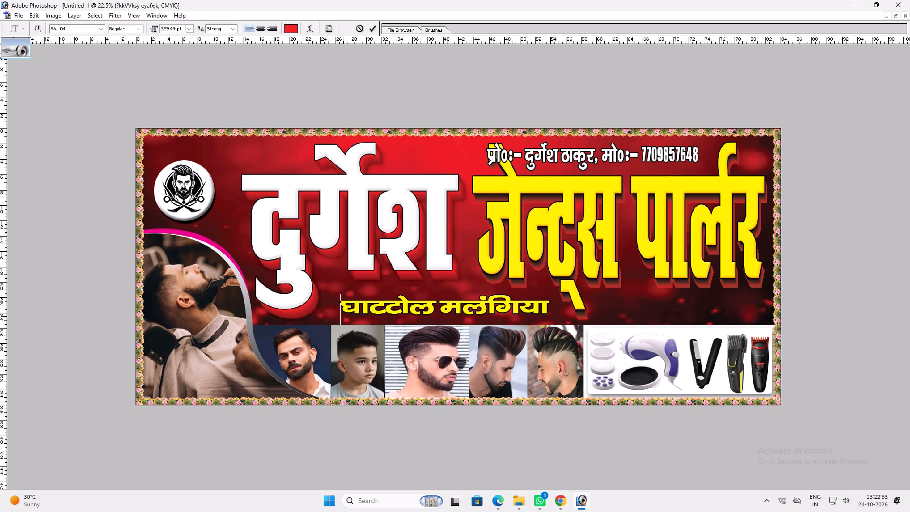
{"action": "type", "text": "irk %&"}
{"action": "key", "text": "space"}
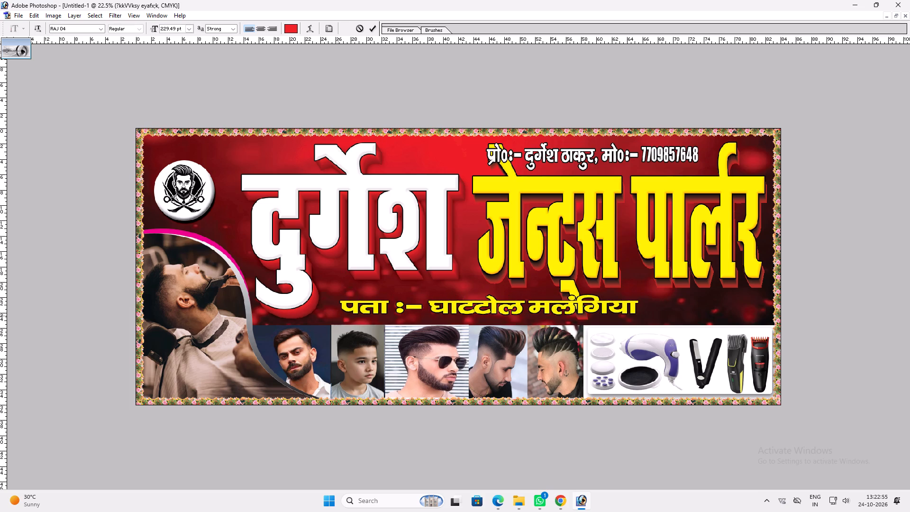
{"action": "key", "text": "Return"}
Narrow the labelled address line and position it between the दुर्गेश title's lower curve and the yellow title's lower stroke.
{"action": "key", "text": "v"}
{"action": "key", "text": "ctrl+t"}
{"action": "left_click_drag", "start_coordinate": [635, 310], "coordinate": [534, 308], "text": "shift"}
{"action": "left_click", "coordinate": [524, 307], "text": "shift"}
{"action": "key", "text": "shift+Return"}
{"action": "key", "text": "v"}
{"action": "left_click_drag", "start_coordinate": [494, 310], "coordinate": [487, 311]}
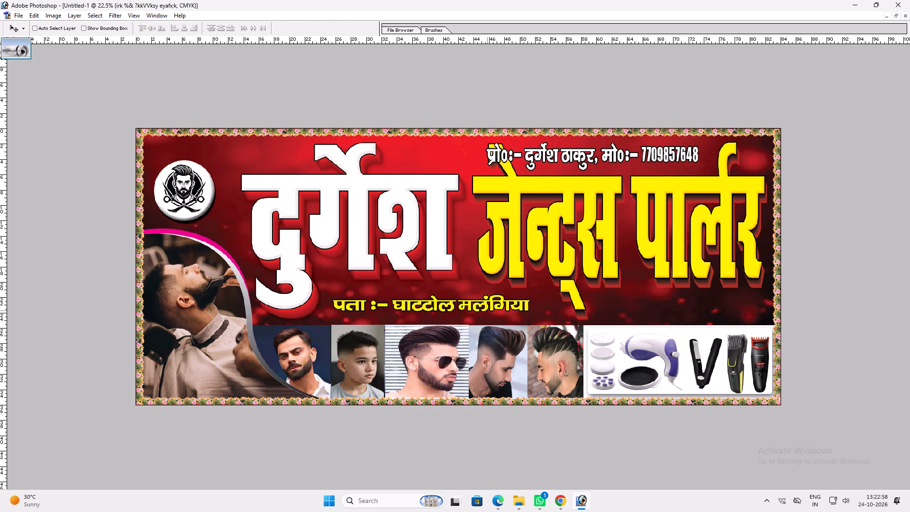
{"action": "left_click_drag", "start_coordinate": [487, 311], "coordinate": [487, 311]}
{"action": "key", "text": "ctrl+t"}
{"action": "left_click_drag", "start_coordinate": [533, 310], "coordinate": [542, 311], "text": "alt+shift"}
{"action": "key", "text": "shift+Return"}
{"action": "type", "text": "vv"}
{"action": "left_click", "coordinate": [515, 306]}
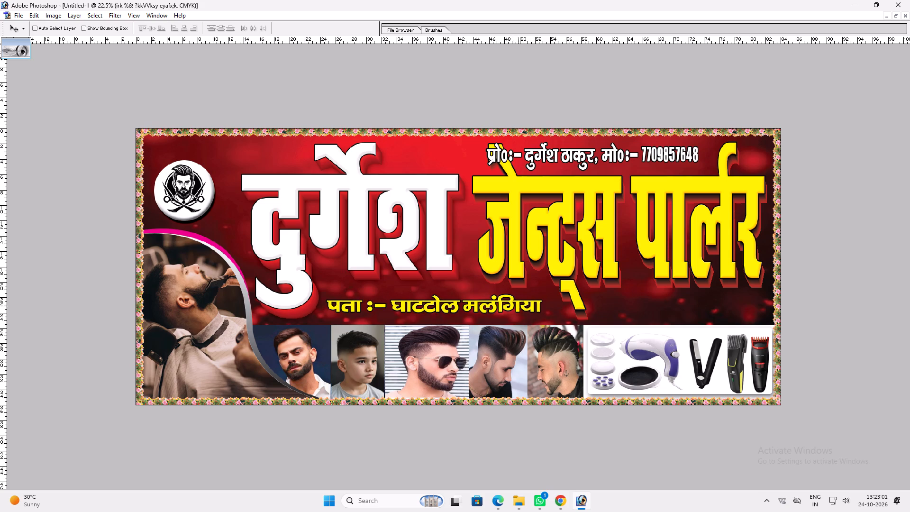
Change the address line's Color Overlay to white, C 0, M 0, Y 0.
{"action": "key", "text": "alt+l"}
{"action": "key", "text": "alt+y"}
{"action": "key", "text": "n"}
{"action": "left_click", "coordinate": [518, 213]}
{"action": "left_click", "coordinate": [647, 128]}
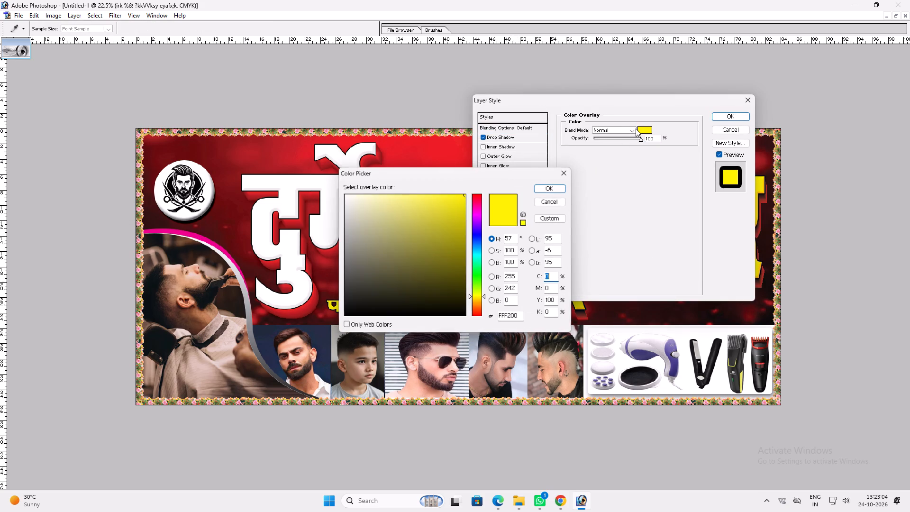
{"action": "key", "text": "Tab"}
{"action": "key", "text": "0"}
{"action": "key", "text": "Tab"}
{"action": "key", "text": "shift+Tab"}
{"action": "key", "text": "Tab"}
{"action": "key", "text": "0"}
{"action": "key", "text": "Return"}
{"action": "key", "text": "Return"}
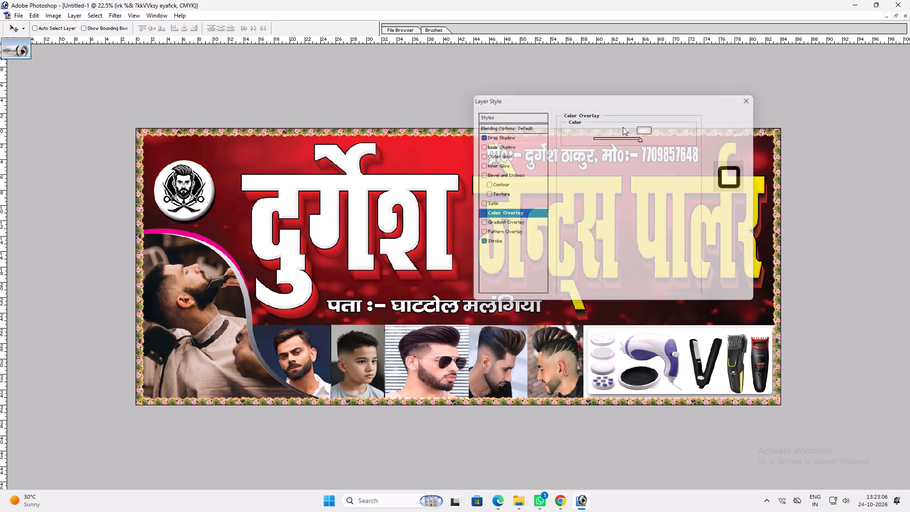
Insert a comma and a space between घाटटोल and मलंगिया in the address line.
{"action": "key", "text": "t"}
{"action": "left_click", "coordinate": [462, 308]}
{"action": "key", "text": "BackSpace"}
{"action": "type", "text": "]"}
{"action": "key", "text": "space"}
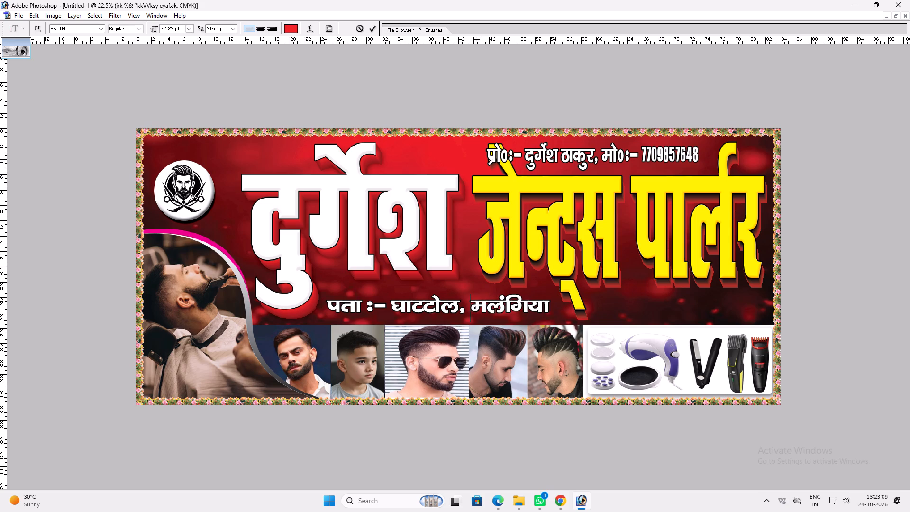
{"action": "key", "text": "Return"}
Widen the address line slightly toward the yellow title's lower stroke and adjust its position.
{"action": "key", "text": "v"}
{"action": "key", "text": "ctrl+t"}
{"action": "left_click_drag", "start_coordinate": [548, 304], "coordinate": [553, 303], "text": "shift"}
{"action": "key", "text": "shift+Return"}
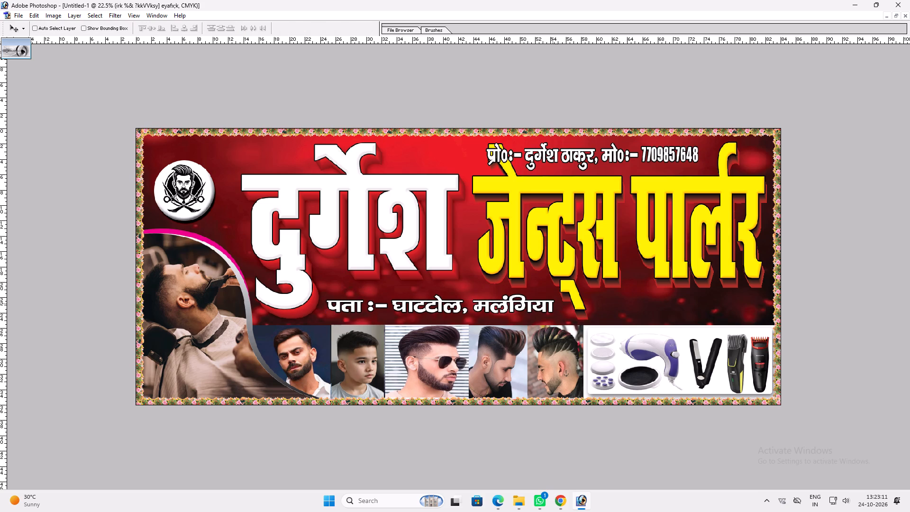
{"action": "key", "text": "v"}
{"action": "left_click", "coordinate": [541, 303]}
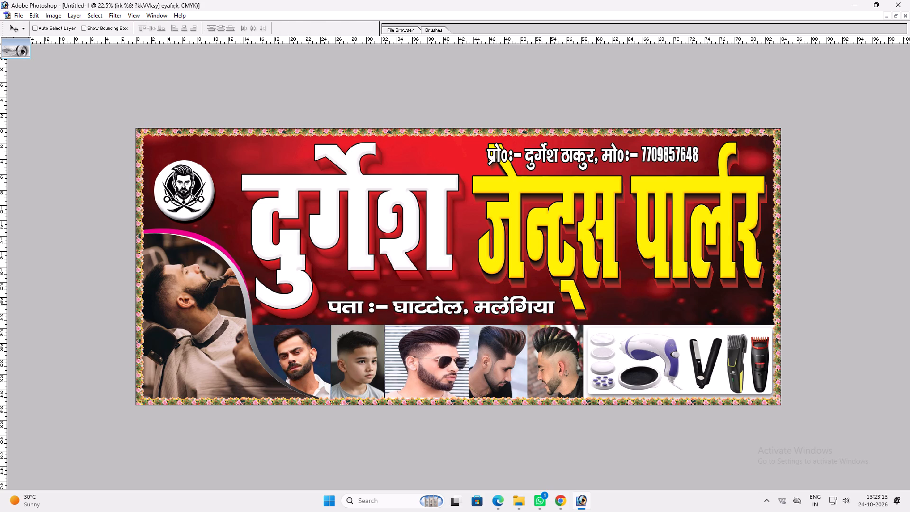
Narrow the proprietor and mobile line from its start and shift it slightly right, between the yellow title's two upper strokes.
{"action": "scroll", "coordinate": [542, 303], "scroll_direction": "up", "scroll_amount": 1}
{"action": "key", "text": "v"}
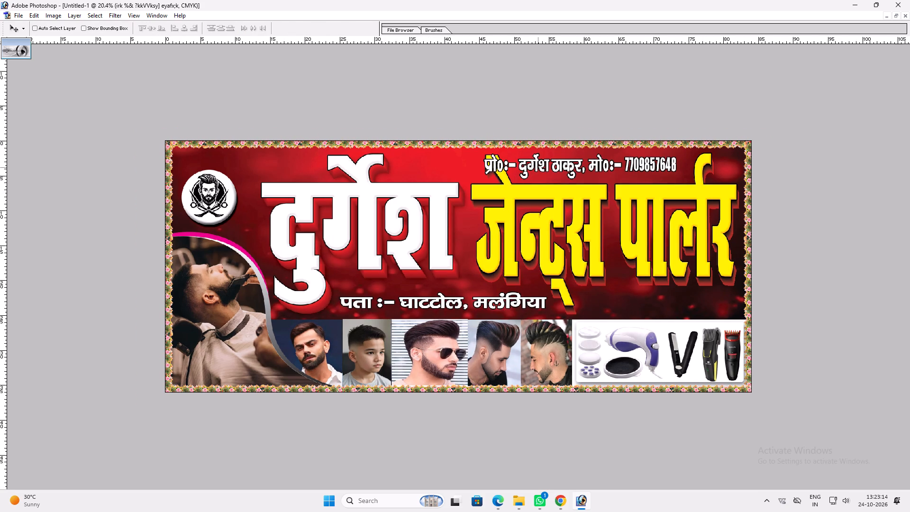
{"action": "left_click", "coordinate": [537, 165], "text": "ctrl"}
{"action": "key", "text": "ctrl+t"}
{"action": "left_click_drag", "start_coordinate": [485, 155], "coordinate": [510, 157], "text": "shift"}
{"action": "key", "text": "shift+Return"}
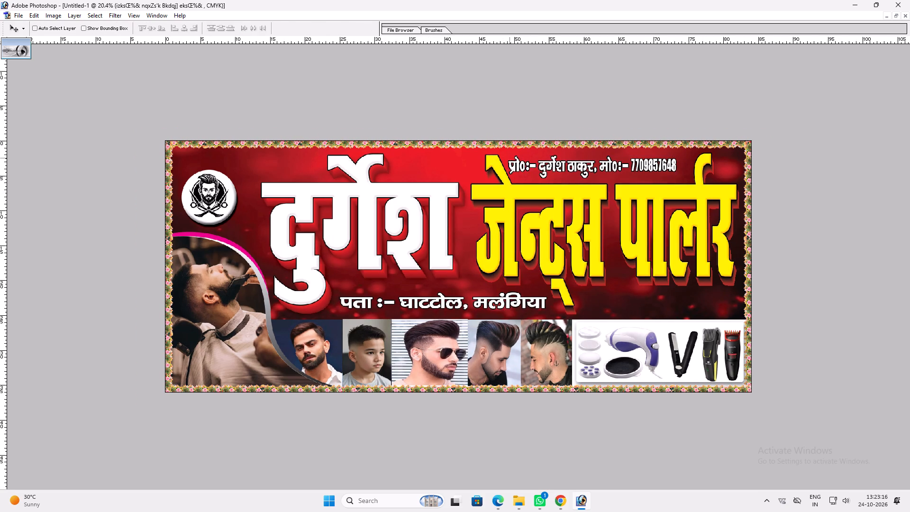
{"action": "key", "text": "v"}
{"action": "left_click_drag", "start_coordinate": [544, 166], "coordinate": [549, 165]}
Enlarge the round barber logo up and outward so it fills more of the corner beside the दुर्गेश title.
{"action": "key", "text": "v"}
{"action": "left_click", "coordinate": [201, 205], "text": "ctrl"}
{"action": "key", "text": "ctrl+t"}
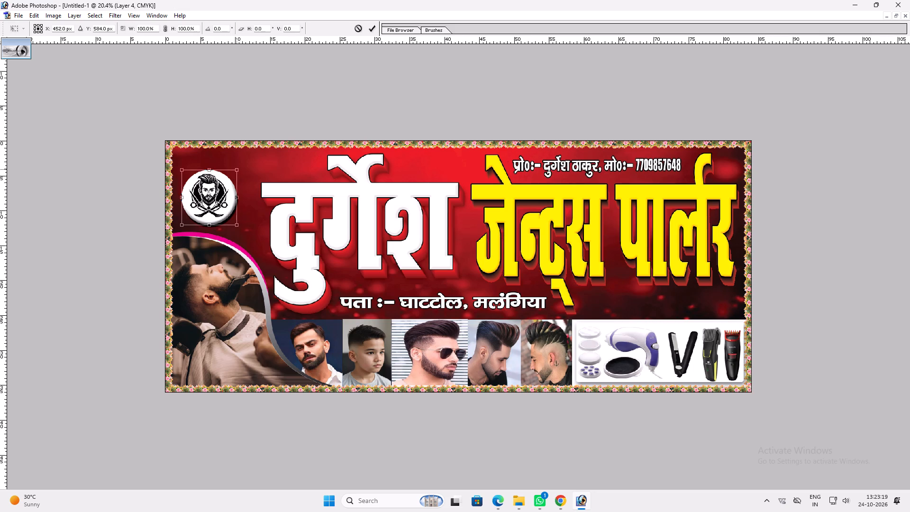
{"action": "left_click_drag", "start_coordinate": [237, 169], "coordinate": [255, 158], "text": "shift"}
{"action": "key", "text": "shift+Return"}
{"action": "type", "text": "vv"}
{"action": "left_click", "coordinate": [254, 170]}
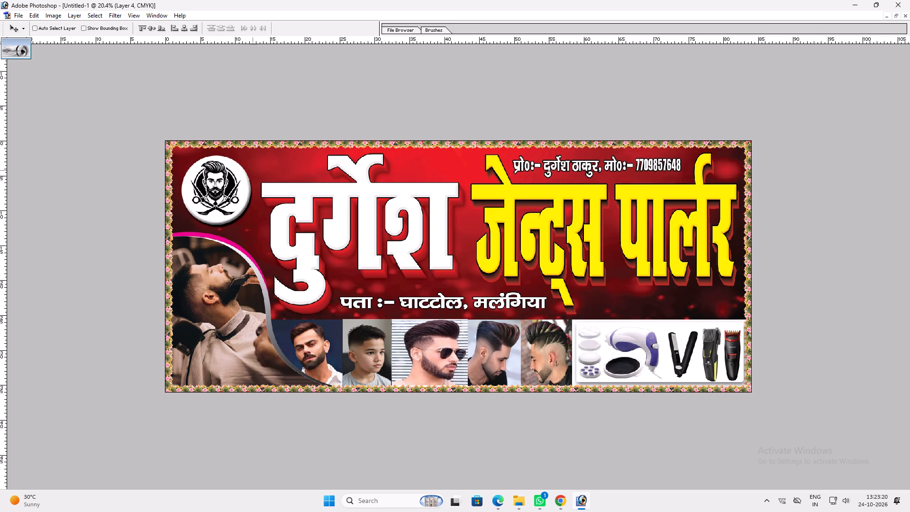
{"action": "key", "text": "v"}
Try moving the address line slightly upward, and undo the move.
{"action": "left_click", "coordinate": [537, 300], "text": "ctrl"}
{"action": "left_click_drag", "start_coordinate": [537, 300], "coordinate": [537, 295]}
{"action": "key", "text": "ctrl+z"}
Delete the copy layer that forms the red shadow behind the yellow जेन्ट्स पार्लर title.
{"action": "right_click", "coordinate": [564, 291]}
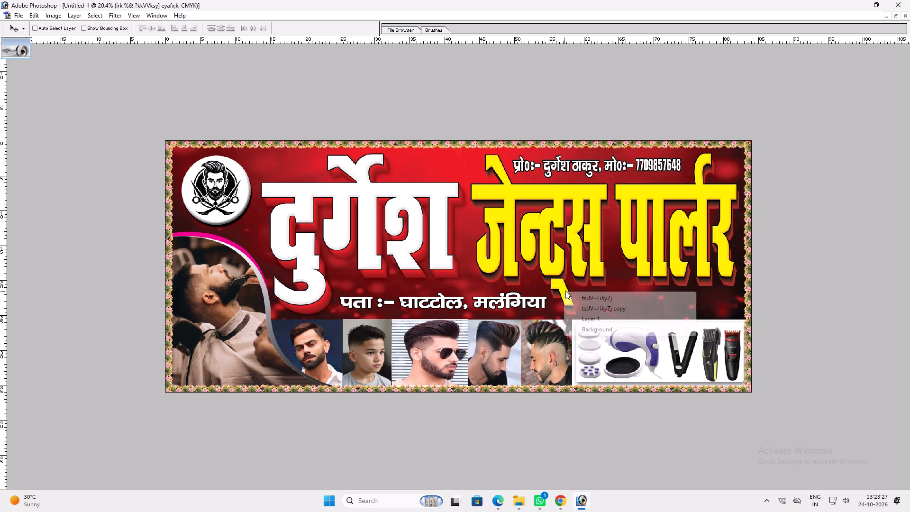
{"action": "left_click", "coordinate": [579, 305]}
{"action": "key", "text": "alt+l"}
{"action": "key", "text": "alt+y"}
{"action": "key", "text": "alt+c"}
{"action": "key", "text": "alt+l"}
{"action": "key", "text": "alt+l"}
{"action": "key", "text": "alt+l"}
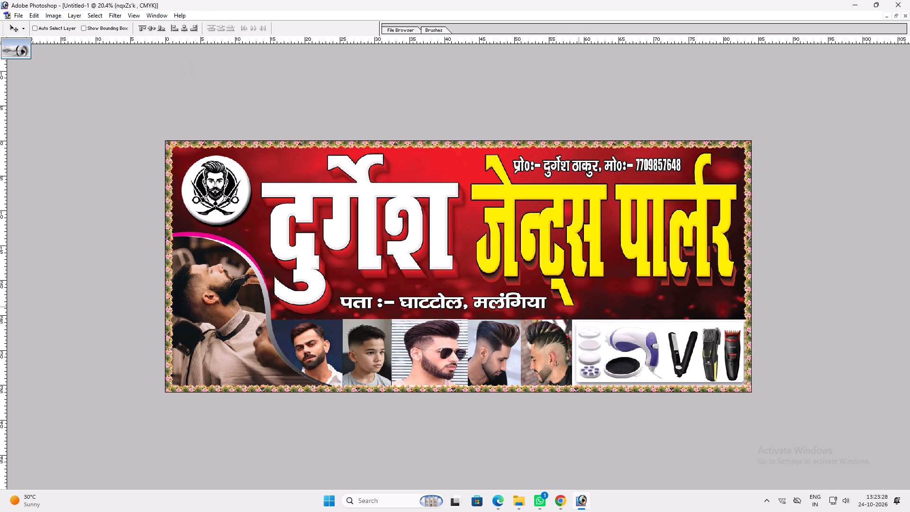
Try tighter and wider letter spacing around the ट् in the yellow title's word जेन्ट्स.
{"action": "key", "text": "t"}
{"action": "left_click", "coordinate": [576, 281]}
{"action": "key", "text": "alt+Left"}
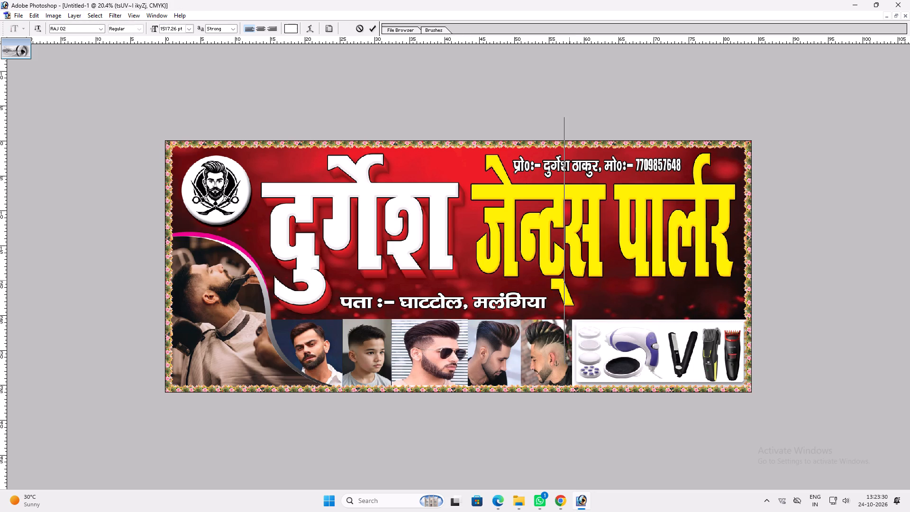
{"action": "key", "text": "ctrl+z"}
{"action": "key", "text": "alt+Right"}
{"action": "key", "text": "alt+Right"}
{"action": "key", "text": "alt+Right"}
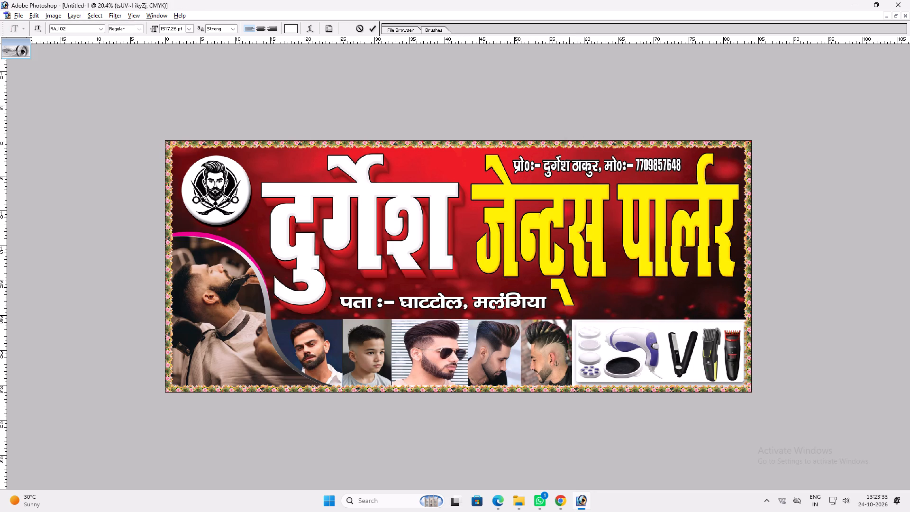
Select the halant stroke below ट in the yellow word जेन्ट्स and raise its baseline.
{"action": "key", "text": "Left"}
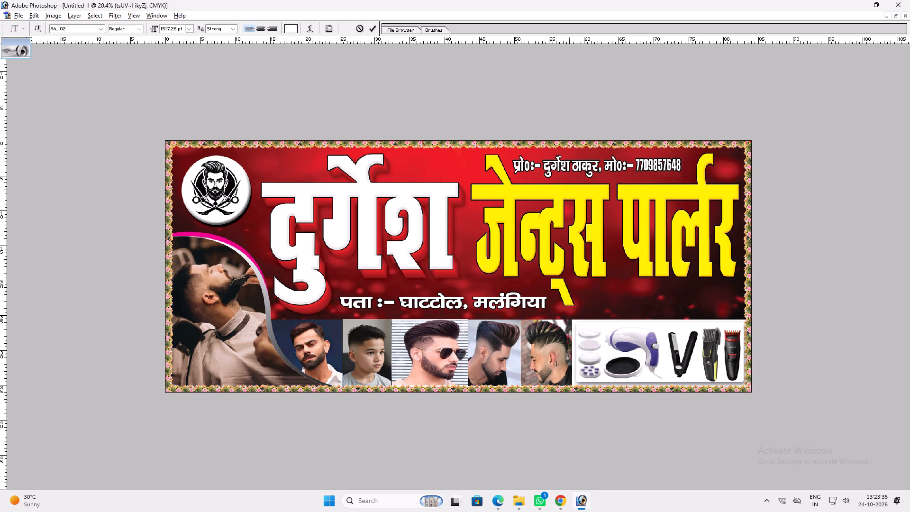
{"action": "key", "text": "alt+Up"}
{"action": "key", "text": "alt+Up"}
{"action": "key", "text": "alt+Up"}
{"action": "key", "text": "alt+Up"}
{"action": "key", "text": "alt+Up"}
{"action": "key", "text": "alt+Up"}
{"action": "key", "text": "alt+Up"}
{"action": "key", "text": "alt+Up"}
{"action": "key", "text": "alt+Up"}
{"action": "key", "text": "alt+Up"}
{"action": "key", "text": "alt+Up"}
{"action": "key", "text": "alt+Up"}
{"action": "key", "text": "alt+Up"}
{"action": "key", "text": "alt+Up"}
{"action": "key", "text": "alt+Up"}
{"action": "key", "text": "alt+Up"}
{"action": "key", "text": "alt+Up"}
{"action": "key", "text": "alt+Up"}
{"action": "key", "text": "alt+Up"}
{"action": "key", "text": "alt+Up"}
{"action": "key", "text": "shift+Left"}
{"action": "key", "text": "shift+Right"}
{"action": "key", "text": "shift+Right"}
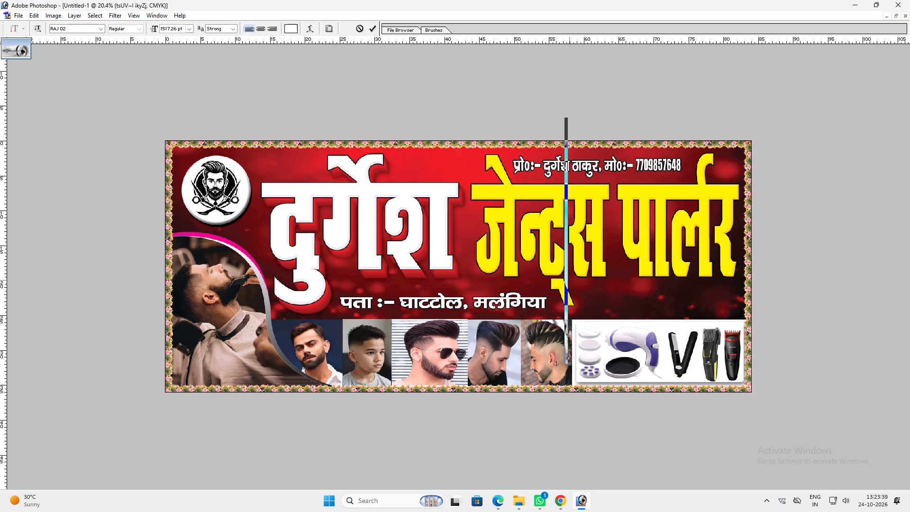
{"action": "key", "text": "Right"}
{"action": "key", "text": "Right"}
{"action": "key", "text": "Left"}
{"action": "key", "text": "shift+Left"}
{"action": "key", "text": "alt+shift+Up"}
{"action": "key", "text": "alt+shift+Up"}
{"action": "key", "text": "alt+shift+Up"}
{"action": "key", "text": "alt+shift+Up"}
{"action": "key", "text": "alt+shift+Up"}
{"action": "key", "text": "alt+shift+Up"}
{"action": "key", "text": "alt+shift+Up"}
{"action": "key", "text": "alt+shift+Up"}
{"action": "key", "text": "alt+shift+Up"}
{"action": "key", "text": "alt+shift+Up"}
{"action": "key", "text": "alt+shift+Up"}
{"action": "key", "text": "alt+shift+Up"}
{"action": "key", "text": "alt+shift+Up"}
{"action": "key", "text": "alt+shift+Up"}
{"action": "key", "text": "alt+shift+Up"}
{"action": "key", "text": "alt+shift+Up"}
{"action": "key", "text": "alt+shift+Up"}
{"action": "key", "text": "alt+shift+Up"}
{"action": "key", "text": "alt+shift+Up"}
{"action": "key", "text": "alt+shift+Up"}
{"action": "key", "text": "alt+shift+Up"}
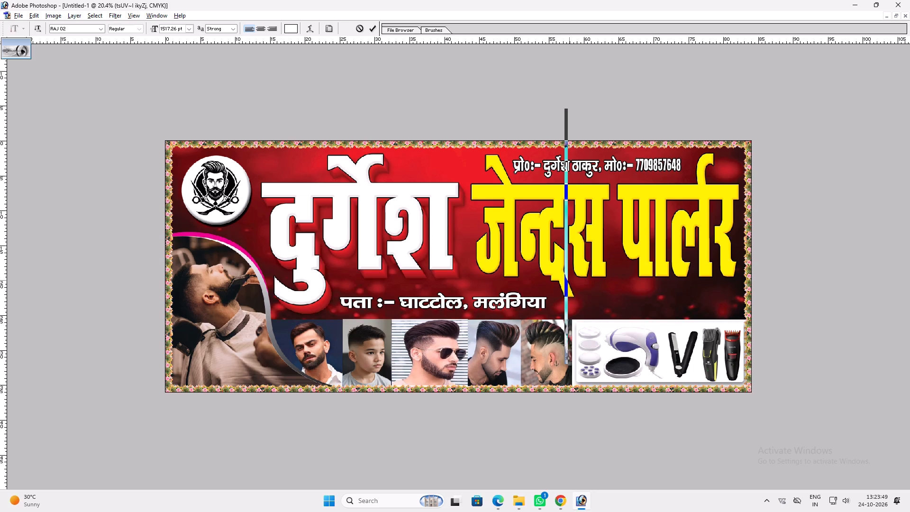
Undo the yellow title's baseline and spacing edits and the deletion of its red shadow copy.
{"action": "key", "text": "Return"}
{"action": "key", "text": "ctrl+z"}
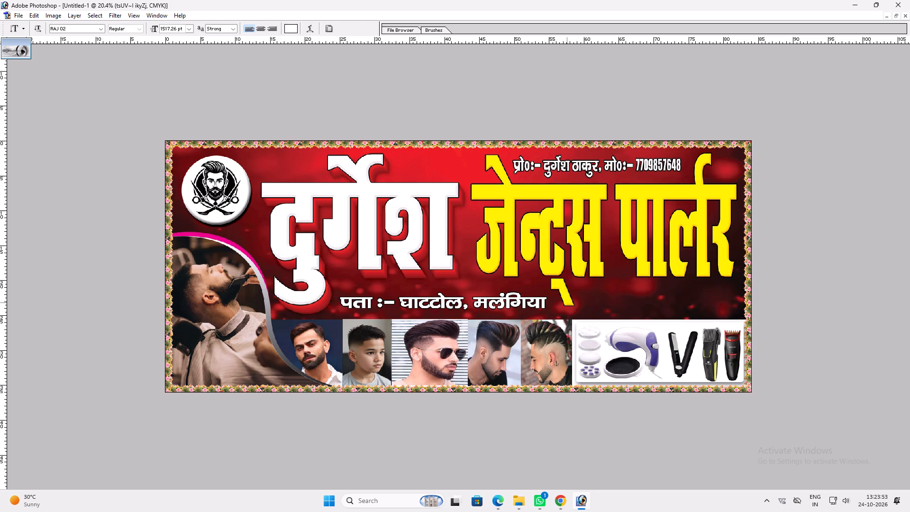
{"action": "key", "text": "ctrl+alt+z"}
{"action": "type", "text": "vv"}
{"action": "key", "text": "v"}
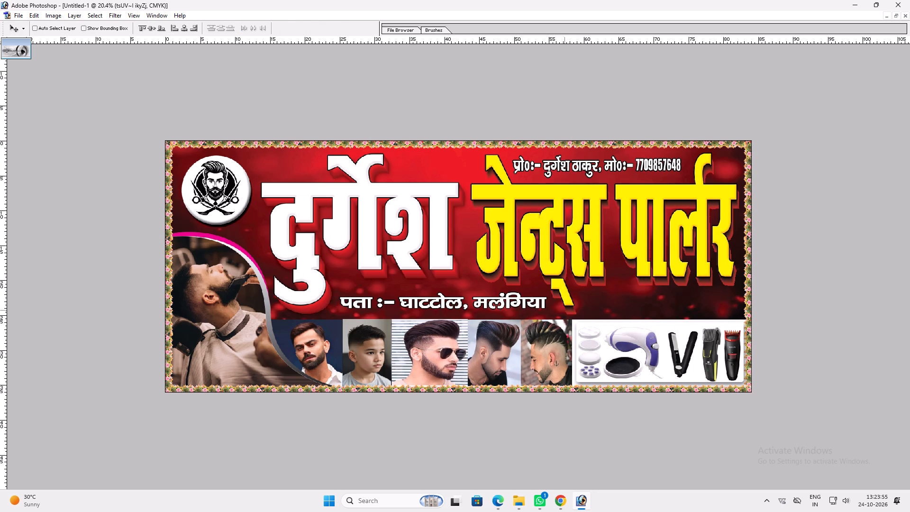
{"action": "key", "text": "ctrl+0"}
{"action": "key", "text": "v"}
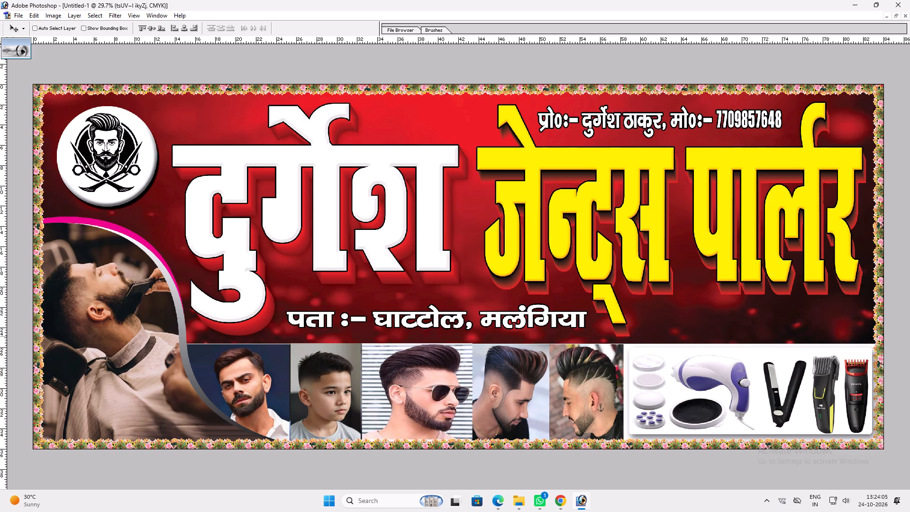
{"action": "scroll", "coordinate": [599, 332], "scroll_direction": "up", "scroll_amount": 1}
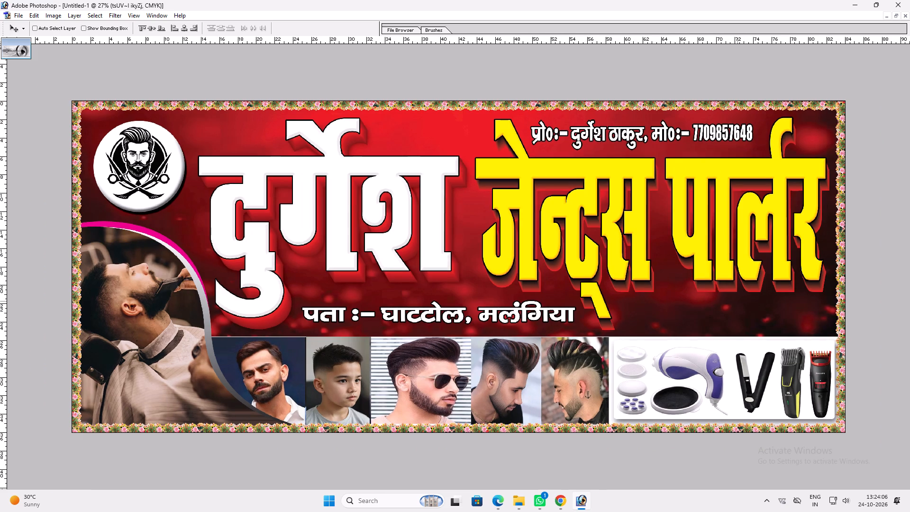
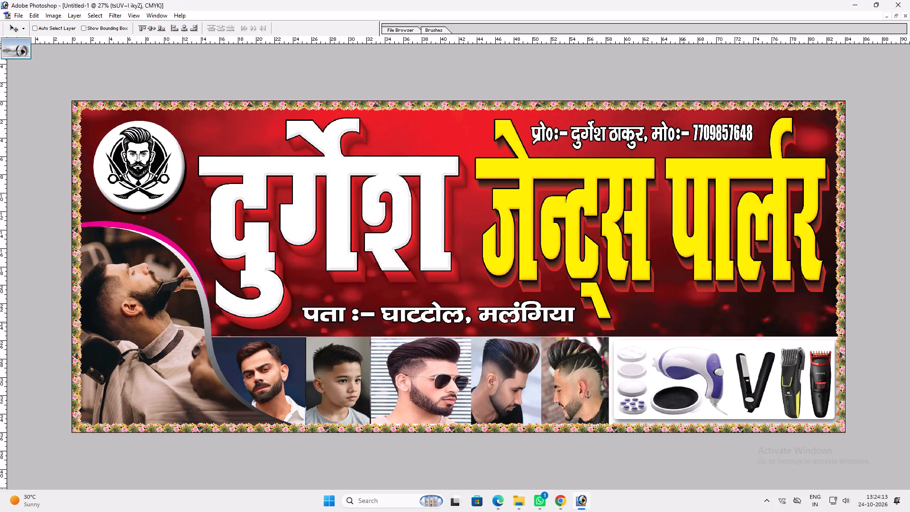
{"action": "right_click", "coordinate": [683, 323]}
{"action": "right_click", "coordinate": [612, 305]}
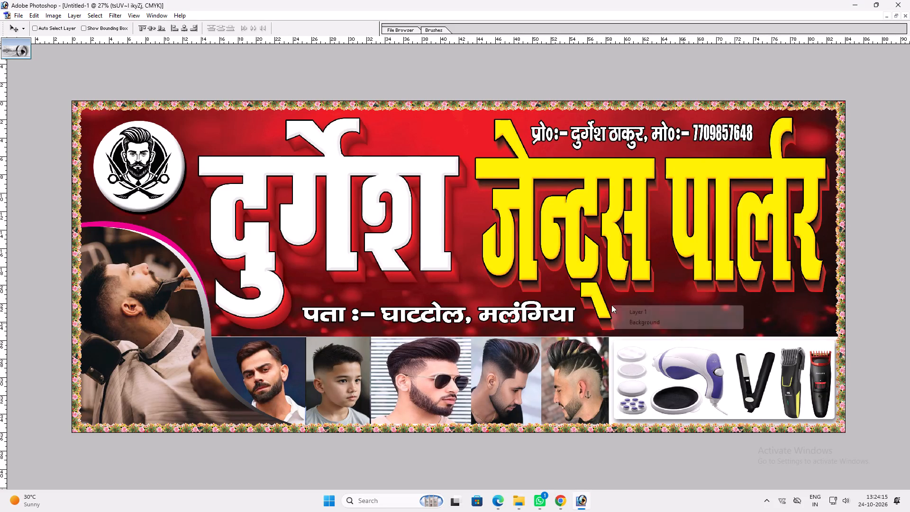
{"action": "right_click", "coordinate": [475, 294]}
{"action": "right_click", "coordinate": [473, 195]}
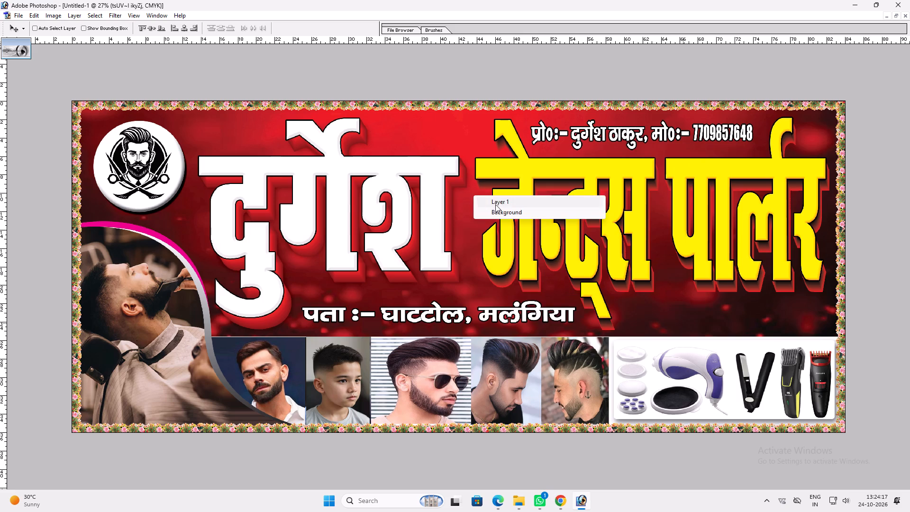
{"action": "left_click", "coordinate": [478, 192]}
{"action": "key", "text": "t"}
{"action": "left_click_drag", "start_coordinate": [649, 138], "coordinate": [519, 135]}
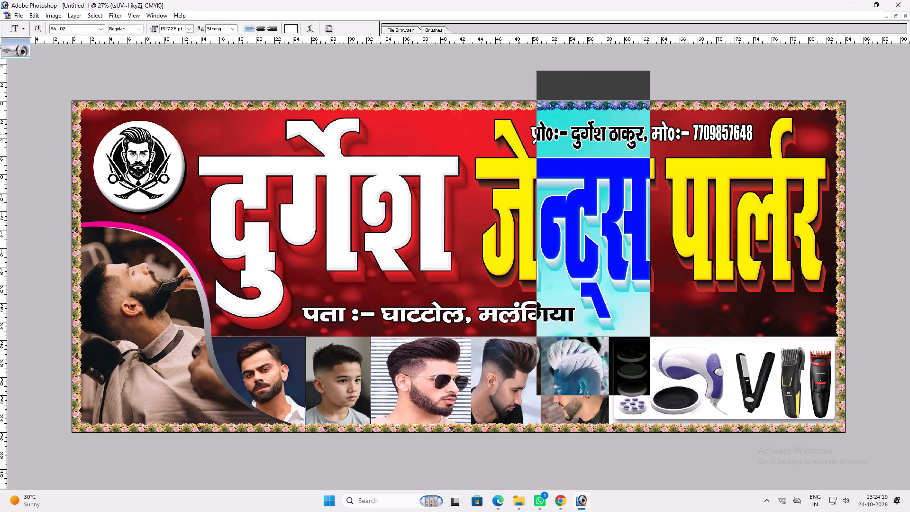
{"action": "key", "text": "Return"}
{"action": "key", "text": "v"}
Cut the proprietor label and name out of the top contact line, keeping only the mobile number text.
{"action": "right_click", "coordinate": [545, 126]}
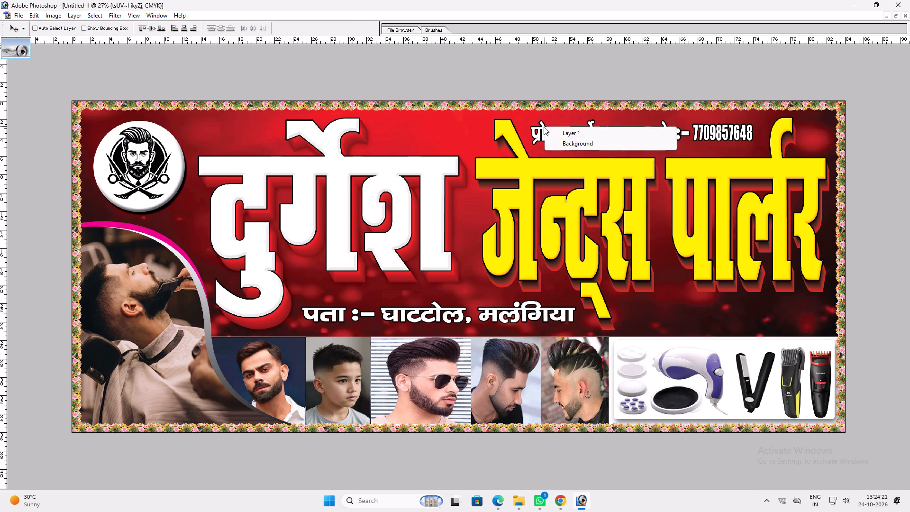
{"action": "right_click", "coordinate": [542, 128]}
{"action": "left_click", "coordinate": [562, 135]}
{"action": "key", "text": "t"}
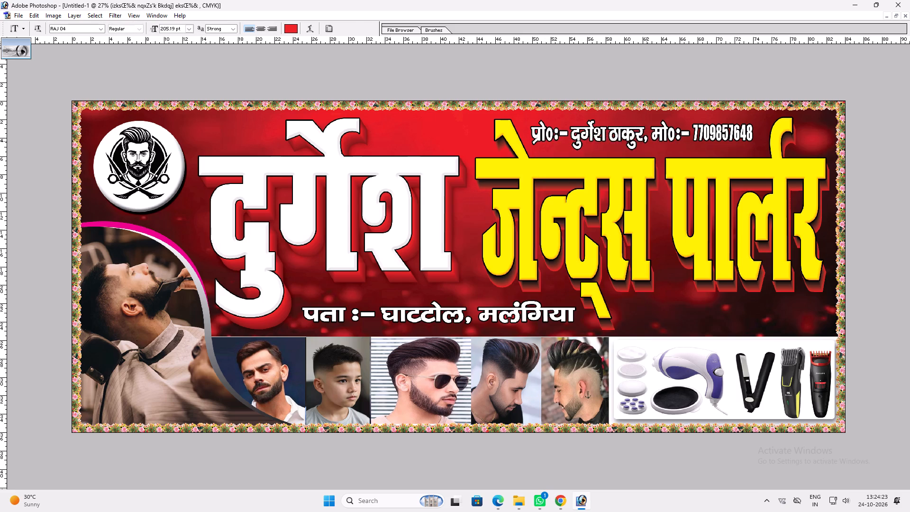
{"action": "left_click_drag", "start_coordinate": [648, 141], "coordinate": [497, 146]}
{"action": "key", "text": "ctrl+x"}
{"action": "key", "text": "ctrl+Return"}
{"action": "key", "text": "v"}
Widen and enlarge the remaining mobile number line and place it above the yellow title.
{"action": "key", "text": "ctrl+t"}
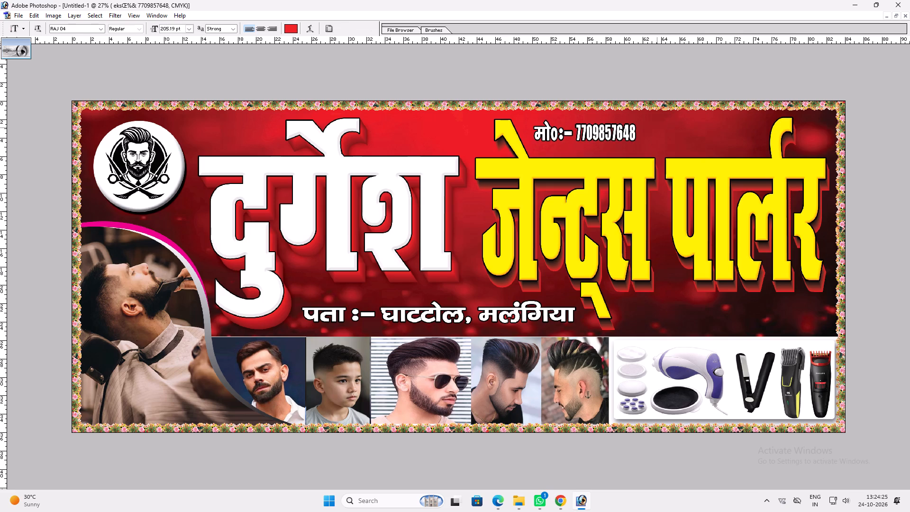
{"action": "left_click_drag", "start_coordinate": [638, 128], "coordinate": [724, 128], "text": "shift"}
{"action": "left_click_drag", "start_coordinate": [720, 140], "coordinate": [751, 145], "text": "shift"}
{"action": "key", "text": "shift+Return"}
{"action": "key", "text": "v"}
{"action": "key", "text": "v"}
{"action": "left_click_drag", "start_coordinate": [694, 140], "coordinate": [698, 142]}
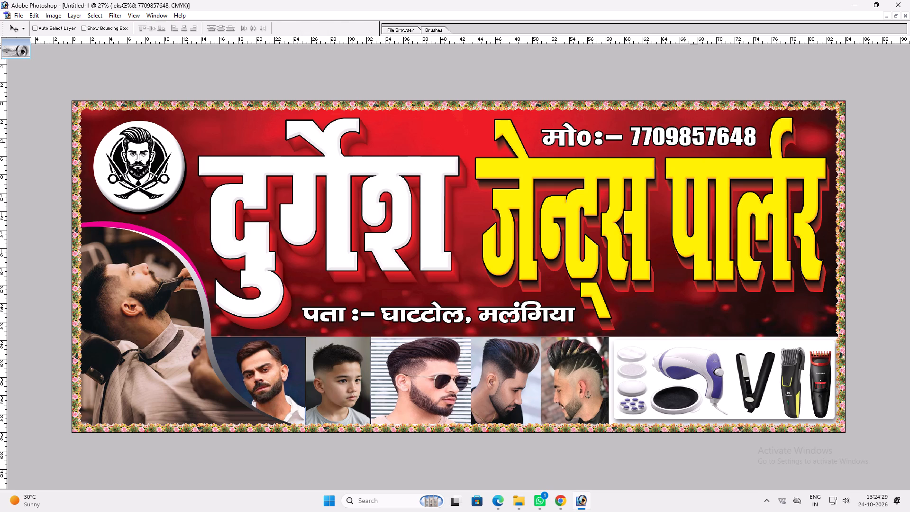
Delete the मो०:- label in front of the mobile number.
{"action": "key", "text": "t"}
{"action": "left_click_drag", "start_coordinate": [625, 138], "coordinate": [386, 132]}
{"action": "key", "text": "BackSpace"}
{"action": "key", "text": "Return"}
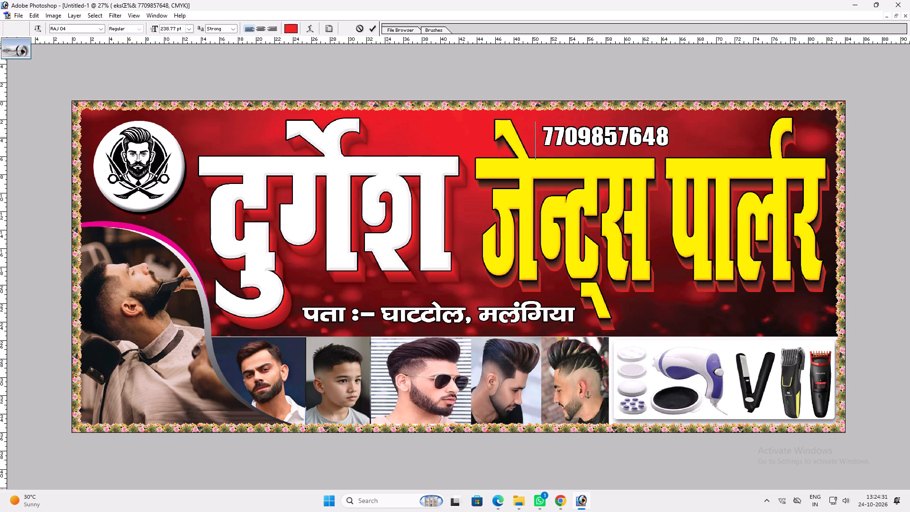
Enlarge the mobile number and shift it to fill the space above the yellow title.
{"action": "key", "text": "ctrl+t"}
{"action": "left_click_drag", "start_coordinate": [671, 145], "coordinate": [701, 146], "text": "shift"}
{"action": "key", "text": "shift+Return"}
{"action": "key", "text": "v"}
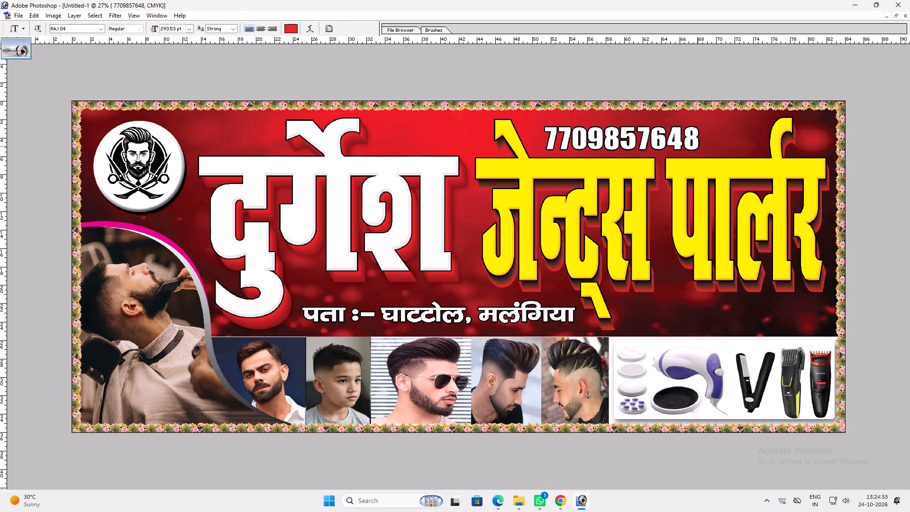
{"action": "left_click_drag", "start_coordinate": [682, 145], "coordinate": [705, 142], "text": "shift"}
{"action": "key", "text": "ctrl+t"}
{"action": "left_click_drag", "start_coordinate": [721, 127], "coordinate": [736, 123], "text": "shift"}
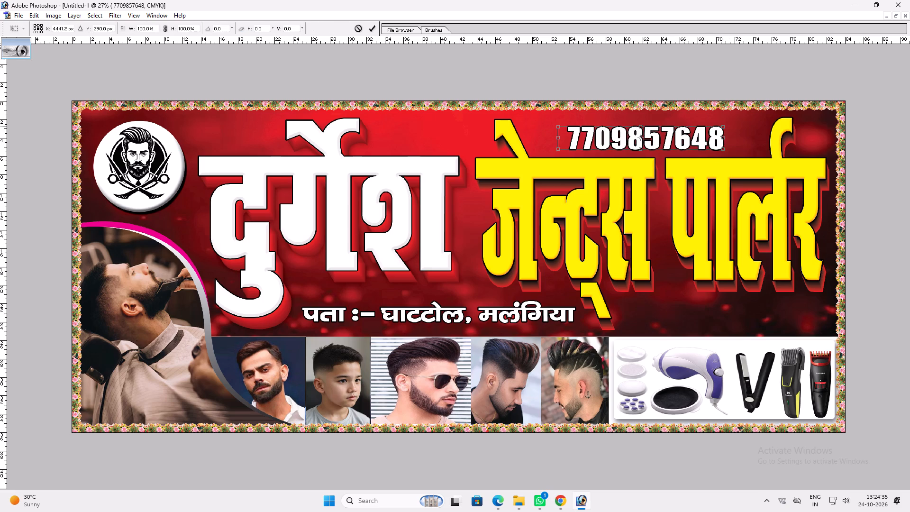
{"action": "left_click_drag", "start_coordinate": [736, 123], "coordinate": [747, 120], "text": "shift"}
{"action": "key", "text": "shift+Return"}
{"action": "key", "text": "v"}
Duplicate the mobile number line over the white title and replace the copy's text with the cut proprietor text.
{"action": "left_click_drag", "start_coordinate": [718, 146], "coordinate": [480, 155], "text": "alt+shift"}
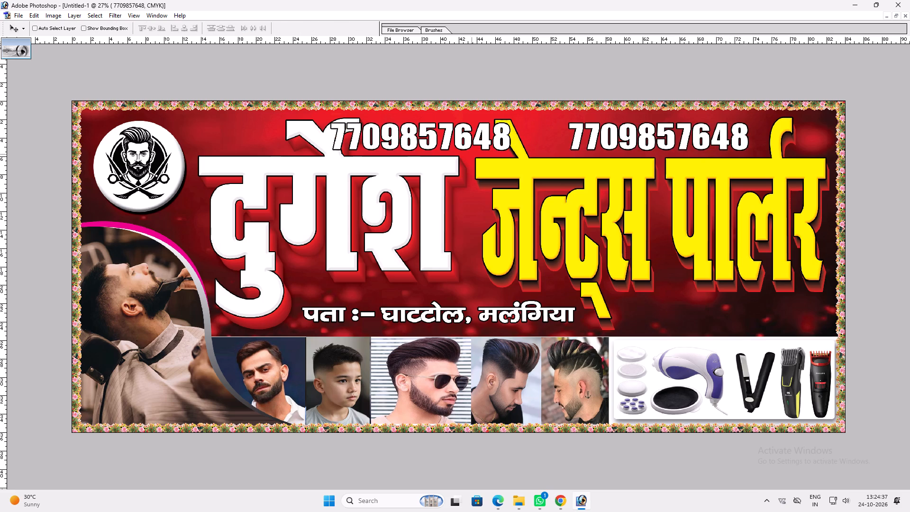
{"action": "key", "text": "t"}
{"action": "left_click", "coordinate": [459, 147]}
{"action": "key", "text": "ctrl+a"}
{"action": "key", "text": "ctrl+v"}
{"action": "key", "text": "Return"}
{"action": "type", "text": "vv"}
Scale the new proprietor line down to fit above the white title, clear of the mobile number.
{"action": "key", "text": "ctrl+t"}
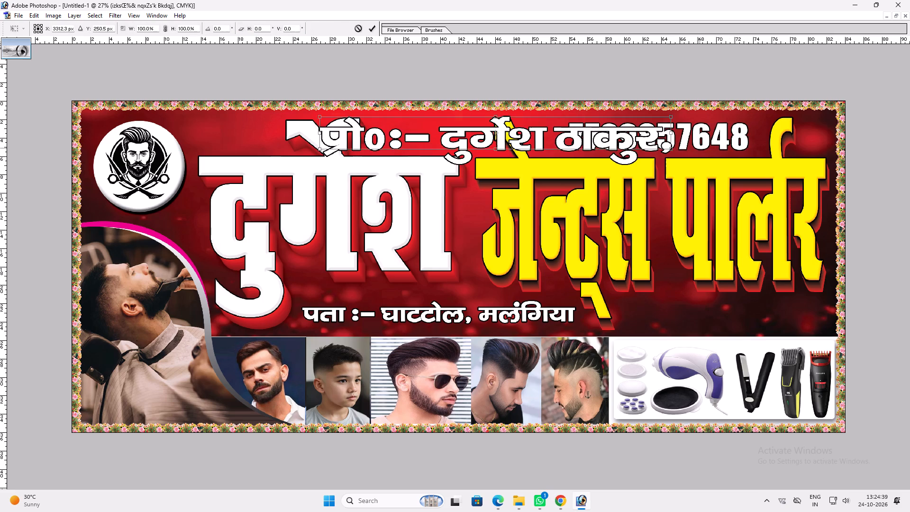
{"action": "left_click_drag", "start_coordinate": [672, 148], "coordinate": [480, 156], "text": "shift"}
{"action": "key", "text": "shift+Return"}
{"action": "key", "text": "v"}
{"action": "key", "text": "v"}
{"action": "left_click_drag", "start_coordinate": [468, 146], "coordinate": [472, 155]}
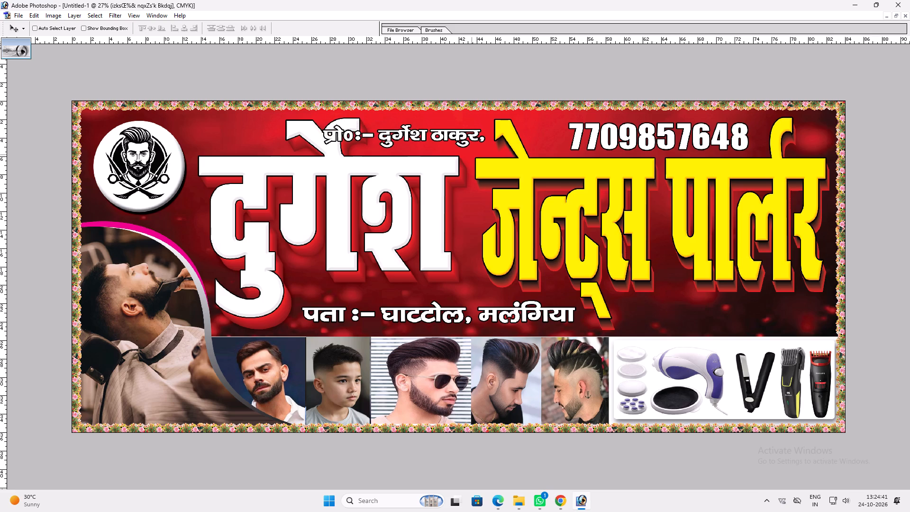
{"action": "left_click_drag", "start_coordinate": [472, 155], "coordinate": [473, 156]}
Delete the trailing comma from the proprietor line.
{"action": "key", "text": "t"}
{"action": "left_click", "coordinate": [484, 145]}
{"action": "key", "text": "BackSpace"}
{"action": "key", "text": "Return"}
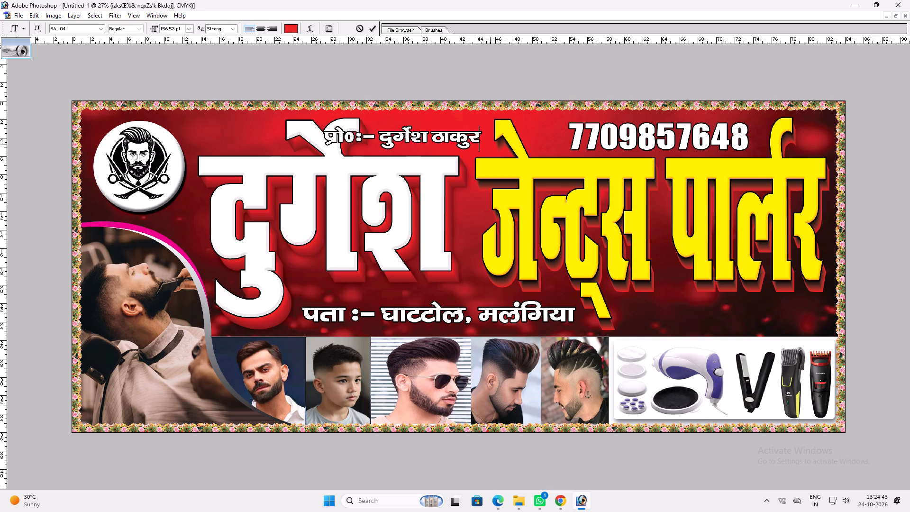
Narrow the proprietor line, move it to the banner's upper-left corner, and enlarge it up to the white title.
{"action": "key", "text": "ctrl+t"}
{"action": "left_click_drag", "start_coordinate": [322, 135], "coordinate": [362, 136], "text": "shift"}
{"action": "key", "text": "shift+Return"}
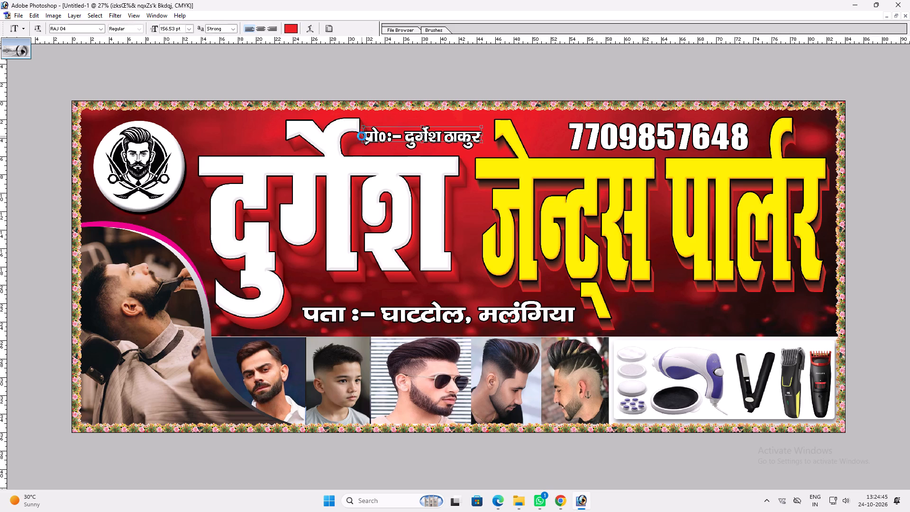
{"action": "key", "text": "v"}
{"action": "left_click_drag", "start_coordinate": [428, 145], "coordinate": [150, 134]}
{"action": "key", "text": "ctrl+t"}
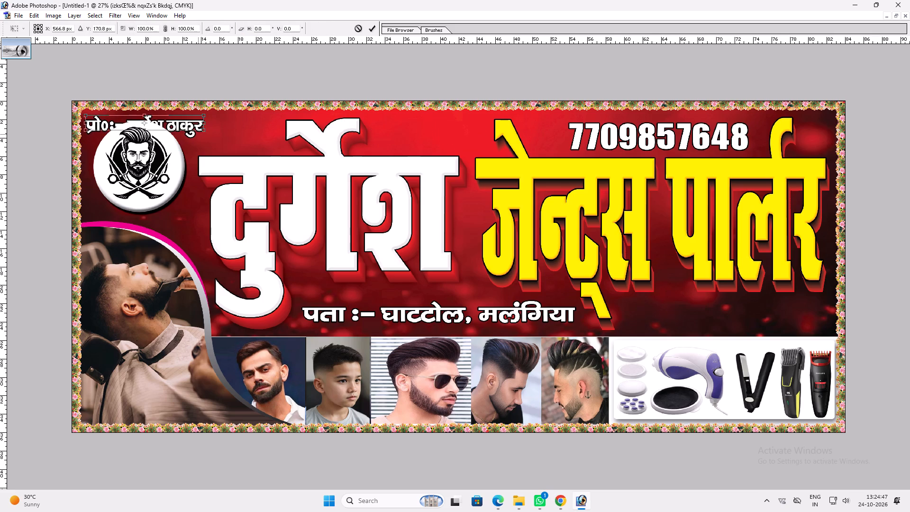
{"action": "left_click_drag", "start_coordinate": [203, 133], "coordinate": [261, 134], "text": "shift"}
{"action": "key", "text": "shift+Return"}
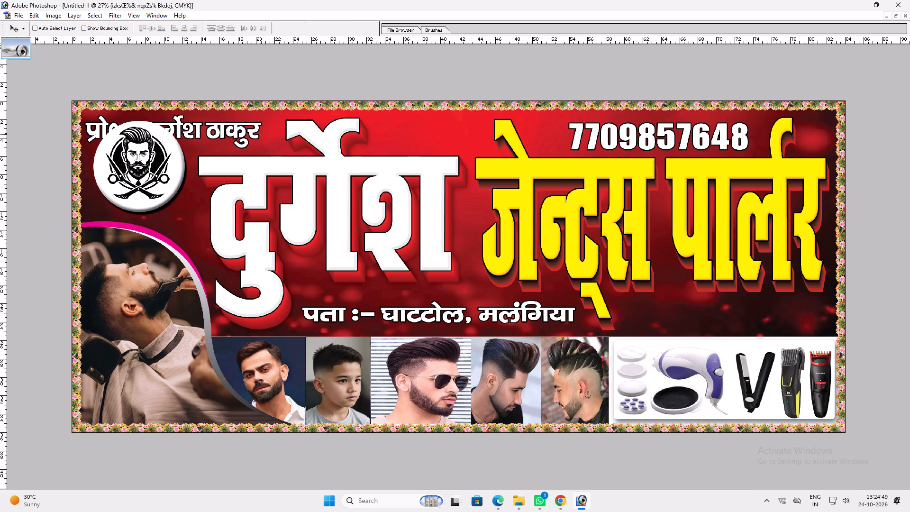
Shrink the round barber logo and position it beneath the proprietor line.
{"action": "left_click", "coordinate": [173, 158], "text": "ctrl"}
{"action": "key", "text": "ctrl+t"}
{"action": "left_click_drag", "start_coordinate": [185, 123], "coordinate": [151, 159], "text": "shift"}
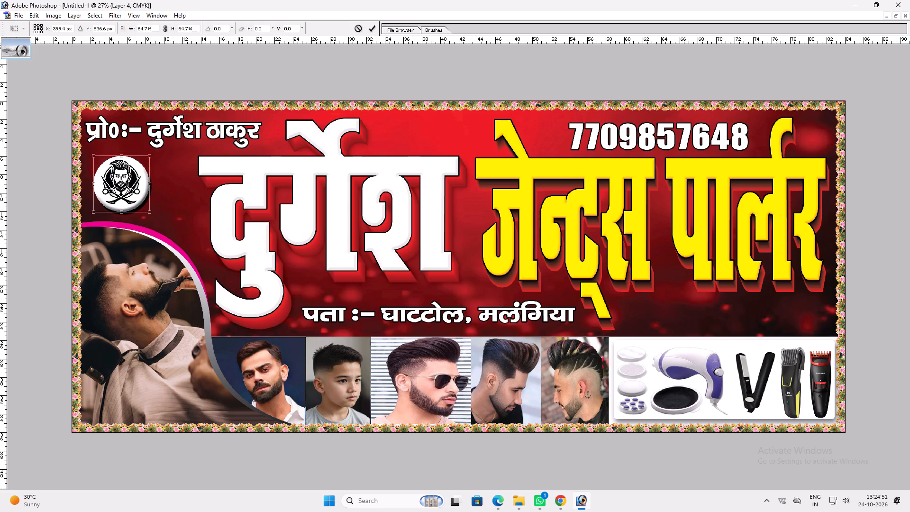
{"action": "left_click_drag", "start_coordinate": [151, 159], "coordinate": [160, 156], "text": "shift"}
{"action": "key", "text": "shift+Return"}
{"action": "key", "text": "v"}
{"action": "left_click_drag", "start_coordinate": [151, 174], "coordinate": [157, 176]}
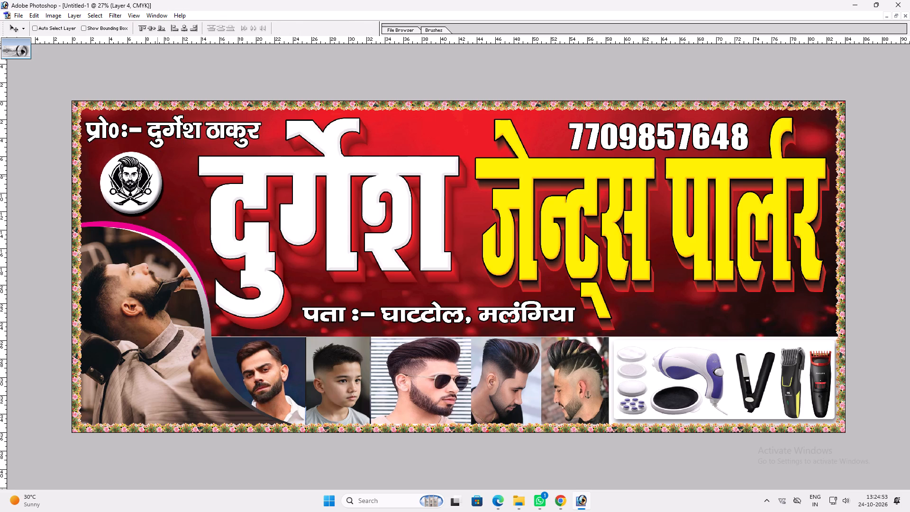
{"action": "left_click_drag", "start_coordinate": [157, 176], "coordinate": [157, 176]}
{"action": "key", "text": "v"}
{"action": "key", "text": "v"}
Duplicate the proprietor line above the white title and replace the copy's text with श्री गणेशाय नमः !!.
{"action": "left_click", "coordinate": [258, 128], "text": "ctrl"}
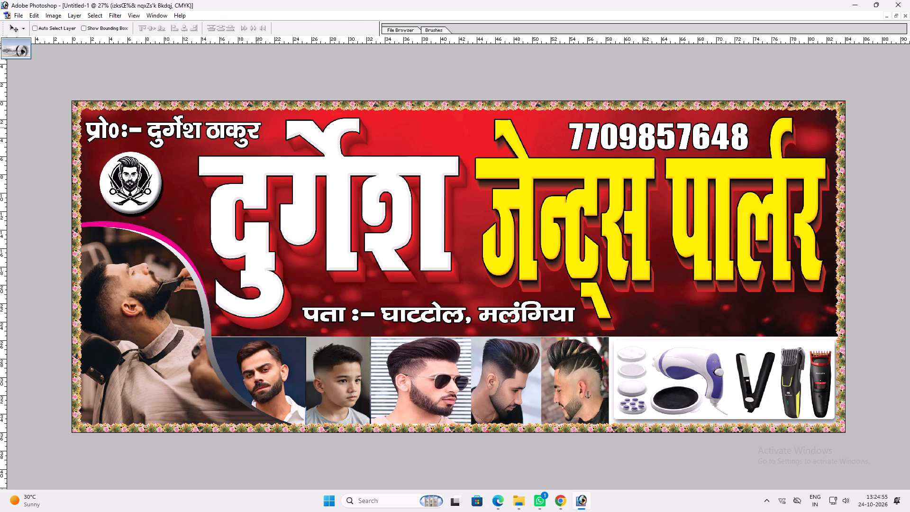
{"action": "key", "text": "ctrl+t"}
{"action": "left_click", "coordinate": [218, 140], "text": "shift"}
{"action": "key", "text": "Return"}
{"action": "key", "text": "v"}
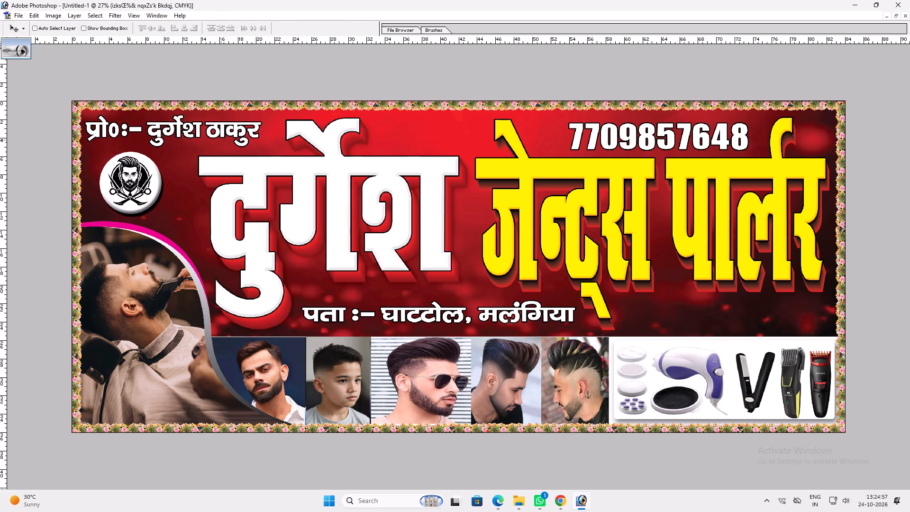
{"action": "left_click_drag", "start_coordinate": [210, 136], "coordinate": [430, 119], "text": "alt+shift"}
{"action": "key", "text": "t"}
{"action": "left_click", "coordinate": [421, 135]}
{"action": "key", "text": "ctrl+a"}
{"action": "type", "text": "Jh x.ks'kk; y"}
{"action": "key", "text": "BackSpace"}
{"action": "type", "text": "ue"}
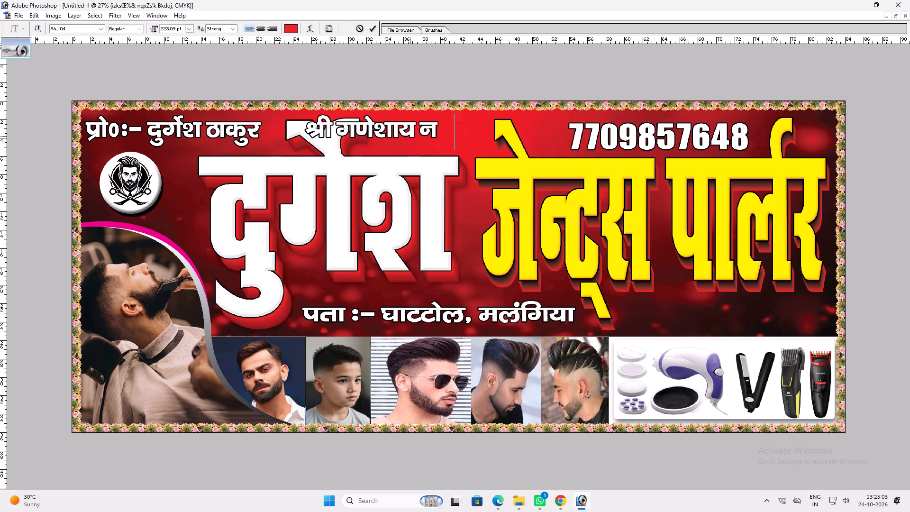
{"action": "type", "text": "% !!"}
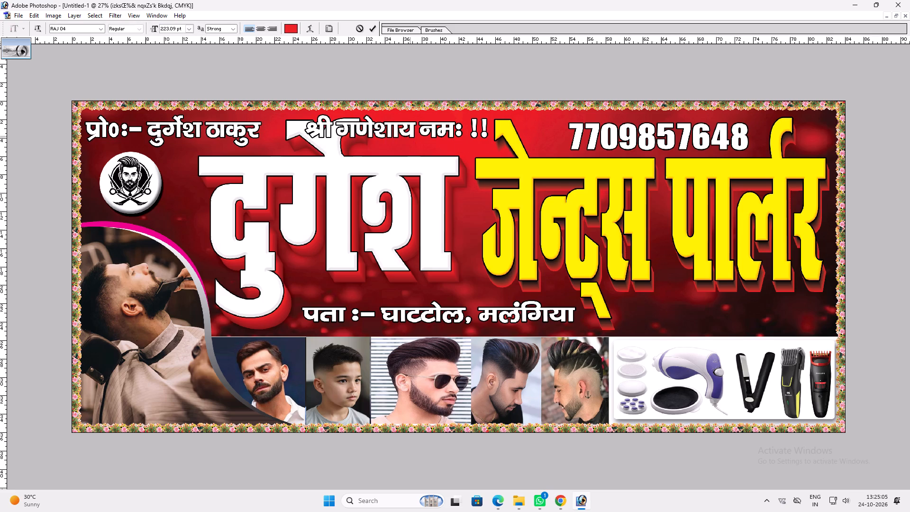
Add !! and a space at the start of the श्री गणेशाय नमः !! line.
{"action": "key", "text": "shift+Home"}
{"action": "type", "text": "!!"}
{"action": "key", "text": "ctrl+z"}
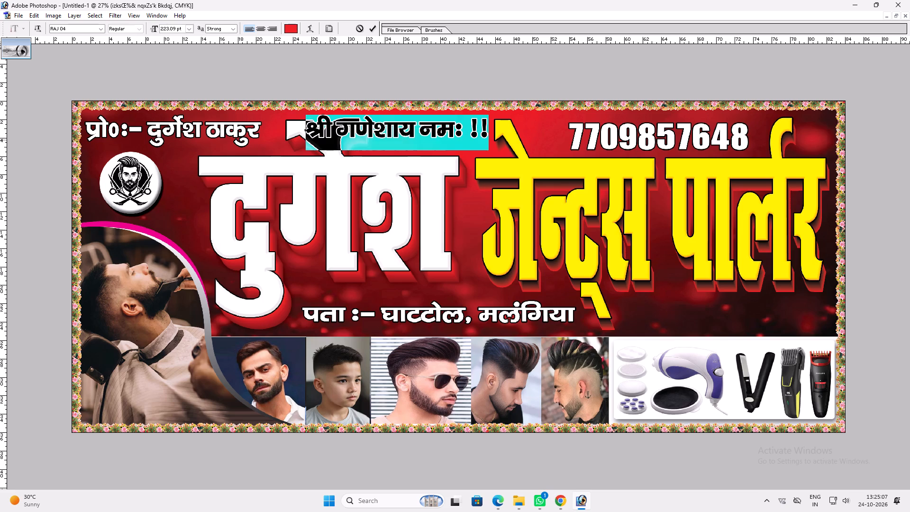
{"action": "left_click", "coordinate": [311, 134]}
{"action": "key", "text": "shift+exclam"}
{"action": "key", "text": "shift+exclam"}
{"action": "key", "text": "space"}
{"action": "key", "text": "Return"}
Scale the !! श्री गणेशाय नमः !! line down to about 111 pt and place it between the two titles' upper strokes.
{"action": "key", "text": "ctrl+t"}
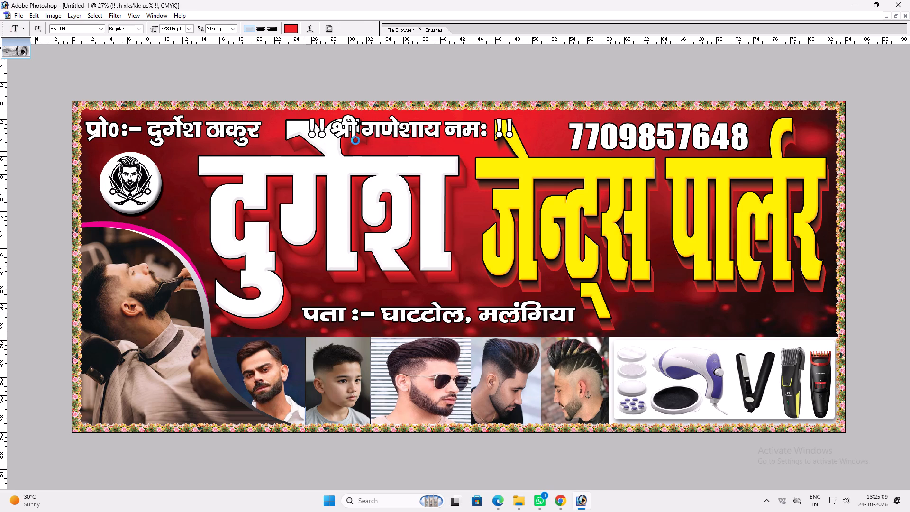
{"action": "left_click_drag", "start_coordinate": [512, 135], "coordinate": [459, 138], "text": "alt+shift"}
{"action": "key", "text": "shift+Return"}
{"action": "key", "text": "v"}
{"action": "left_click_drag", "start_coordinate": [427, 139], "coordinate": [442, 146]}
Change the font of the !! श्री गणेशाय नमः !! line to RAJ 08.
{"action": "key", "text": "t"}
{"action": "left_click", "coordinate": [437, 144]}
{"action": "key", "text": "ctrl+a"}
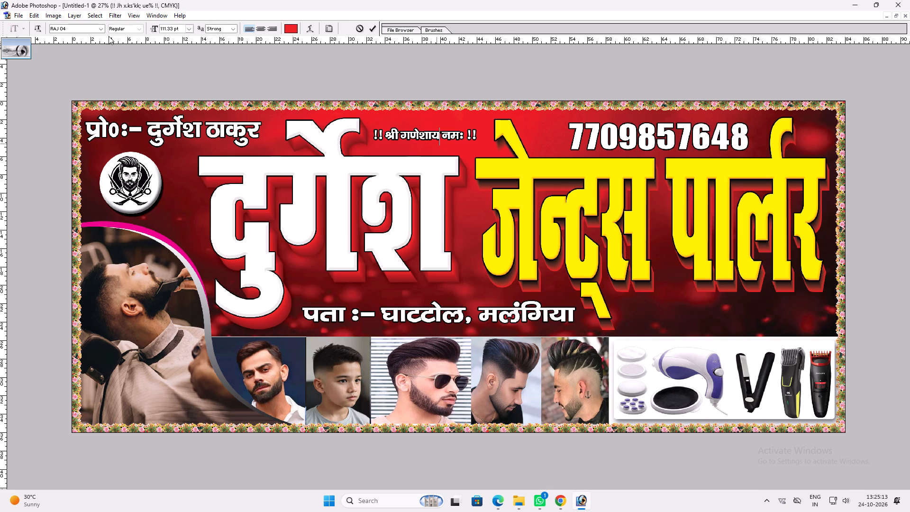
{"action": "left_click", "coordinate": [68, 28]}
{"action": "key", "text": "Down"}
{"action": "key", "text": "Down"}
{"action": "key", "text": "Down"}
{"action": "key", "text": "Down"}
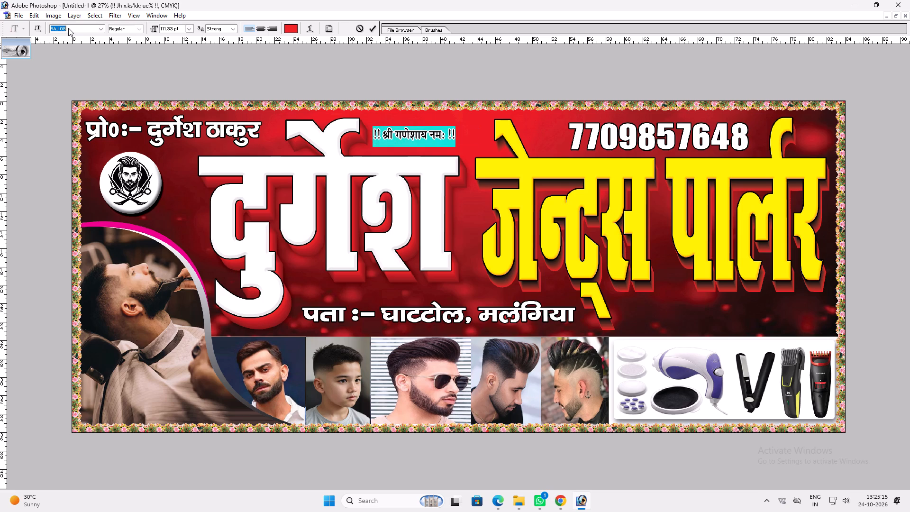
{"action": "key", "text": "Return"}
{"action": "key", "text": "Return"}
Enlarge the !! श्री गणेशाय नमः !! line to fill the gap between the two titles' upper strokes.
{"action": "key", "text": "v"}
{"action": "key", "text": "ctrl+t"}
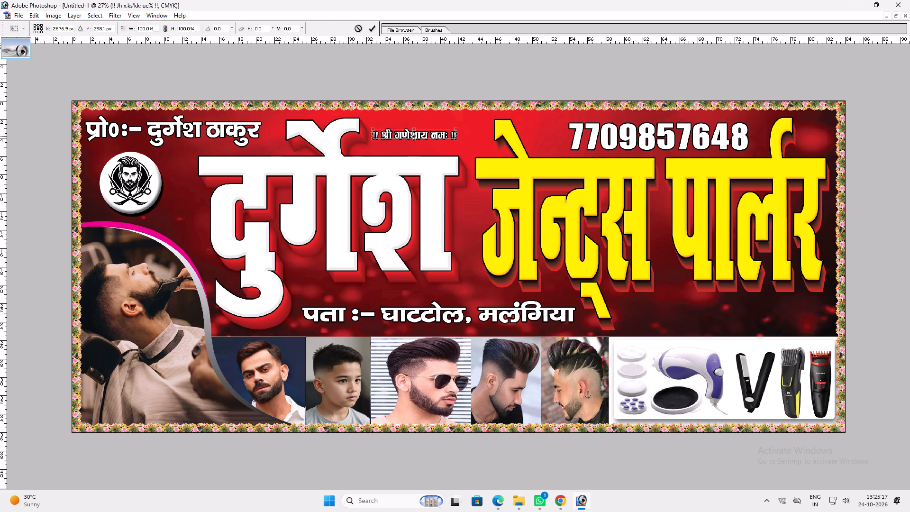
{"action": "left_click_drag", "start_coordinate": [457, 137], "coordinate": [482, 142], "text": "shift"}
{"action": "key", "text": "shift+Return"}
{"action": "key", "text": "v"}
{"action": "left_click", "coordinate": [463, 145], "text": "shift"}
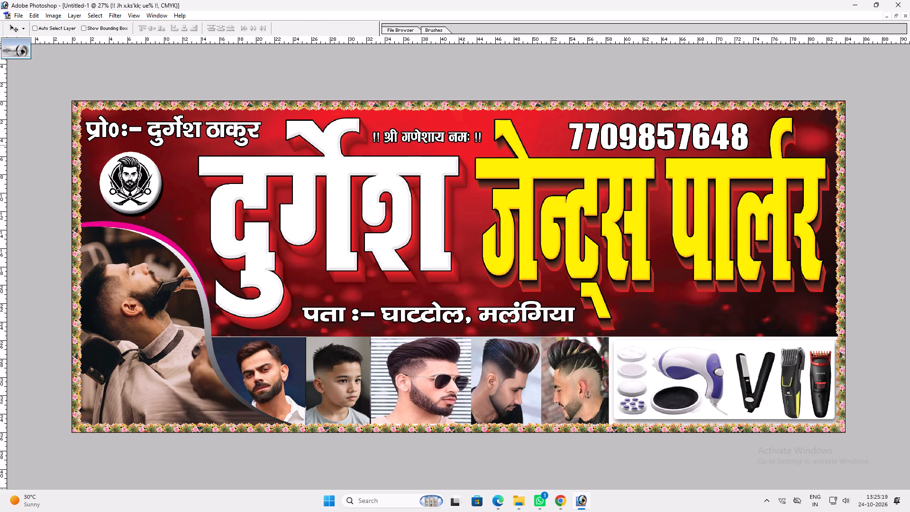
Narrow the proprietor line slightly from both ends so it clears the border and the white title.
{"action": "left_click", "coordinate": [253, 133], "text": "ctrl"}
{"action": "key", "text": "ctrl+t"}
{"action": "left_click_drag", "start_coordinate": [258, 136], "coordinate": [257, 136], "text": "alt+shift"}
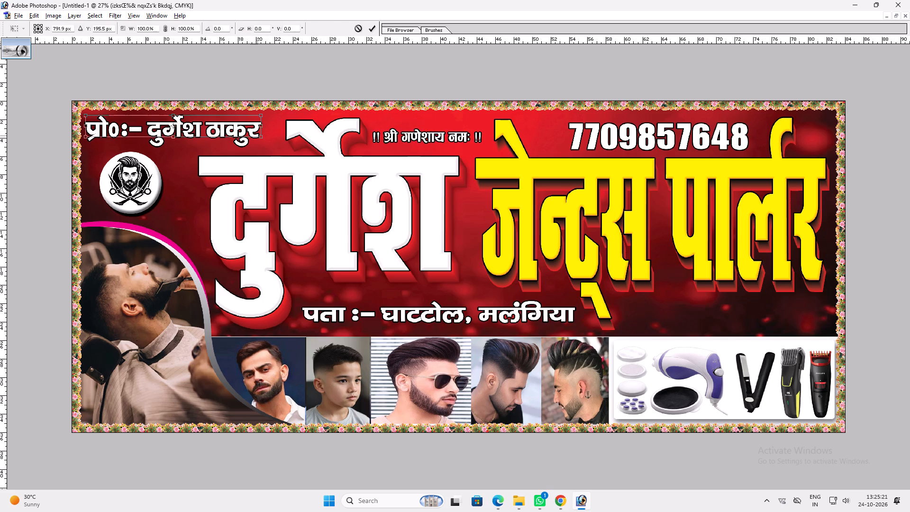
{"action": "left_click_drag", "start_coordinate": [257, 136], "coordinate": [253, 135], "text": "alt+shift"}
{"action": "key", "text": "Return"}
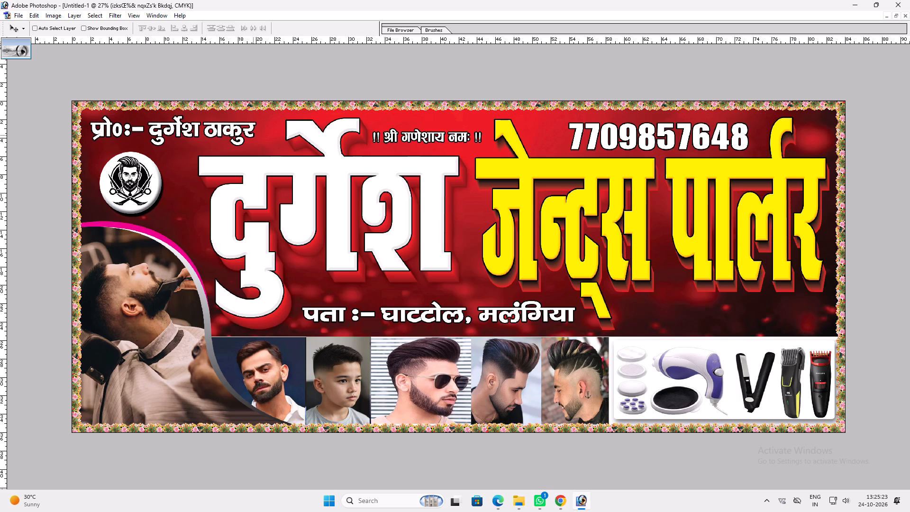
{"action": "key", "text": "v"}
Nudge the !! श्री गणेशाय नमः !! line slightly toward the yellow title.
{"action": "left_click", "coordinate": [395, 133], "text": "ctrl"}
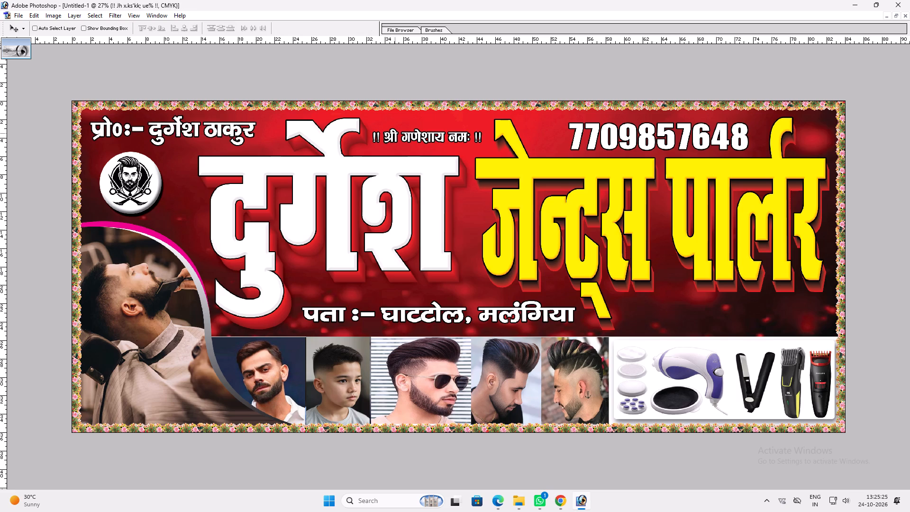
{"action": "double_click", "coordinate": [396, 133], "text": "ctrl"}
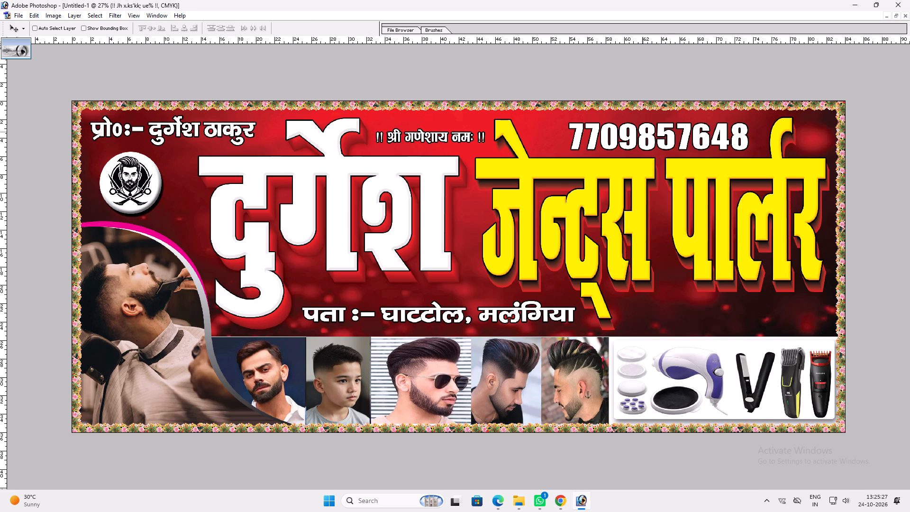
Change the !! श्री गणेशाय नमः !! line's colour overlay to the yellow sampled from the जेन्ट्स पार्लर title.
{"action": "key", "text": "alt+l"}
{"action": "key", "text": "alt+y"}
{"action": "key", "text": "n"}
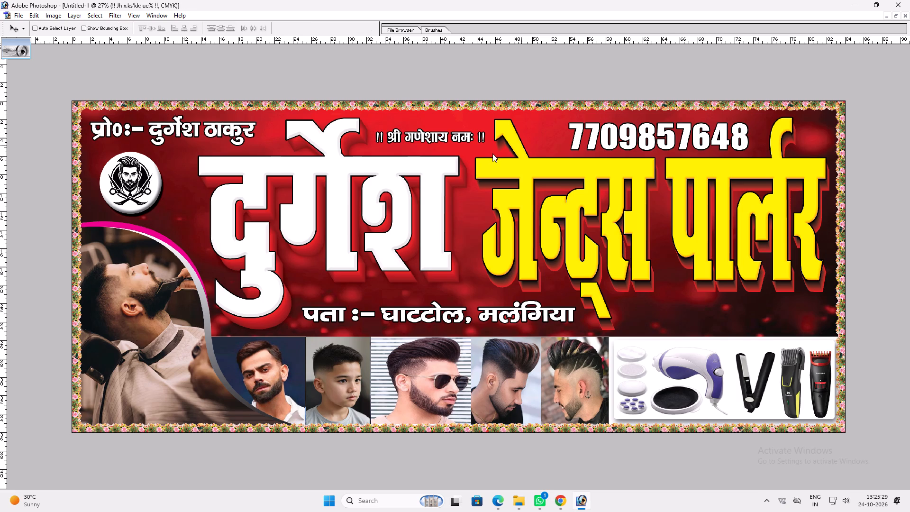
{"action": "left_click", "coordinate": [516, 213]}
{"action": "left_click", "coordinate": [640, 130]}
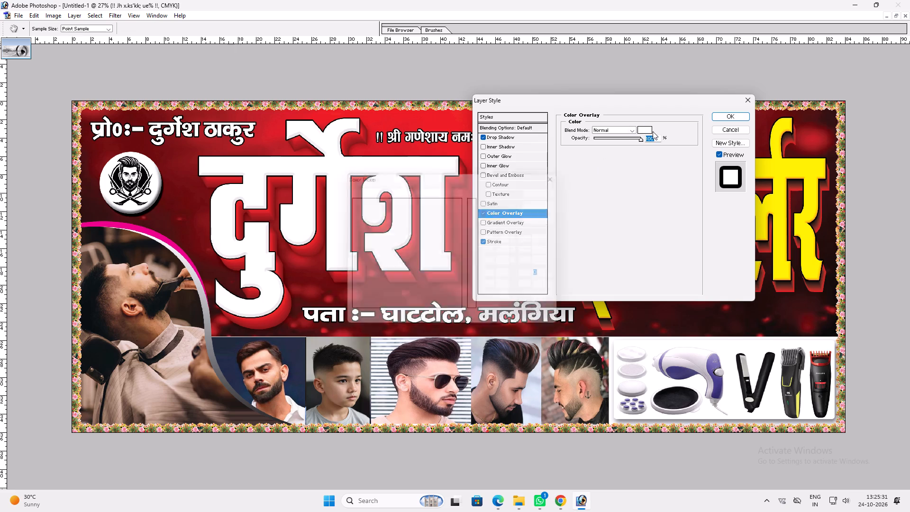
{"action": "left_click", "coordinate": [787, 163]}
{"action": "key", "text": "Return"}
{"action": "key", "text": "Return"}
{"action": "key", "text": "v"}
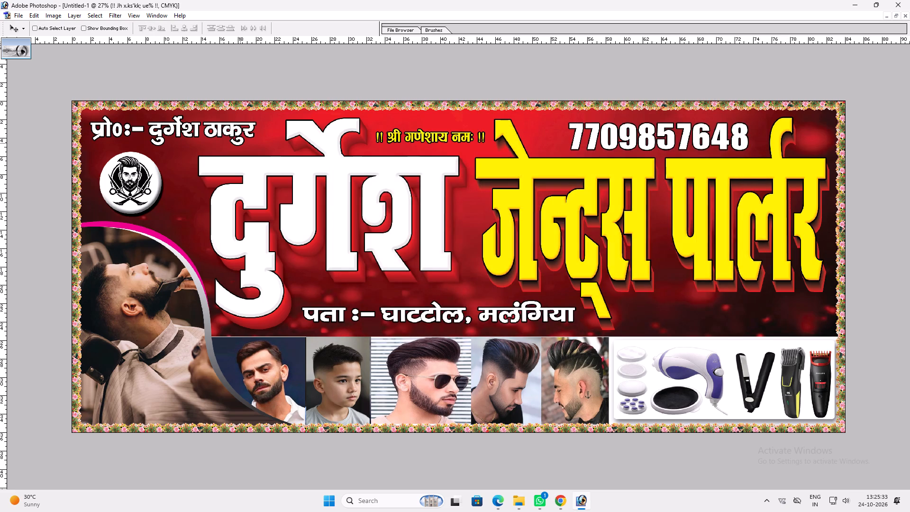
Shrink the proprietor line slightly about its centre so it keeps more distance from the border and the white title.
{"action": "left_click", "coordinate": [239, 131], "text": "ctrl"}
{"action": "key", "text": "ctrl+t"}
{"action": "left_click_drag", "start_coordinate": [254, 137], "coordinate": [247, 134], "text": "shift"}
{"action": "key", "text": "shift+Return"}
{"action": "key", "text": "v"}
{"action": "scroll", "coordinate": [490, 232], "scroll_direction": "up", "scroll_amount": 1}
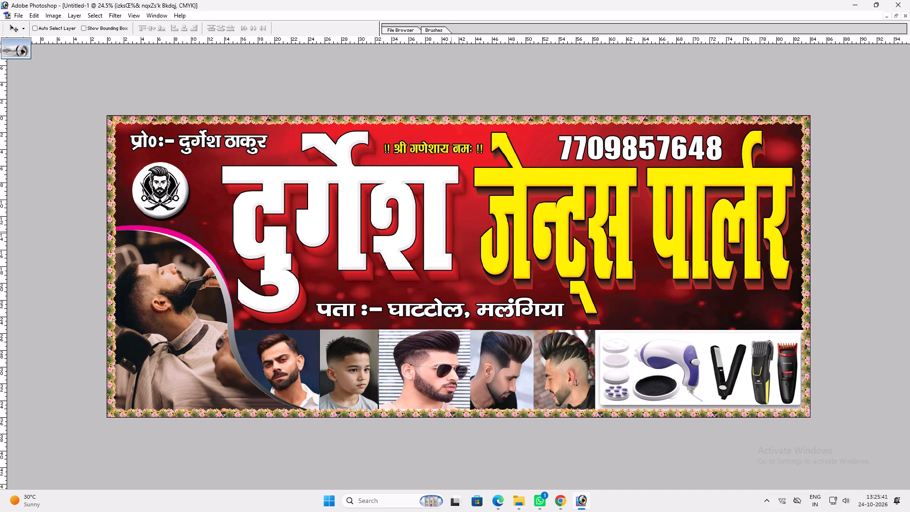
Switch to Chrome and search Google Images for "Mobile Loog".
{"action": "left_click", "coordinate": [558, 497]}
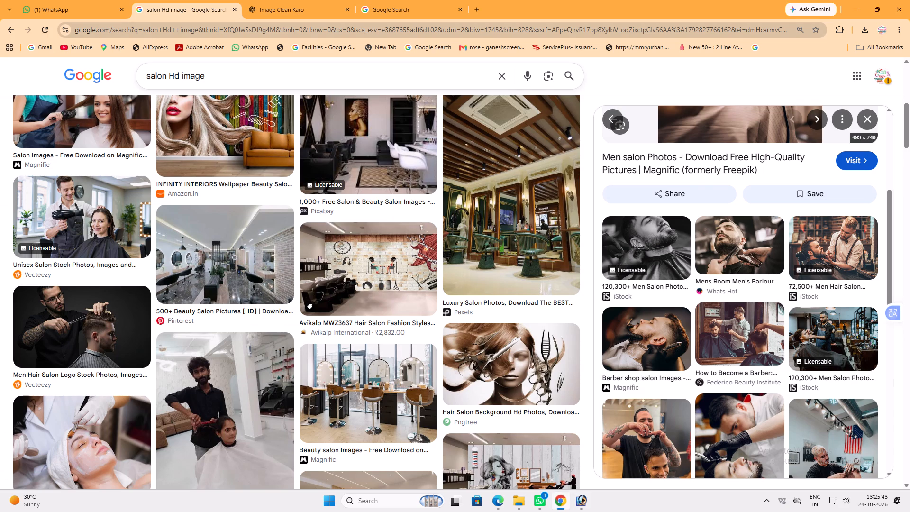
{"action": "left_click", "coordinate": [239, 68]}
{"action": "key", "text": "ctrl+a"}
{"action": "type", "text": "Mobile Loog"}
{"action": "key", "text": "Return"}
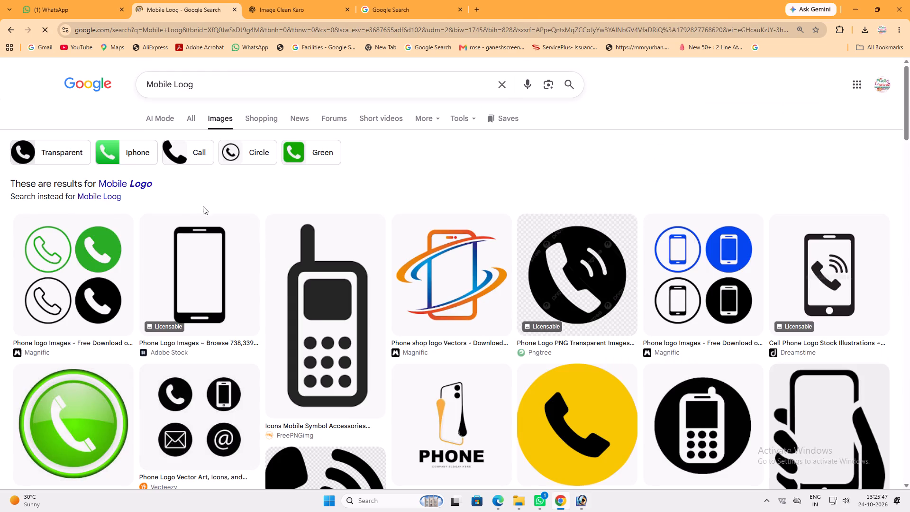
Find the round blue mobile phone logo with white leaves in the results and copy its image.
{"action": "scroll", "coordinate": [362, 281], "scroll_direction": "down", "scroll_amount": 3}
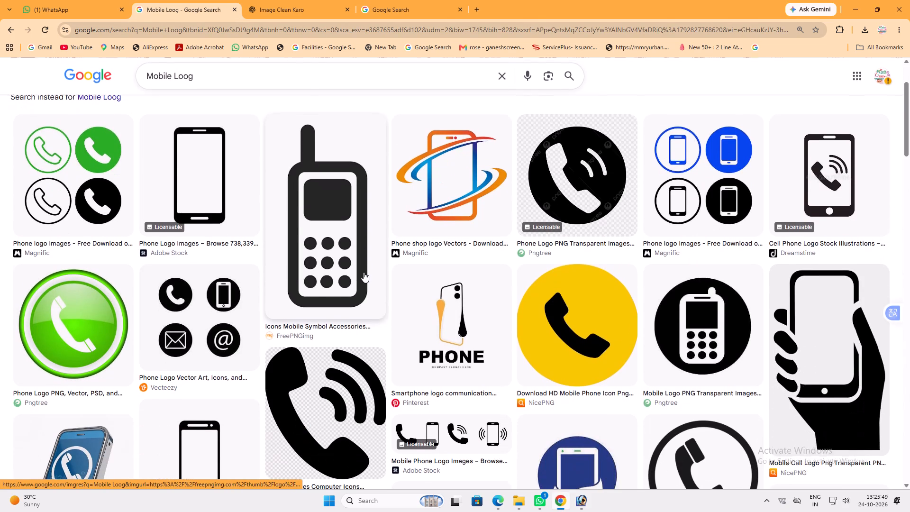
{"action": "scroll", "coordinate": [301, 274], "scroll_direction": "down", "scroll_amount": 1}
{"action": "scroll", "coordinate": [323, 305], "scroll_direction": "down", "scroll_amount": 2}
{"action": "left_click", "coordinate": [582, 294]}
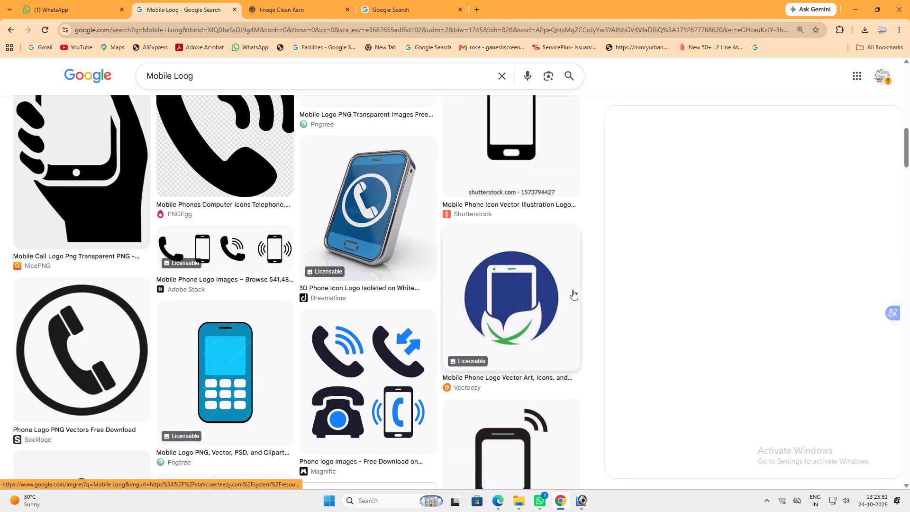
{"action": "right_click", "coordinate": [715, 213]}
{"action": "left_click", "coordinate": [762, 362]}
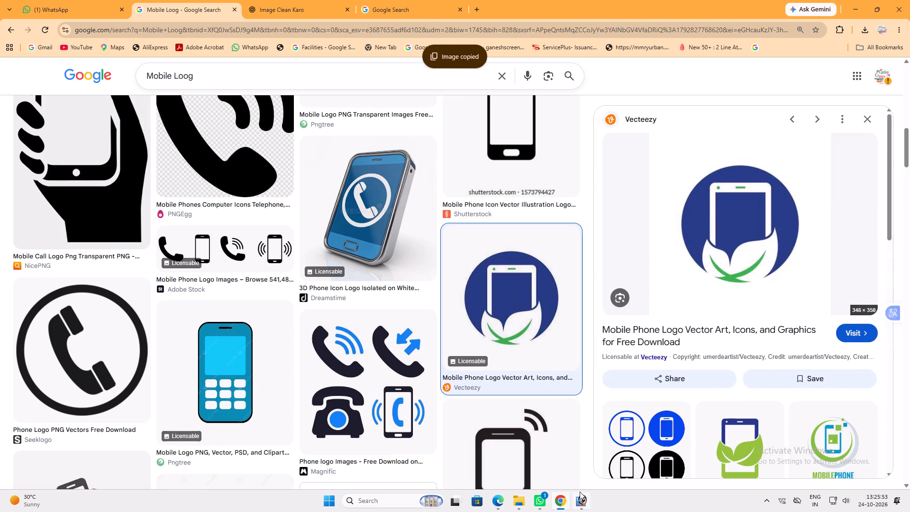
Paste the mobile logo into the Photoshop banner and delete its white background with the Magic Wand.
{"action": "left_click", "coordinate": [582, 499]}
{"action": "key", "text": "ctrl+v"}
{"action": "key", "text": "w"}
{"action": "left_click", "coordinate": [476, 284]}
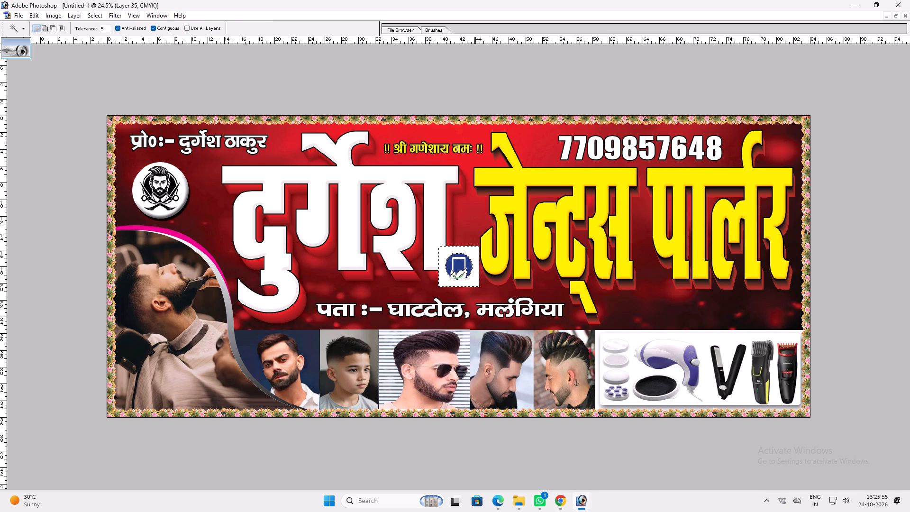
{"action": "key", "text": "Delete"}
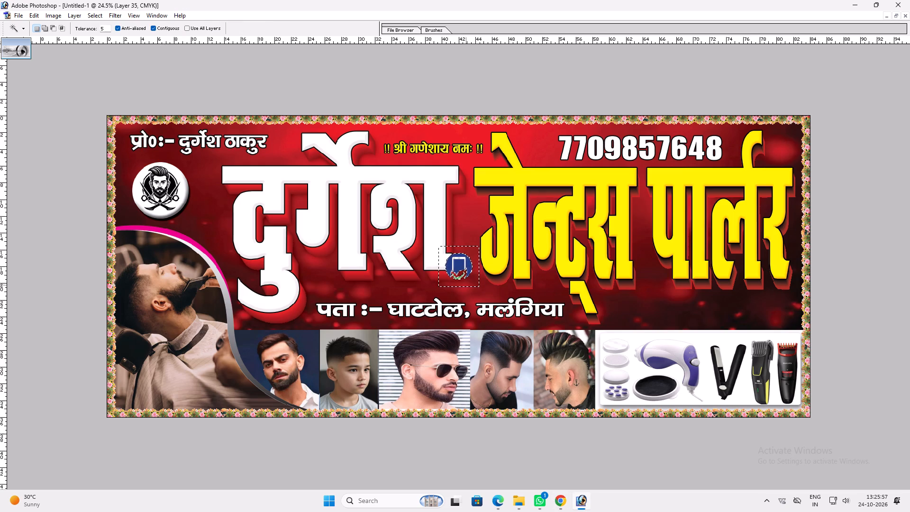
{"action": "key", "text": "ctrl+d"}
Move the mobile logo directly in front of the mobile number and fit it there with Free Transform.
{"action": "key", "text": "v"}
{"action": "left_click_drag", "start_coordinate": [457, 272], "coordinate": [537, 157]}
{"action": "key", "text": "ctrl+t"}
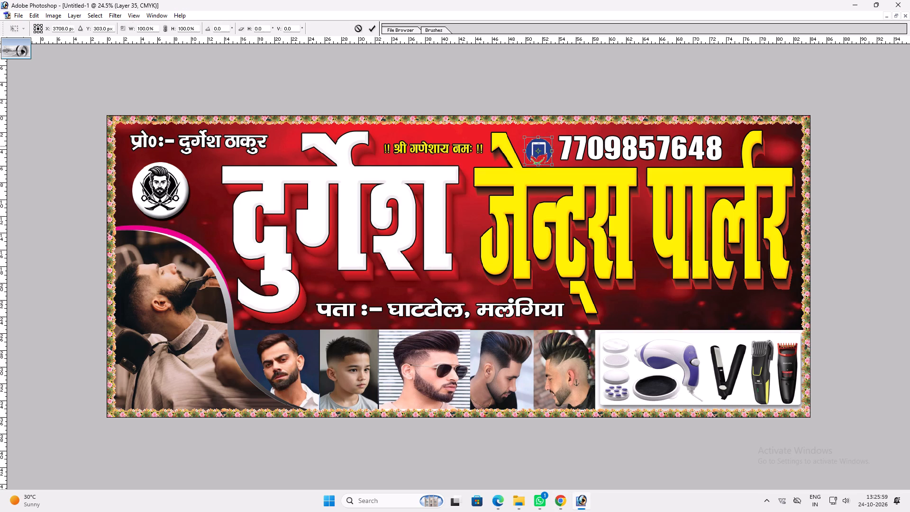
{"action": "left_click", "coordinate": [554, 138], "text": "shift"}
{"action": "key", "text": "shift+Return"}
Give the mobile logo a white Outer Glow in Normal mode at 100% opacity, with increased spread and size.
{"action": "key", "text": "alt+l"}
{"action": "key", "text": "alt+y"}
{"action": "key", "text": "o"}
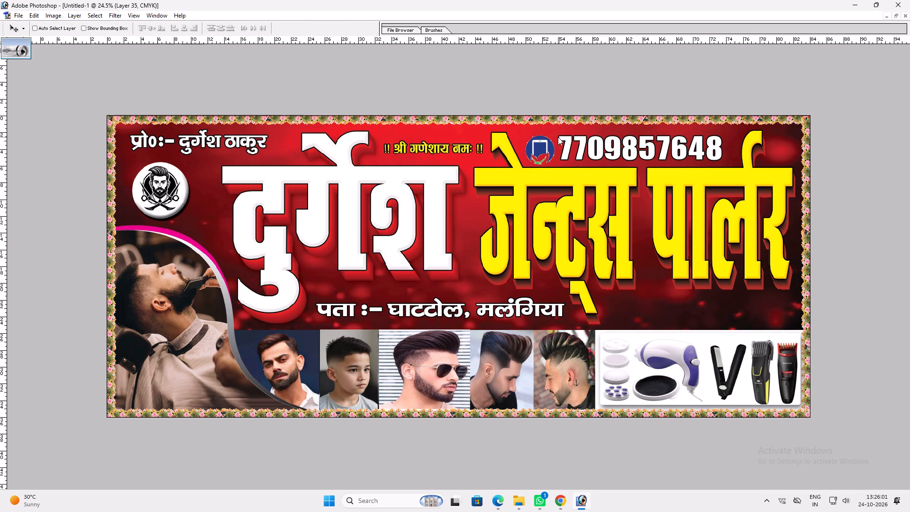
{"action": "type", "text": "10"}
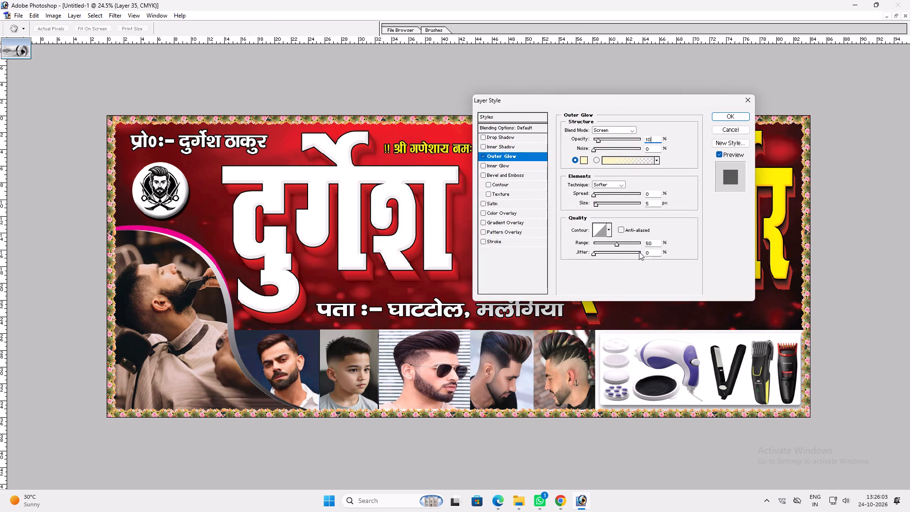
{"action": "key", "text": "0"}
{"action": "left_click", "coordinate": [601, 129]}
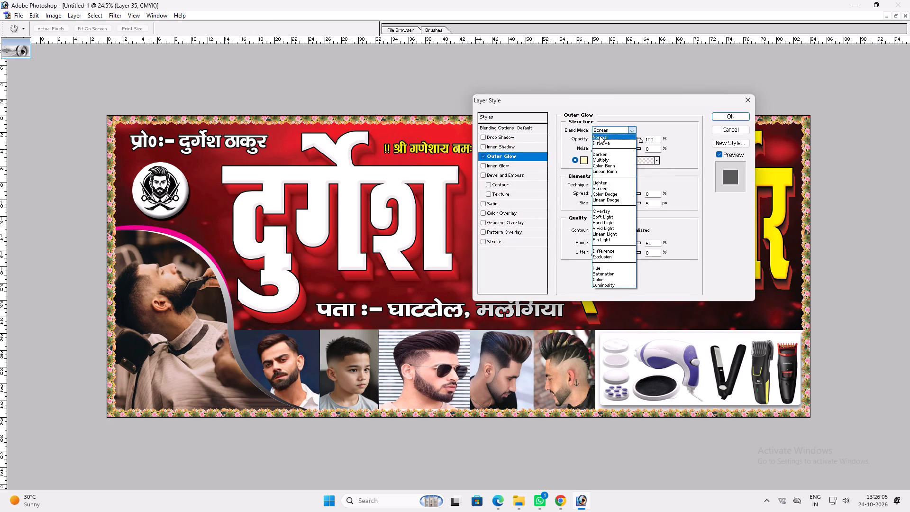
{"action": "left_click", "coordinate": [599, 137]}
{"action": "left_click", "coordinate": [585, 157]}
{"action": "left_click_drag", "start_coordinate": [383, 222], "coordinate": [246, 91]}
{"action": "key", "text": "Return"}
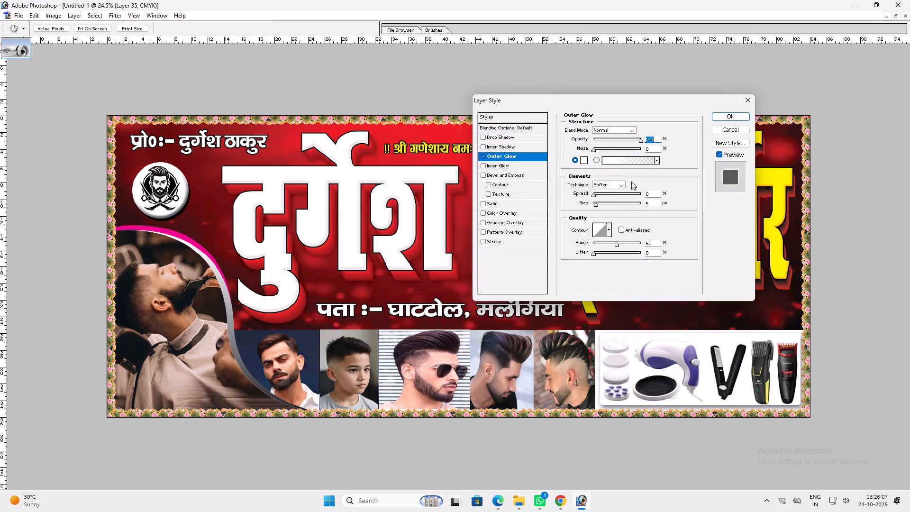
{"action": "left_click_drag", "start_coordinate": [598, 207], "coordinate": [603, 206]}
{"action": "left_click", "coordinate": [599, 195]}
{"action": "key", "text": "Return"}
{"action": "key", "text": "v"}
{"action": "key", "text": "v"}
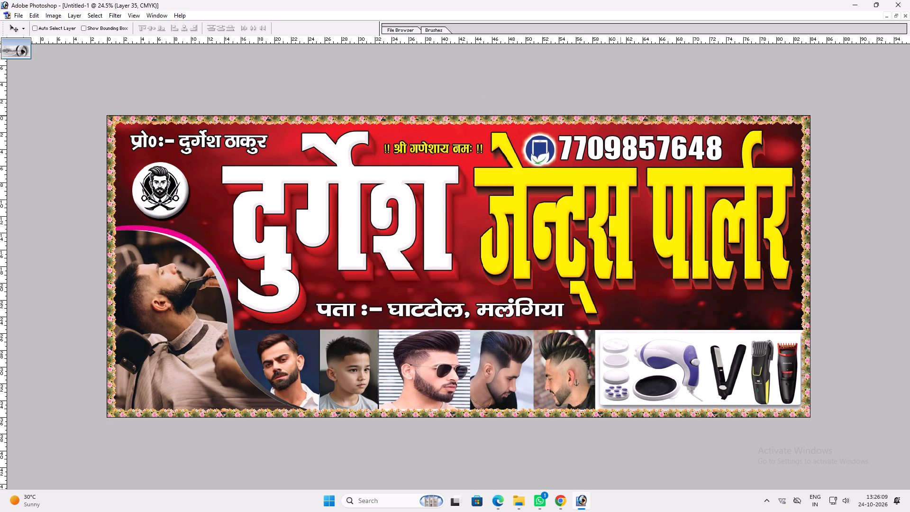
Fine-tune the mobile logo's size and nudge it slightly up and left so it clears the mobile number.
{"action": "key", "text": "ctrl+t"}
{"action": "left_click", "coordinate": [556, 137]}
{"action": "key", "text": "shift+Return"}
{"action": "key", "text": "v"}
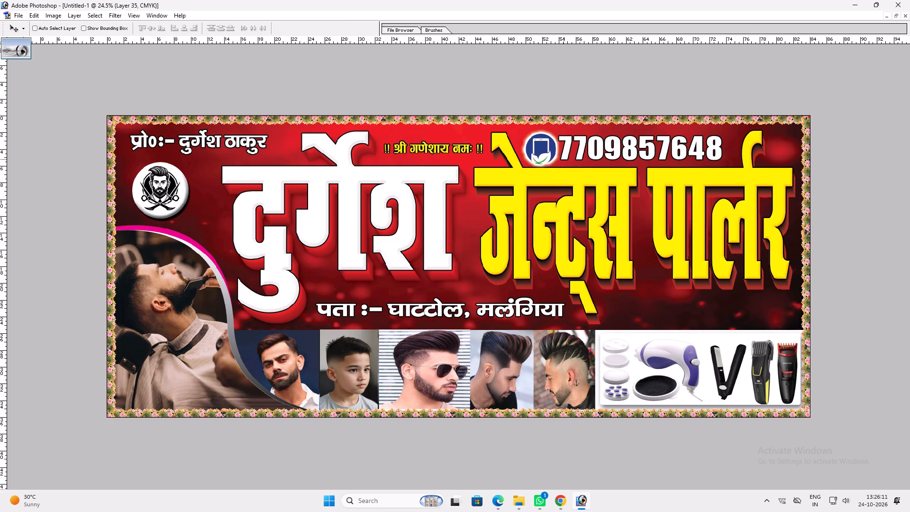
{"action": "key", "text": "ctrl+t"}
{"action": "left_click", "coordinate": [557, 164], "text": "shift"}
{"action": "key", "text": "shift+Return"}
{"action": "key", "text": "v"}
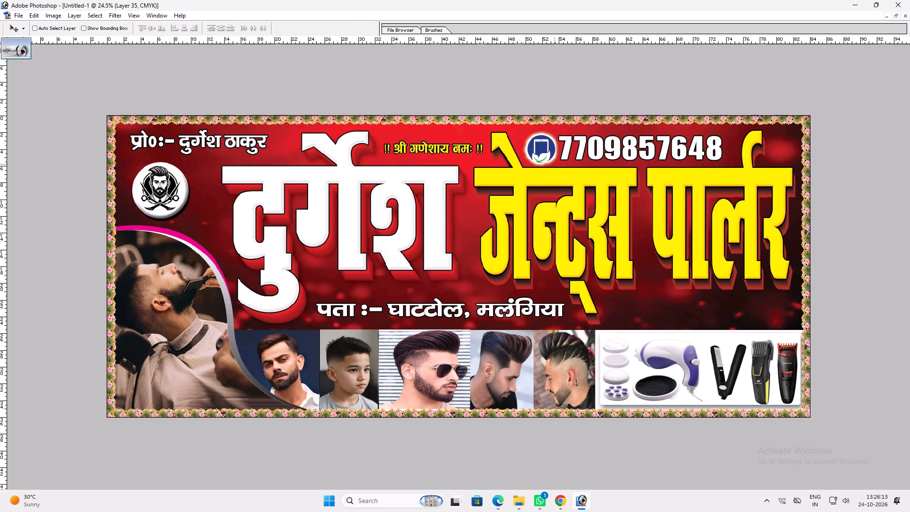
{"action": "key", "text": "Up"}
{"action": "key", "text": "Up"}
{"action": "key", "text": "Left"}
{"action": "key", "text": "Left"}
{"action": "key", "text": "v"}
Capture a rectangular screenshot of the whole banner including its floral border.
{"action": "key", "text": "Print"}
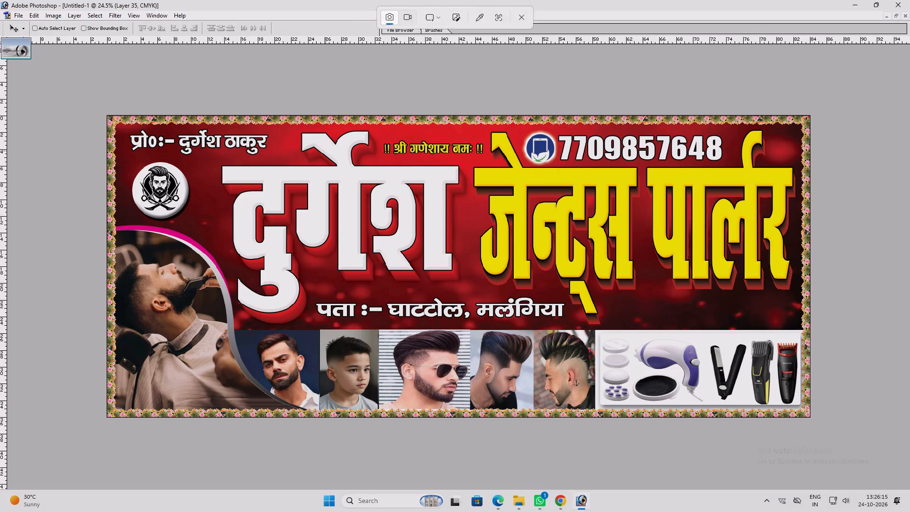
{"action": "left_click_drag", "start_coordinate": [101, 113], "coordinate": [816, 421]}
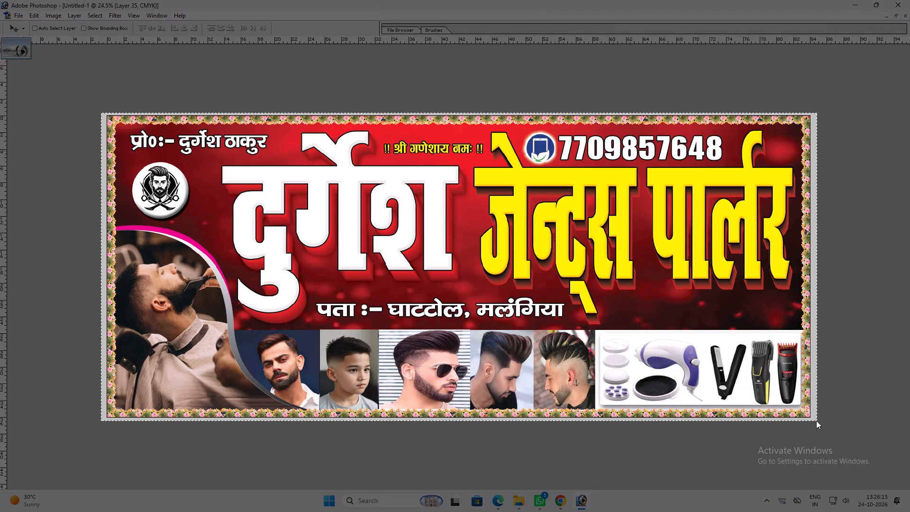
{"action": "left_click_drag", "start_coordinate": [816, 421], "coordinate": [814, 421]}
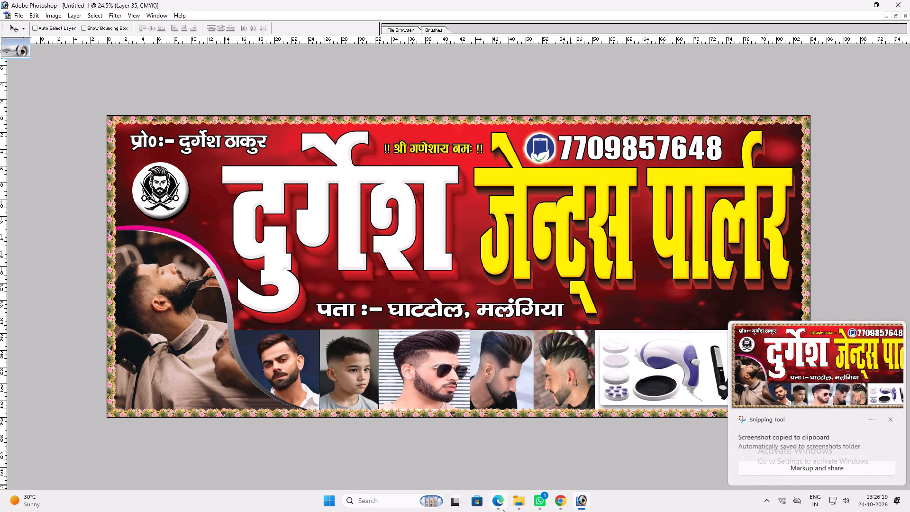
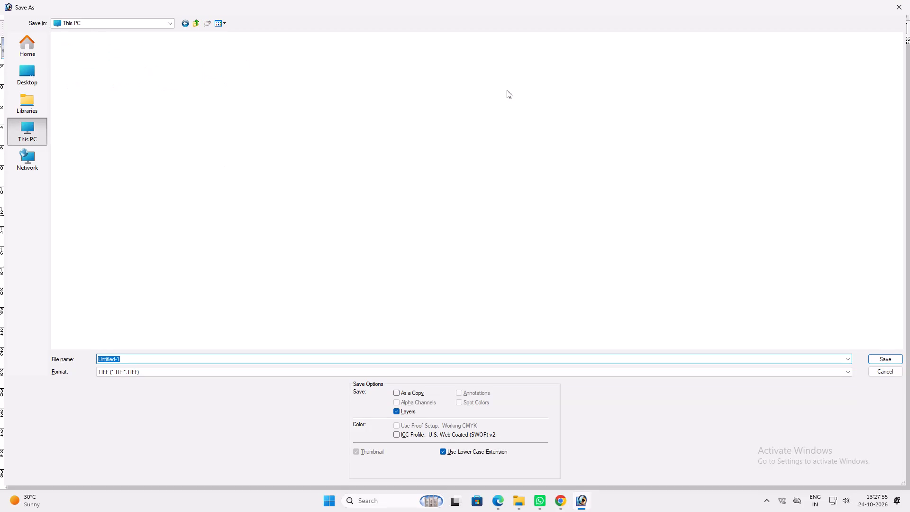
Browse the save location to the 24.10.2026 folder inside the October folder under 2026 on drive H.
{"action": "double_click", "coordinate": [535, 62]}
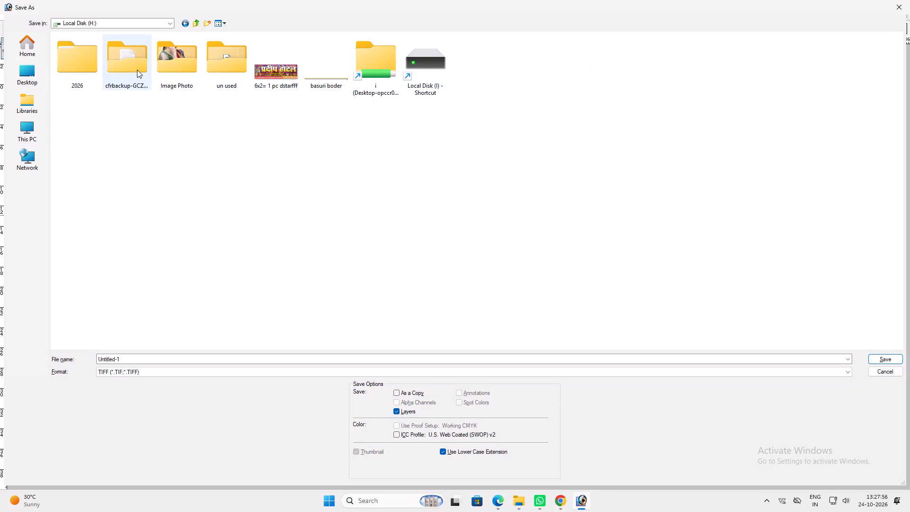
{"action": "double_click", "coordinate": [77, 64]}
{"action": "left_click", "coordinate": [77, 64]}
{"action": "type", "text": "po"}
{"action": "left_click", "coordinate": [102, 70]}
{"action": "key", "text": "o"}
{"action": "key", "text": "Return"}
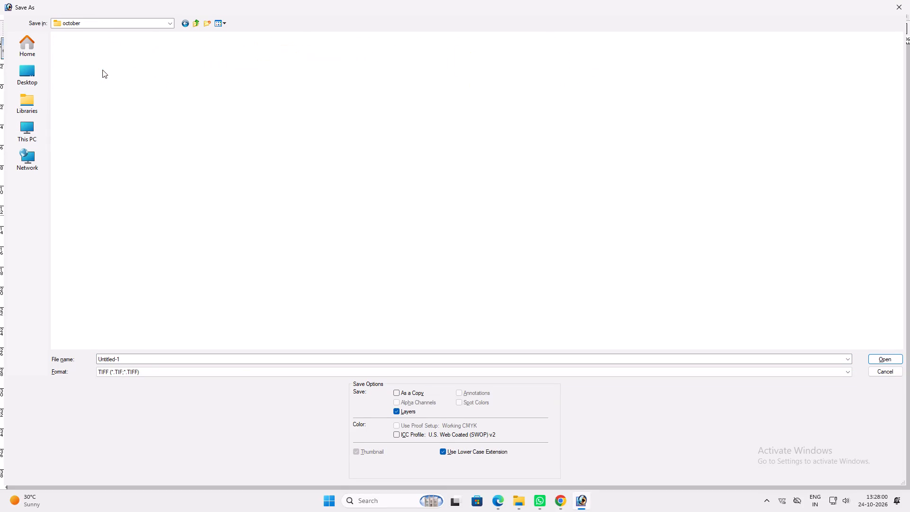
{"action": "left_click", "coordinate": [373, 146]}
{"action": "double_click", "coordinate": [333, 137]}
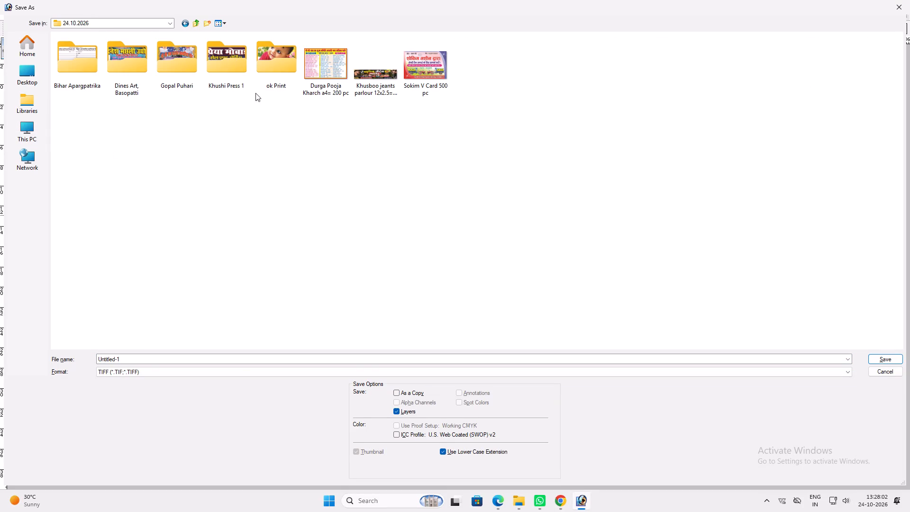
{"action": "left_click", "coordinate": [209, 23]}
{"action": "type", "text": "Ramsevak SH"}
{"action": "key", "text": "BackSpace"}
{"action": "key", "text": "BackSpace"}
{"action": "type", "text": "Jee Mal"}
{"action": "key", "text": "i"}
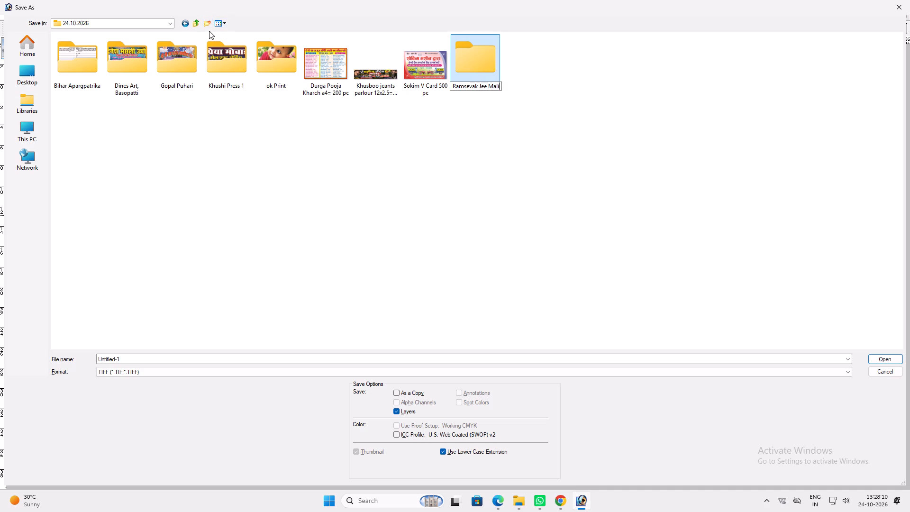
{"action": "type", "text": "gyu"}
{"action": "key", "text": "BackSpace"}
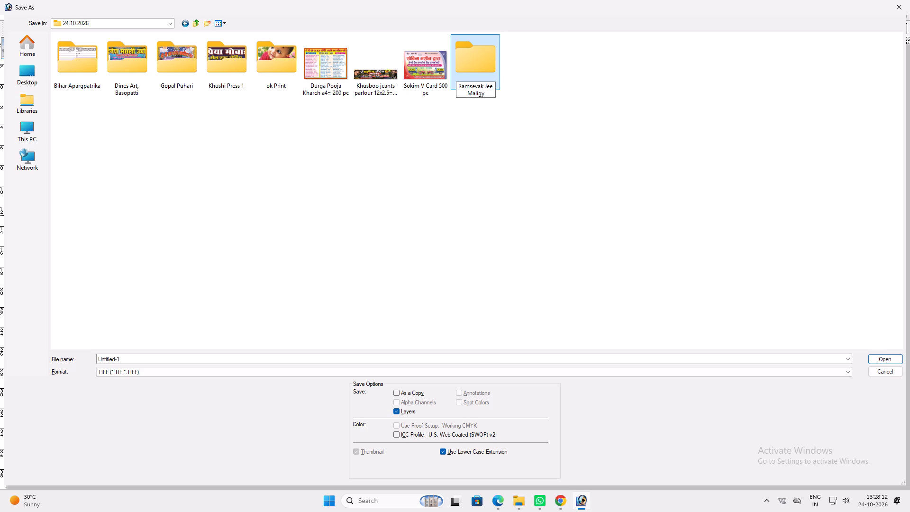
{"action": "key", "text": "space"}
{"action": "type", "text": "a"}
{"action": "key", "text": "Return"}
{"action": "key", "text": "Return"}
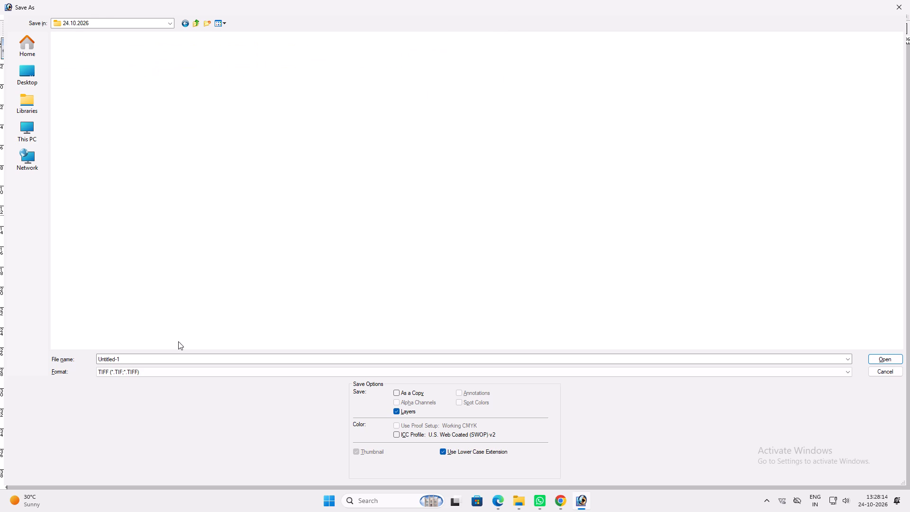
Save the parlour banner as a TIFF named Duresh Jeansta Parlor 7x3= 1 pc with default TIFF options, and close it.
{"action": "left_click", "coordinate": [132, 359]}
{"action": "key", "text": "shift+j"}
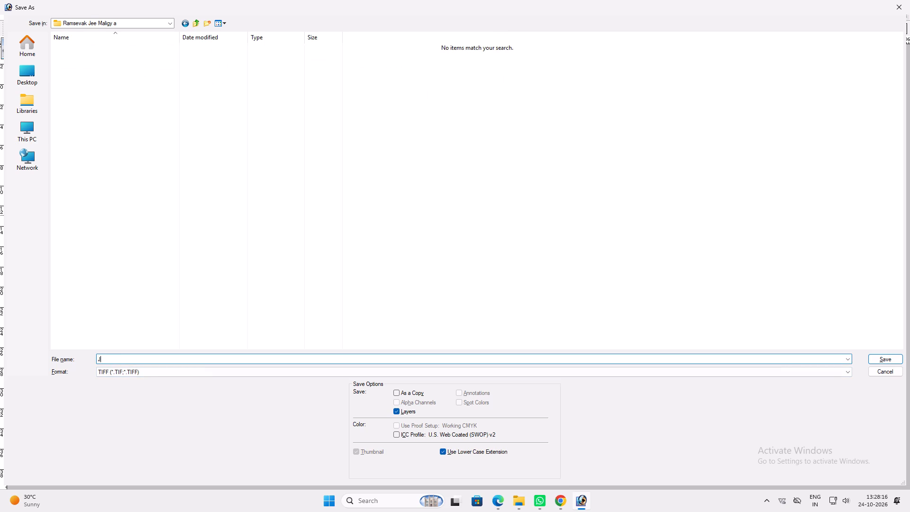
{"action": "key", "text": "BackSpace"}
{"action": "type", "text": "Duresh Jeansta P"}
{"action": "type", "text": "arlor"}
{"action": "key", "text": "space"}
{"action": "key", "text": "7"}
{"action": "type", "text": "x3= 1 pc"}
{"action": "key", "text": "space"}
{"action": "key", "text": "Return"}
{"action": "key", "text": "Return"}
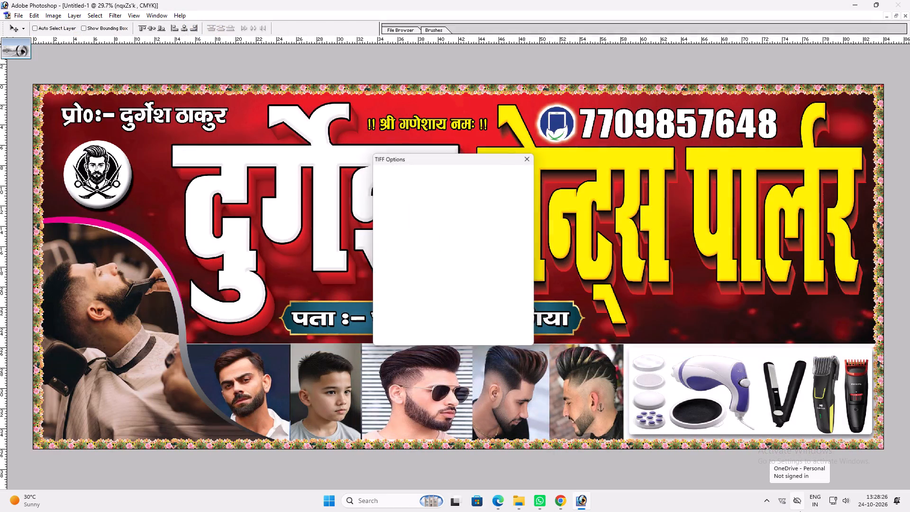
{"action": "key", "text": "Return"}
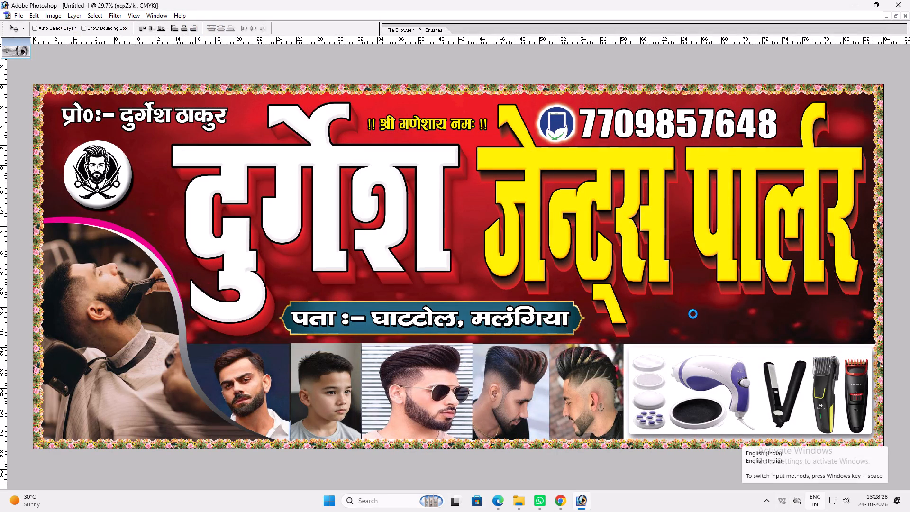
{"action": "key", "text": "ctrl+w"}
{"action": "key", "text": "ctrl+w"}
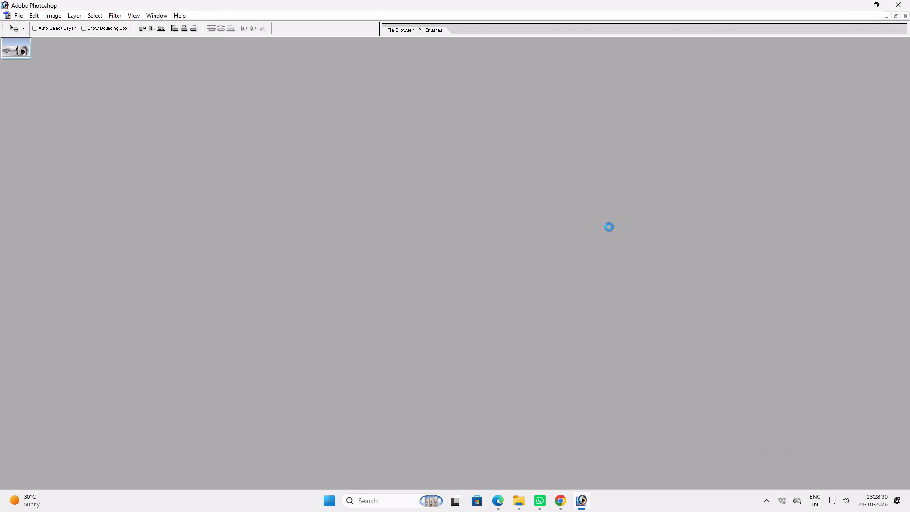
Open the Dinesh Art, babu barhi 6x3= 2 pc Str banner from the Dines Art, Basopatti folder and maximize its window.
{"action": "double_click", "coordinate": [573, 231], "text": "ctrl"}
{"action": "left_click", "coordinate": [195, 29]}
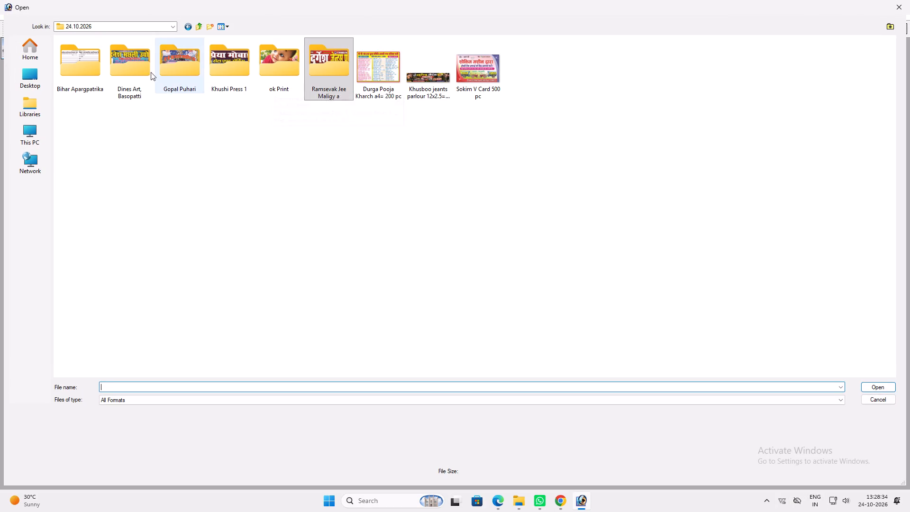
{"action": "double_click", "coordinate": [137, 72]}
{"action": "left_click", "coordinate": [82, 71]}
{"action": "key", "text": "Return"}
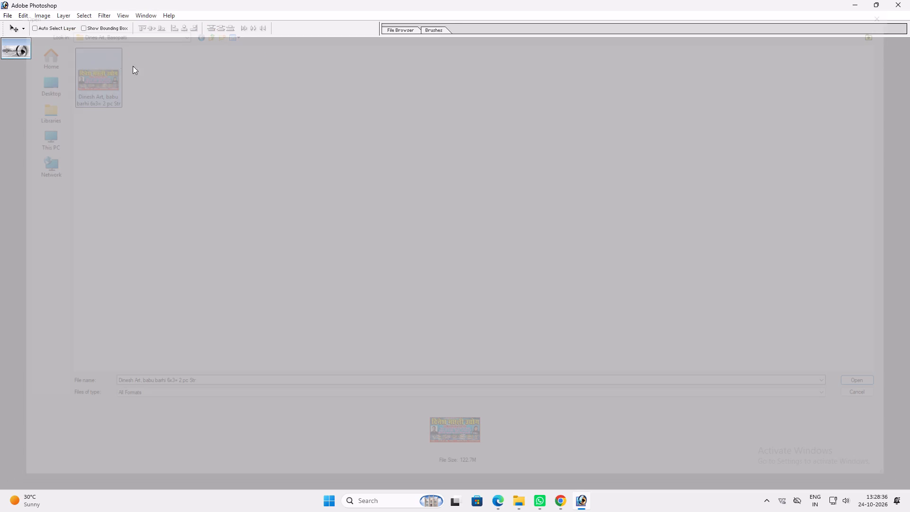
{"action": "double_click", "coordinate": [332, 45]}
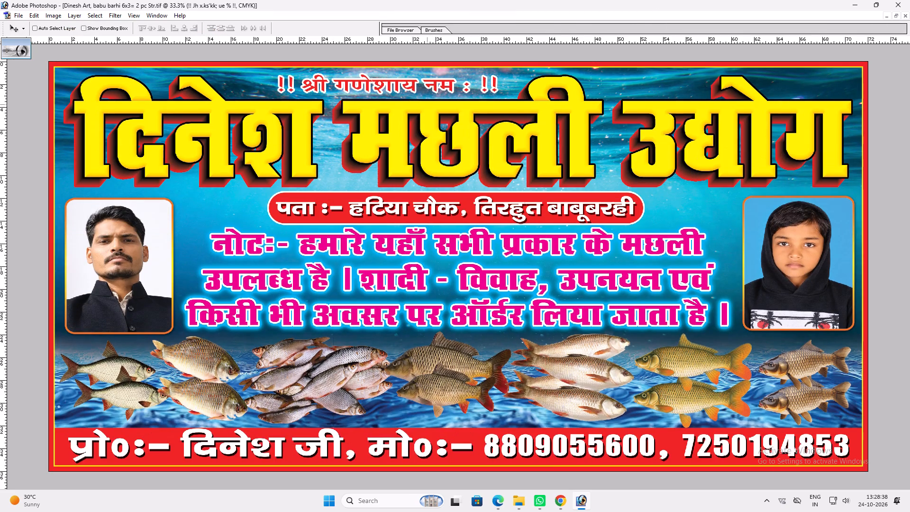
Change the font of the whole Shri Ganeshay invocation line above the title.
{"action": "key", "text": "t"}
{"action": "left_click", "coordinate": [411, 89]}
{"action": "key", "text": "ctrl+a"}
{"action": "left_click", "coordinate": [57, 27]}
{"action": "key", "text": "Down"}
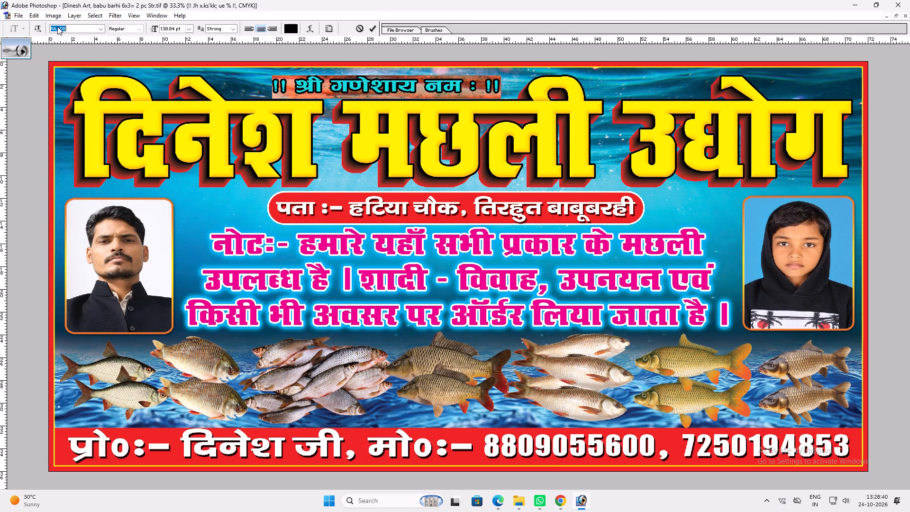
{"action": "key", "text": "Down"}
{"action": "key", "text": "Down"}
{"action": "key", "text": "Up"}
{"action": "key", "text": "Up"}
{"action": "key", "text": "Return"}
{"action": "key", "text": "Return"}
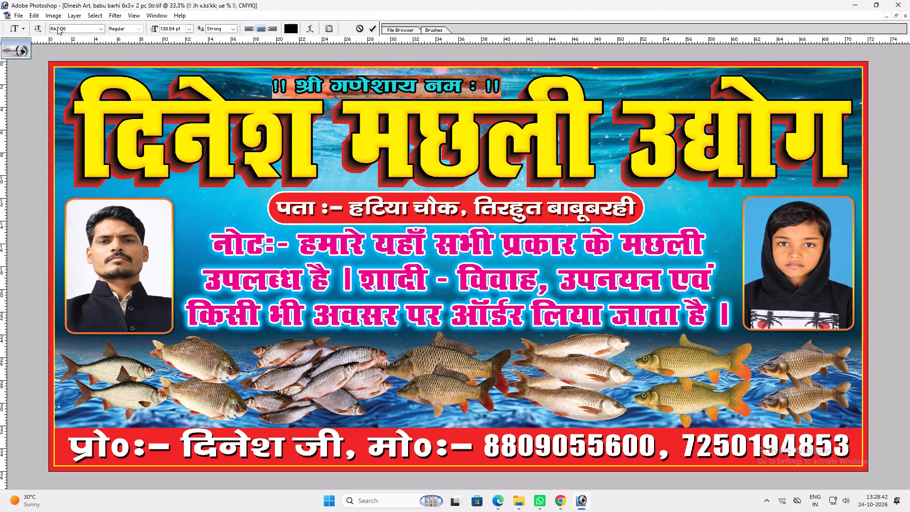
Narrow the invocation line to about 96% width and stretch it slightly upward with Free Transform.
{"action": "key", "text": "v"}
{"action": "key", "text": "ctrl+t"}
{"action": "left_click_drag", "start_coordinate": [498, 83], "coordinate": [489, 87], "text": "alt+shift"}
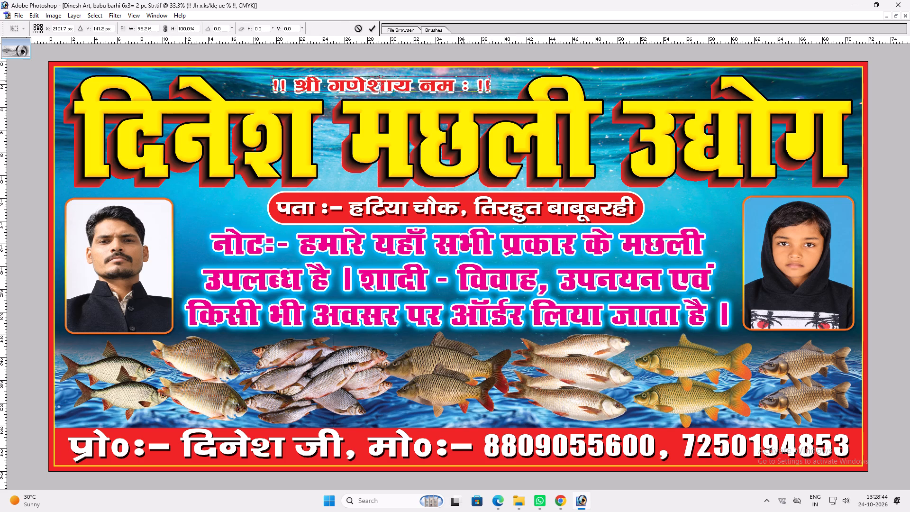
{"action": "left_click_drag", "start_coordinate": [445, 77], "coordinate": [451, 74], "text": "shift"}
{"action": "key", "text": "shift+Return"}
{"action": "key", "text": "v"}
{"action": "left_click", "coordinate": [456, 195], "text": "ctrl"}
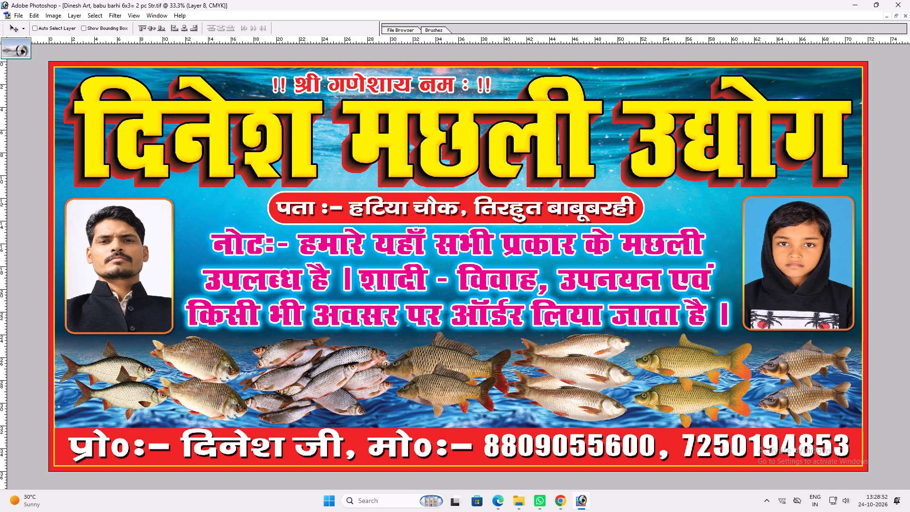
{"action": "key", "text": "alt+o"}
{"action": "key", "text": "ctrl+o"}
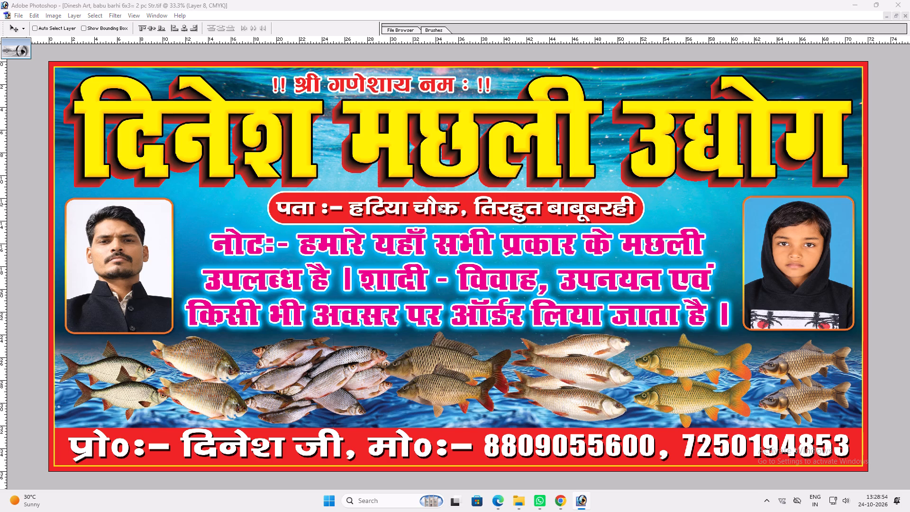
{"action": "left_click", "coordinate": [200, 27]}
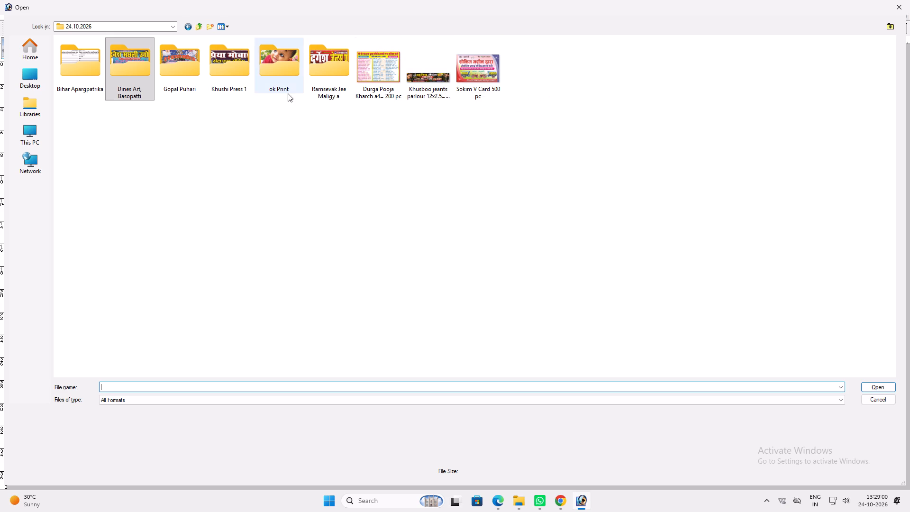
{"action": "double_click", "coordinate": [201, 76]}
{"action": "left_click", "coordinate": [200, 27]}
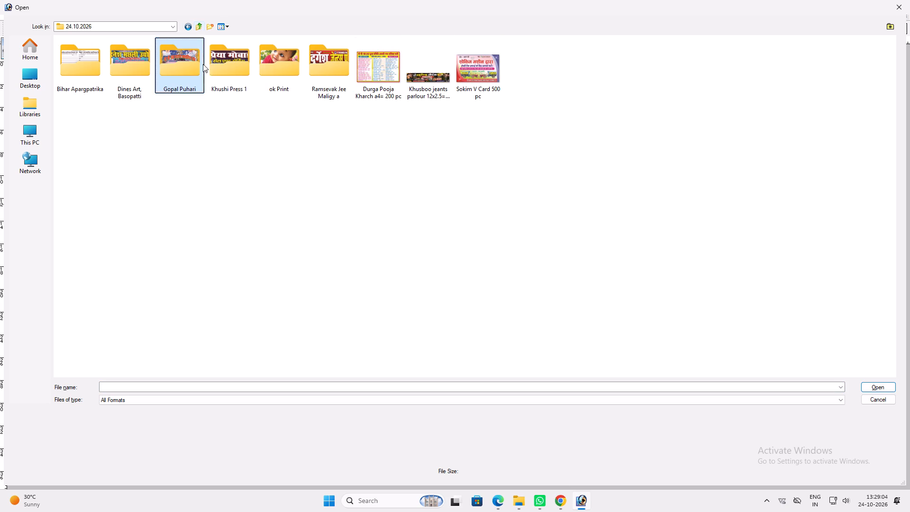
{"action": "left_click", "coordinate": [199, 27]}
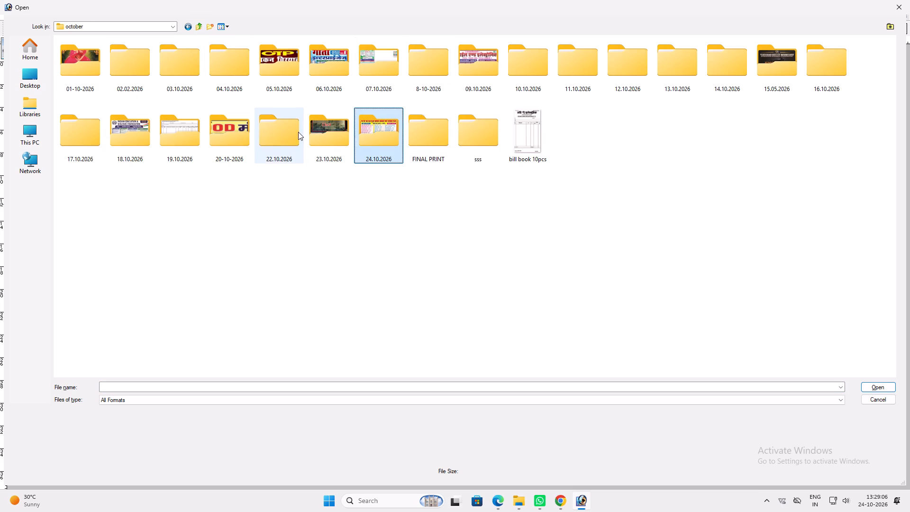
{"action": "left_click", "coordinate": [298, 132]}
{"action": "left_click", "coordinate": [315, 131]}
{"action": "left_click", "coordinate": [352, 127]}
{"action": "double_click", "coordinate": [360, 124]}
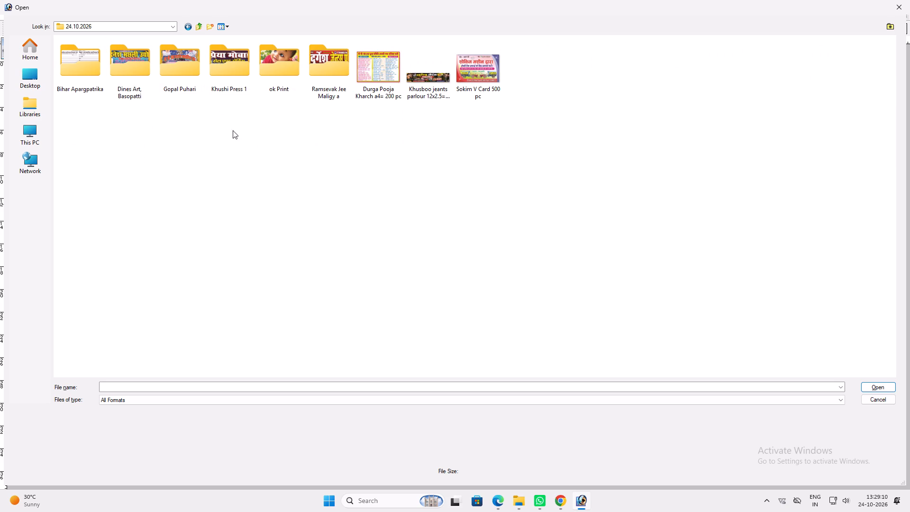
{"action": "double_click", "coordinate": [311, 88]}
{"action": "left_click", "coordinate": [96, 78]}
{"action": "key", "text": "Return"}
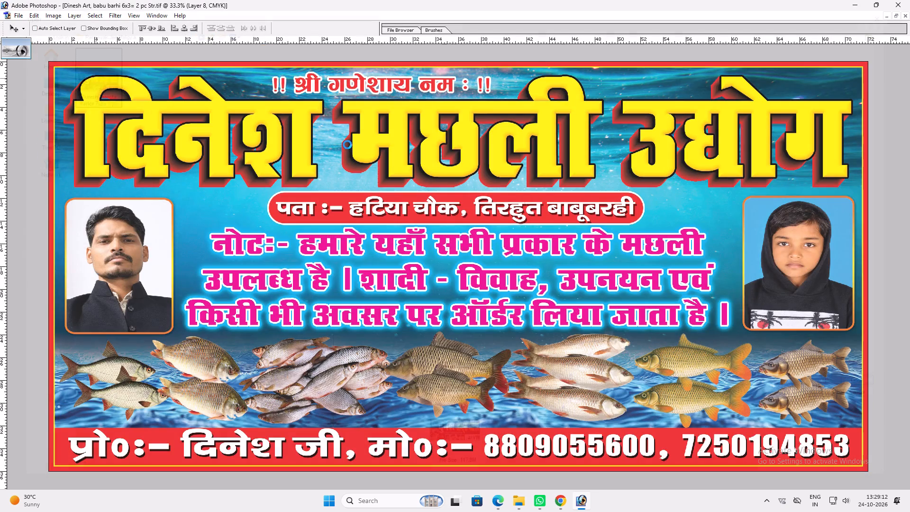
Copy the empty teal address plate with the gold outline from the parlour banner into the fish banner, and maximize that document.
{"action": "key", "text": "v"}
{"action": "left_click", "coordinate": [408, 251], "text": "ctrl"}
{"action": "left_click_drag", "start_coordinate": [407, 249], "coordinate": [458, 253]}
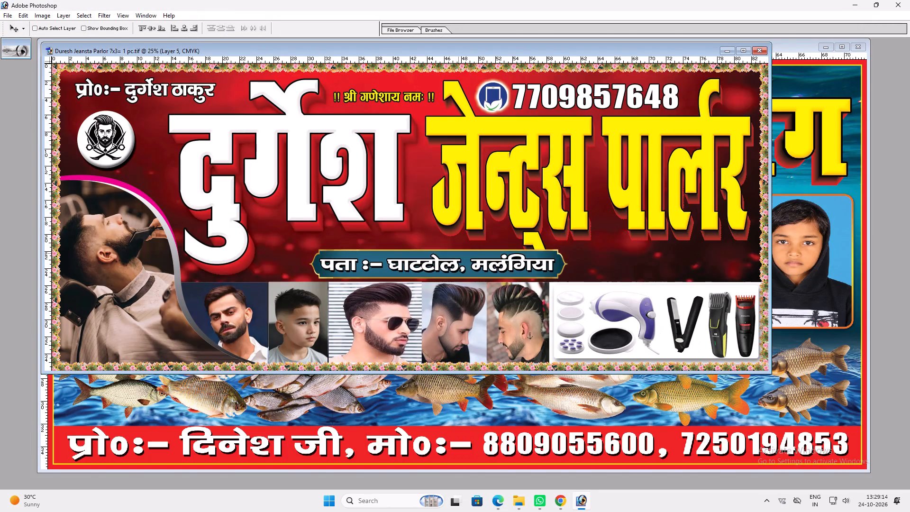
{"action": "key", "text": "ctrl+z"}
{"action": "right_click", "coordinate": [422, 252], "text": "ctrl+shift"}
{"action": "left_click", "coordinate": [431, 251], "text": "ctrl+shift"}
{"action": "right_click", "coordinate": [411, 247], "text": "ctrl+shift"}
{"action": "left_click", "coordinate": [419, 250], "text": "ctrl+shift"}
{"action": "left_click_drag", "start_coordinate": [399, 250], "coordinate": [455, 266]}
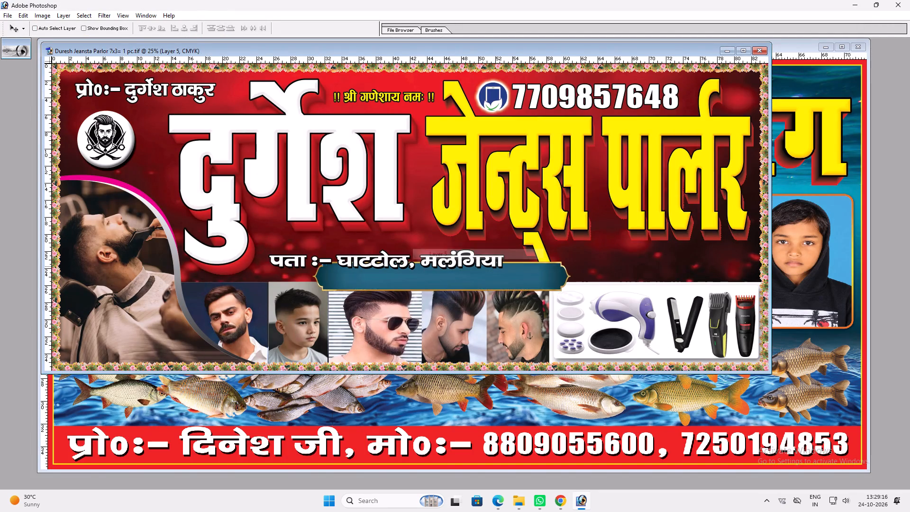
{"action": "left_click_drag", "start_coordinate": [455, 266], "coordinate": [456, 266]}
{"action": "key", "text": "ctrl+z"}
{"action": "left_click_drag", "start_coordinate": [415, 250], "coordinate": [801, 205]}
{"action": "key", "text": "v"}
{"action": "double_click", "coordinate": [626, 48]}
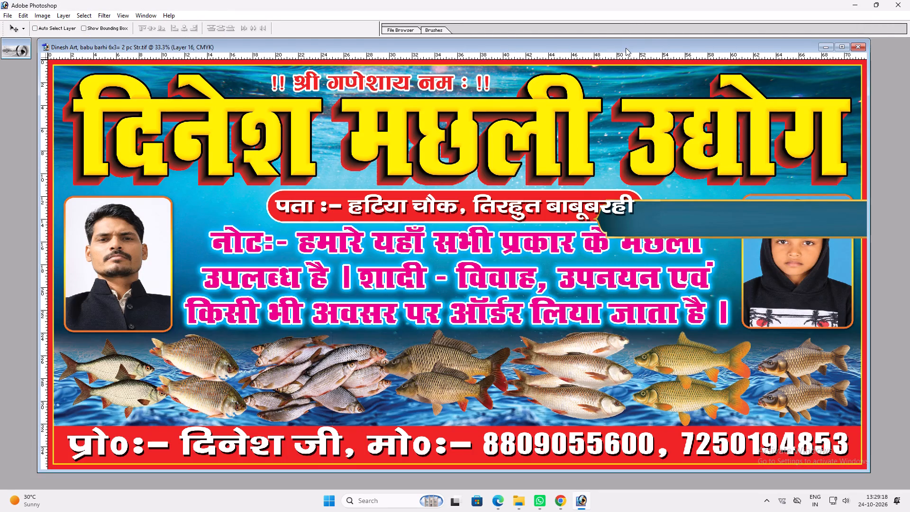
Place the teal plate behind the address line and stretch it to cover the red plate's full width.
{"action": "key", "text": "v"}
{"action": "left_click_drag", "start_coordinate": [700, 228], "coordinate": [370, 215]}
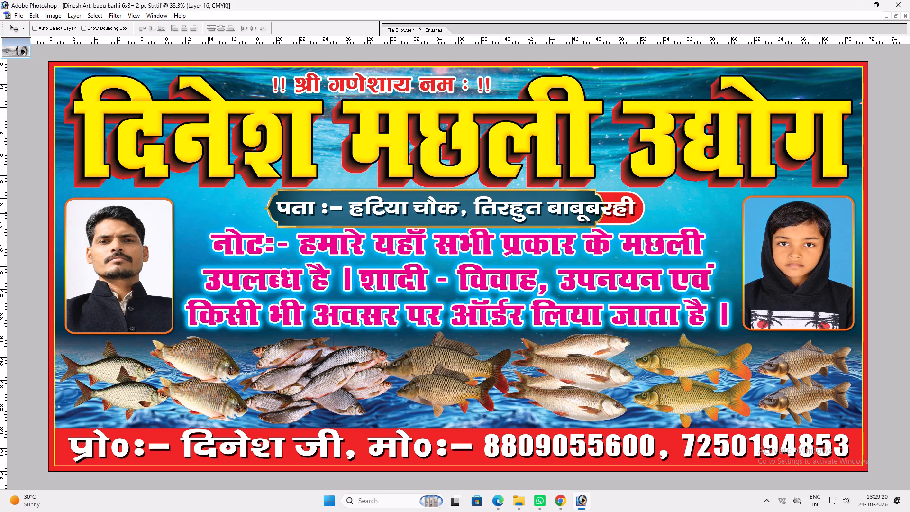
{"action": "key", "text": "ctrl+t"}
{"action": "left_click_drag", "start_coordinate": [605, 198], "coordinate": [650, 201], "text": "shift"}
{"action": "key", "text": "shift+Return"}
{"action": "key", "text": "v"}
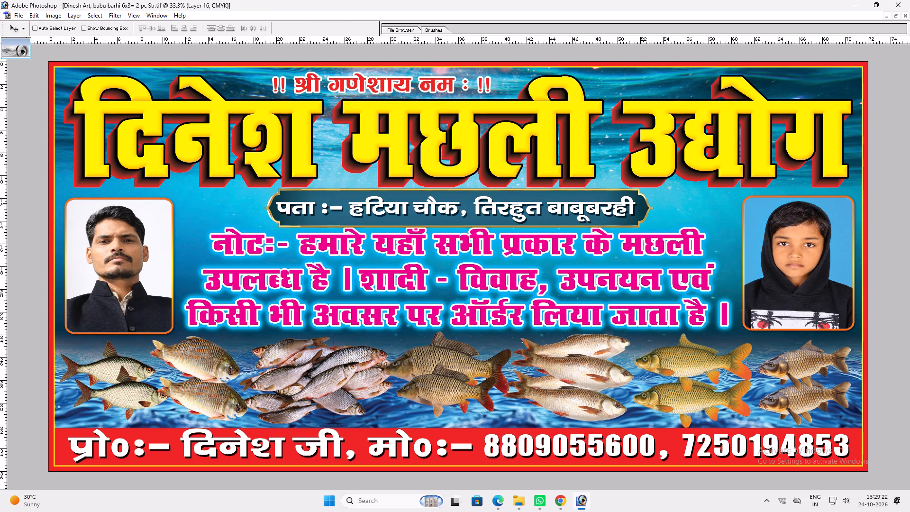
Delete the old red address plate, Layer 8, lying behind the teal plate.
{"action": "right_click", "coordinate": [463, 217]}
{"action": "left_click", "coordinate": [495, 229]}
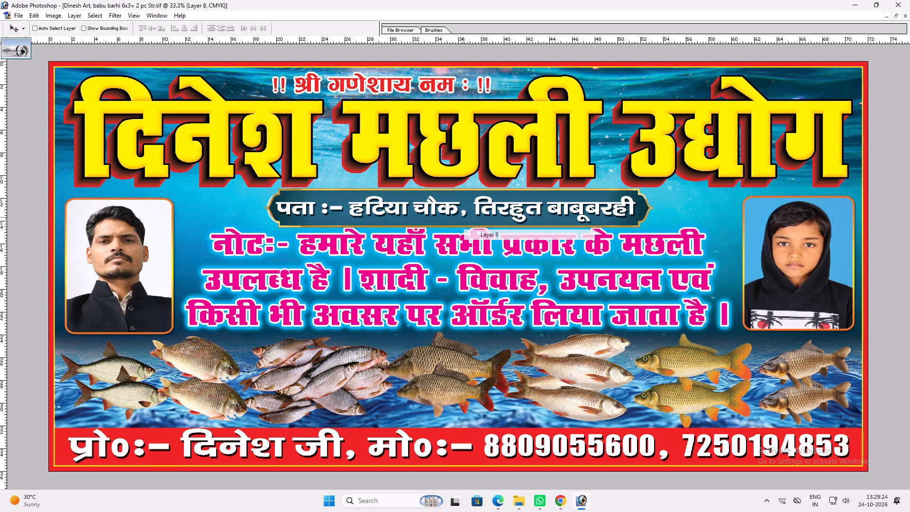
{"action": "key", "text": "alt+l"}
{"action": "key", "text": "alt+l"}
{"action": "key", "text": "alt+l"}
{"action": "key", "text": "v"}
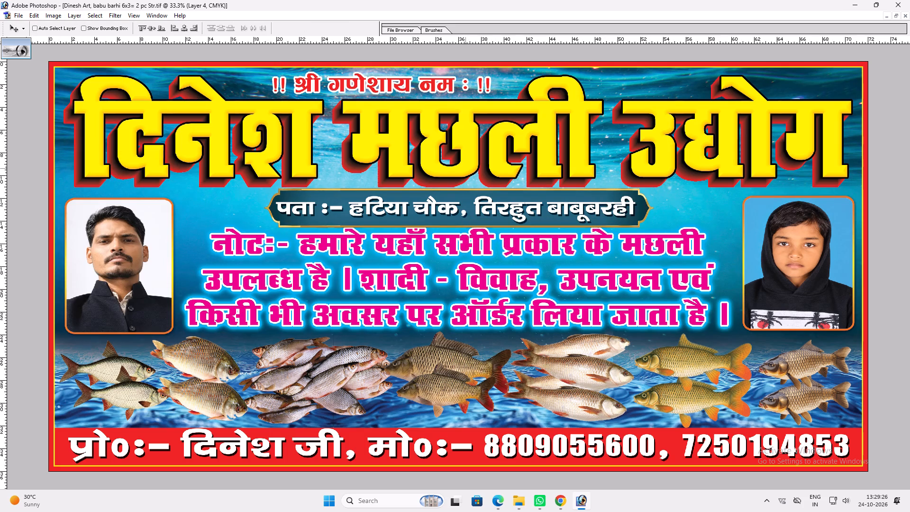
Reduce the main title's height slightly from its bottom edge to open a gap above the address plate.
{"action": "left_click", "coordinate": [465, 168], "text": "ctrl"}
{"action": "key", "text": "ctrl+t"}
{"action": "left_click_drag", "start_coordinate": [478, 187], "coordinate": [484, 179], "text": "shift"}
{"action": "key", "text": "shift+Return"}
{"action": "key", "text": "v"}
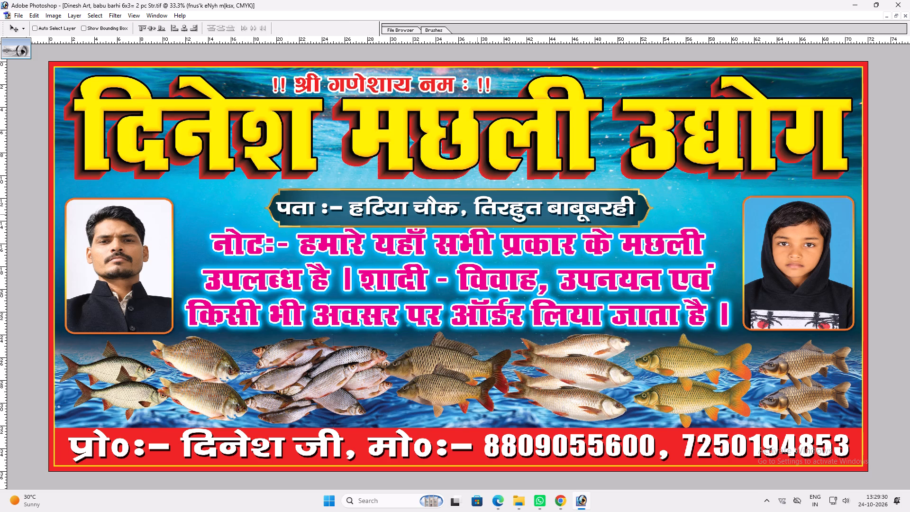
Reduce the height of the pink note paragraph slightly from its top edge to clear the address plate.
{"action": "left_click", "coordinate": [464, 239], "text": "ctrl"}
{"action": "key", "text": "ctrl+t"}
{"action": "left_click_drag", "start_coordinate": [479, 228], "coordinate": [477, 235], "text": "shift"}
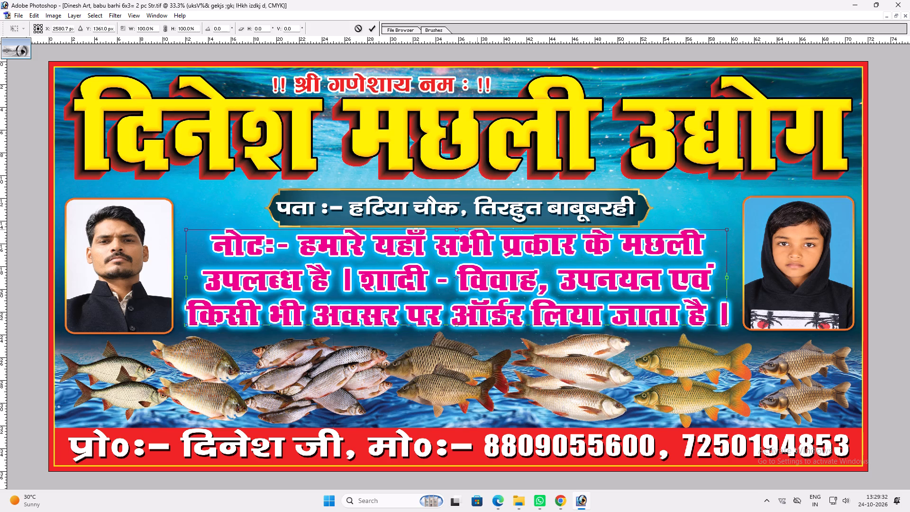
{"action": "key", "text": "shift+Return"}
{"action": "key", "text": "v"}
Widen the teal address plate and its address text together, equally on both sides, with Free Transform.
{"action": "right_click", "coordinate": [471, 216]}
{"action": "left_click", "coordinate": [483, 220]}
{"action": "left_click_drag", "start_coordinate": [473, 217], "coordinate": [499, 229]}
{"action": "key", "text": "ctrl+z"}
{"action": "left_click", "coordinate": [484, 212], "text": "ctrl+shift"}
{"action": "key", "text": "ctrl+t"}
{"action": "left_click_drag", "start_coordinate": [654, 203], "coordinate": [691, 196], "text": "shift"}
{"action": "key", "text": "shift+Return"}
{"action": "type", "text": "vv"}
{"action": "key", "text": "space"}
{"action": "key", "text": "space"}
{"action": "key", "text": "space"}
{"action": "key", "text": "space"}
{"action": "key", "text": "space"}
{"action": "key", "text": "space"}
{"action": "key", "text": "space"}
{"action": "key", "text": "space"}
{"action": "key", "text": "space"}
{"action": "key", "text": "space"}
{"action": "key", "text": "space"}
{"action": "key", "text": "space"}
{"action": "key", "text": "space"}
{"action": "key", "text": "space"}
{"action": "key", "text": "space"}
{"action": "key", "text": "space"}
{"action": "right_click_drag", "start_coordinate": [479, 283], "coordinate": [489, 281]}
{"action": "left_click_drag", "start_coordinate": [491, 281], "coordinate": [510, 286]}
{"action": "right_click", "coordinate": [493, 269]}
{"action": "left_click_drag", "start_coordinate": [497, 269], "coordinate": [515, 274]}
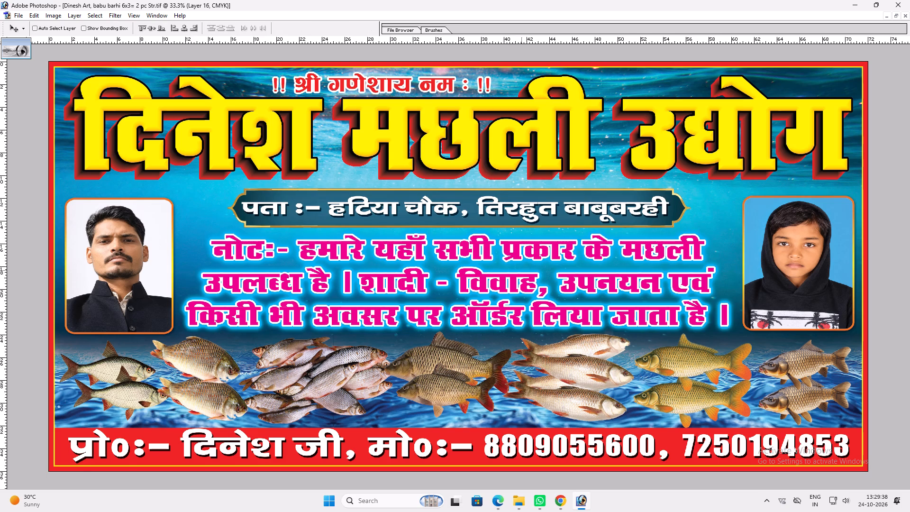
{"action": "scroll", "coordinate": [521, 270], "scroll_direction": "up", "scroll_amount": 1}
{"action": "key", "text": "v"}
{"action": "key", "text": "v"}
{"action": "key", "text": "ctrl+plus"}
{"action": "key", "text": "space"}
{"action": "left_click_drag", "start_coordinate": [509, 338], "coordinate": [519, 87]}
Make a white strip with 0.3 in rounded corners at the banner's lower-right corner by copying the background layer's area, and bring it to front.
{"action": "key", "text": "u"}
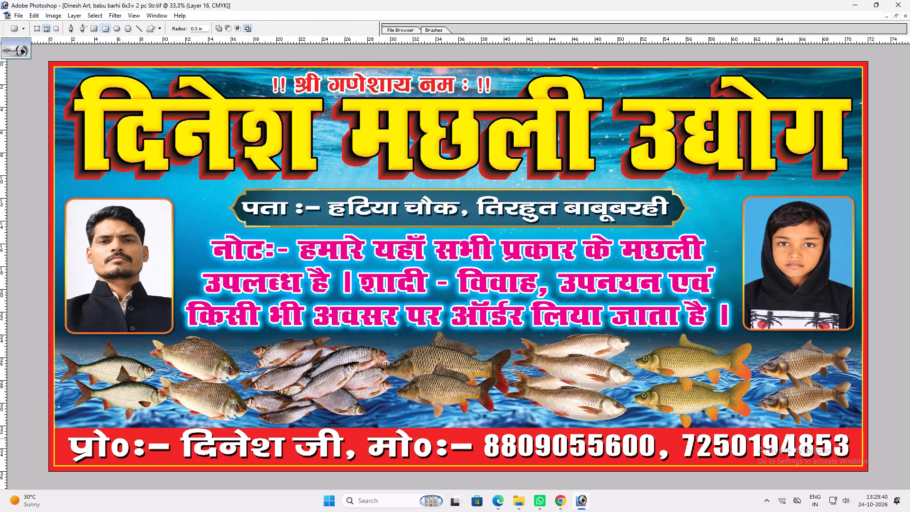
{"action": "left_click_drag", "start_coordinate": [607, 460], "coordinate": [892, 478]}
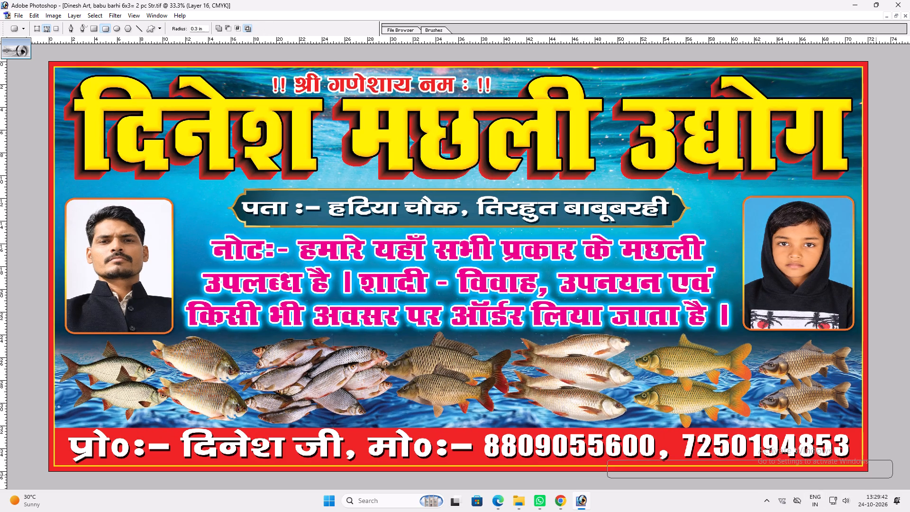
{"action": "key", "text": "ctrl+Return"}
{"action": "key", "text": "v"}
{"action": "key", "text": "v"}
{"action": "right_click", "coordinate": [768, 412]}
{"action": "left_click", "coordinate": [804, 438]}
{"action": "key", "text": "ctrl+c"}
{"action": "key", "text": "ctrl+v"}
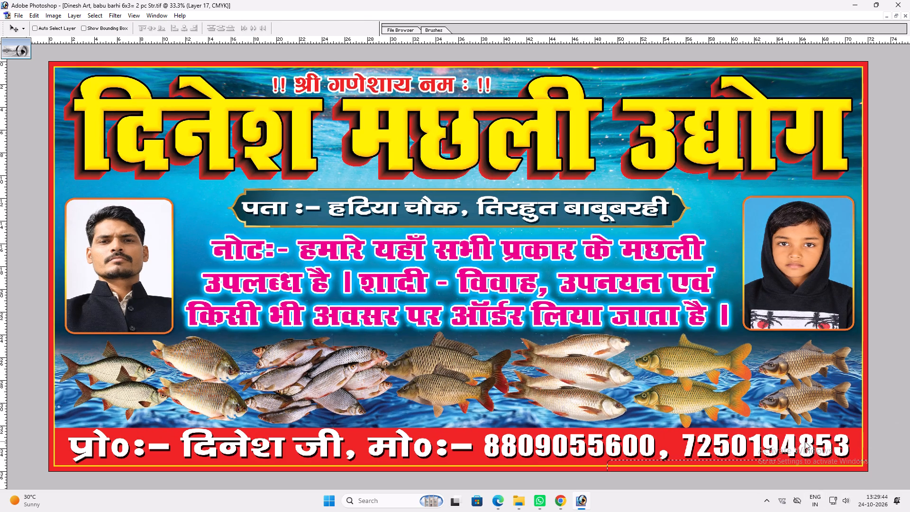
{"action": "key", "text": "ctrl+bracketright"}
{"action": "key", "text": "ctrl+shift+bracketright"}
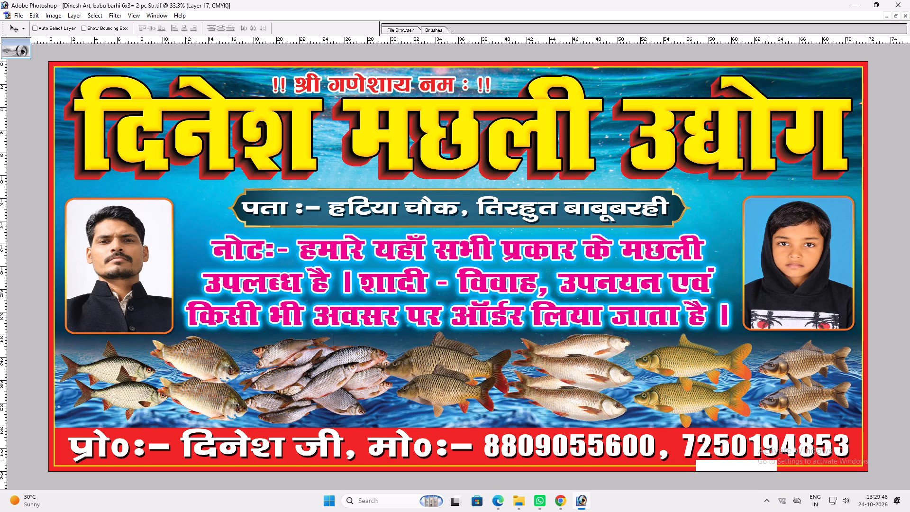
Widen the white corner strip to about 101.6% from its left end and nudge it slightly upward with Free Transform.
{"action": "key", "text": "ctrl+t"}
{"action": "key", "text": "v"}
{"action": "key", "text": "ctrl+t"}
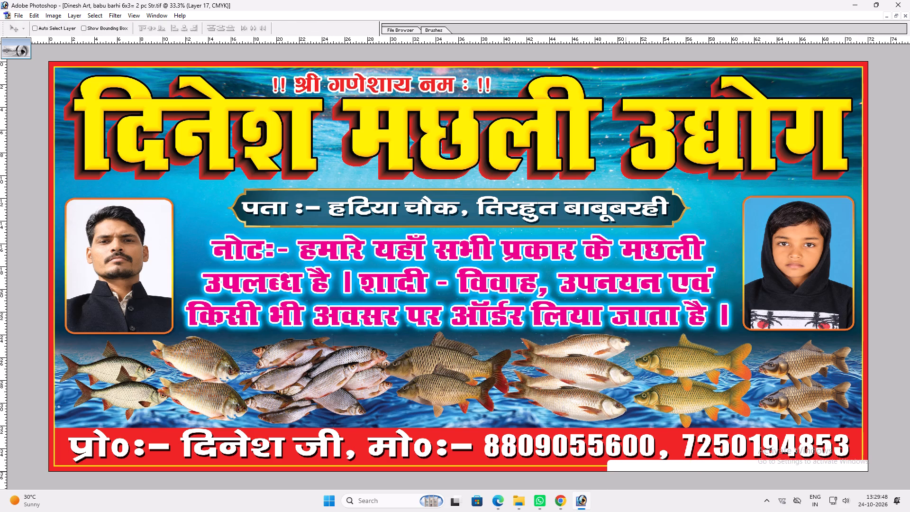
{"action": "left_click_drag", "start_coordinate": [610, 466], "coordinate": [606, 467], "text": "shift"}
{"action": "left_click_drag", "start_coordinate": [679, 462], "coordinate": [682, 461], "text": "shift"}
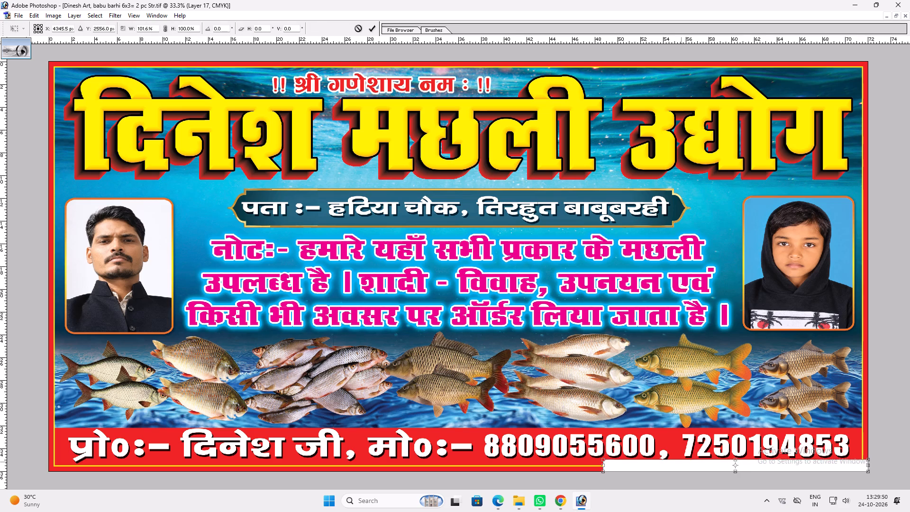
{"action": "left_click_drag", "start_coordinate": [682, 461], "coordinate": [684, 460], "text": "shift"}
{"action": "key", "text": "shift+Return"}
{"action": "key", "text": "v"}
Reduce the height of the proprietor and mobile number line slightly from its bottom edge to clear the white strip.
{"action": "left_click", "coordinate": [690, 442], "text": "ctrl"}
{"action": "key", "text": "ctrl+t"}
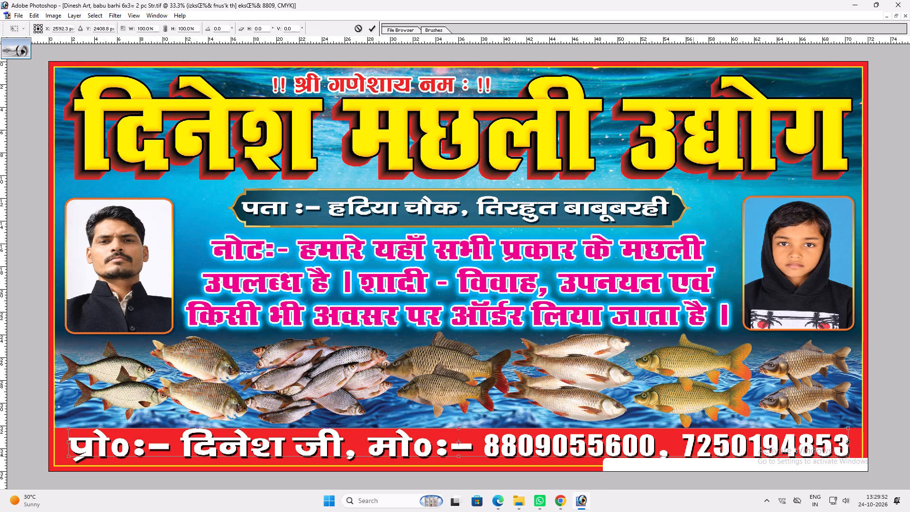
{"action": "left_click_drag", "start_coordinate": [693, 457], "coordinate": [702, 454], "text": "shift"}
{"action": "key", "text": "shift+Return"}
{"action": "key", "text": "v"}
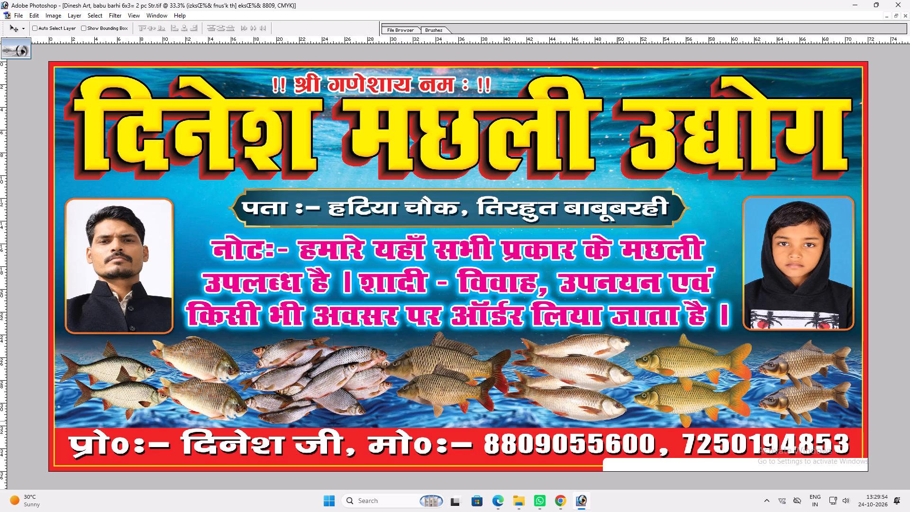
Stretch the proprietor and mobile number line slightly toward the banner's left border with Free Transform.
{"action": "key", "text": "ctrl+t"}
{"action": "left_click", "coordinate": [59, 445], "text": "shift"}
{"action": "left_click_drag", "start_coordinate": [68, 444], "coordinate": [63, 444], "text": "shift"}
{"action": "key", "text": "shift+Return"}
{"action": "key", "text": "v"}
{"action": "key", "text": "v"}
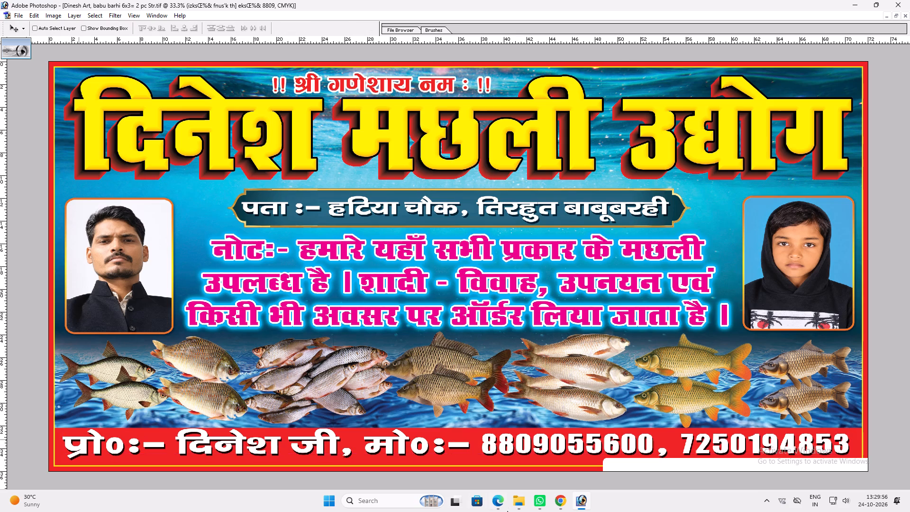
Switch to the Chrome browser window.
{"action": "left_click", "coordinate": [563, 496]}
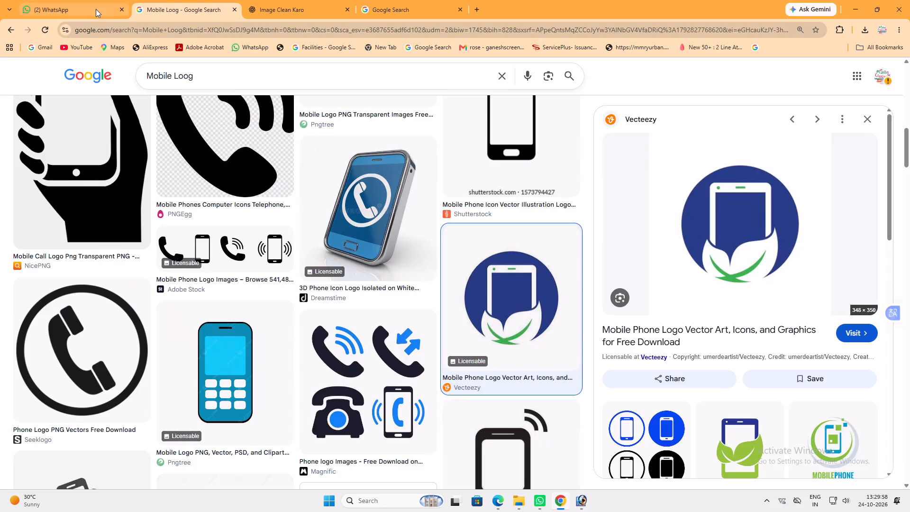